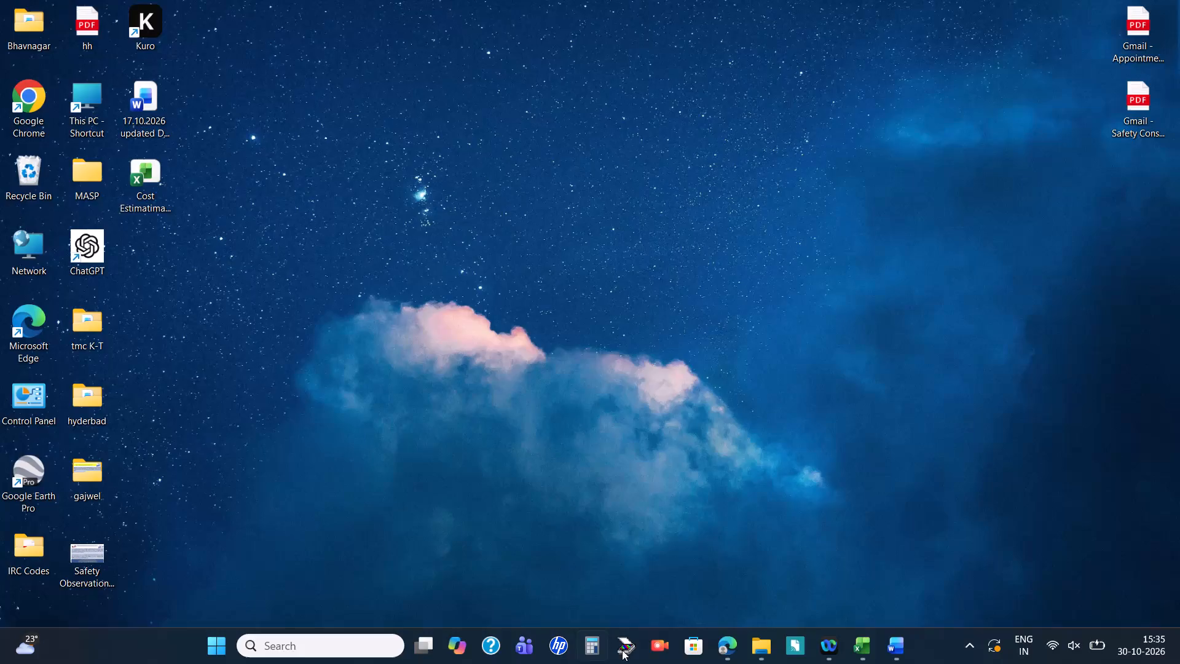
Switch to Microsoft Edge and show the open Google search tab for "EXPLAIN AND GIVE QUICK EXAM TRICKK".
{"action": "left_click", "coordinate": [722, 639]}
{"action": "left_click", "coordinate": [286, 0]}
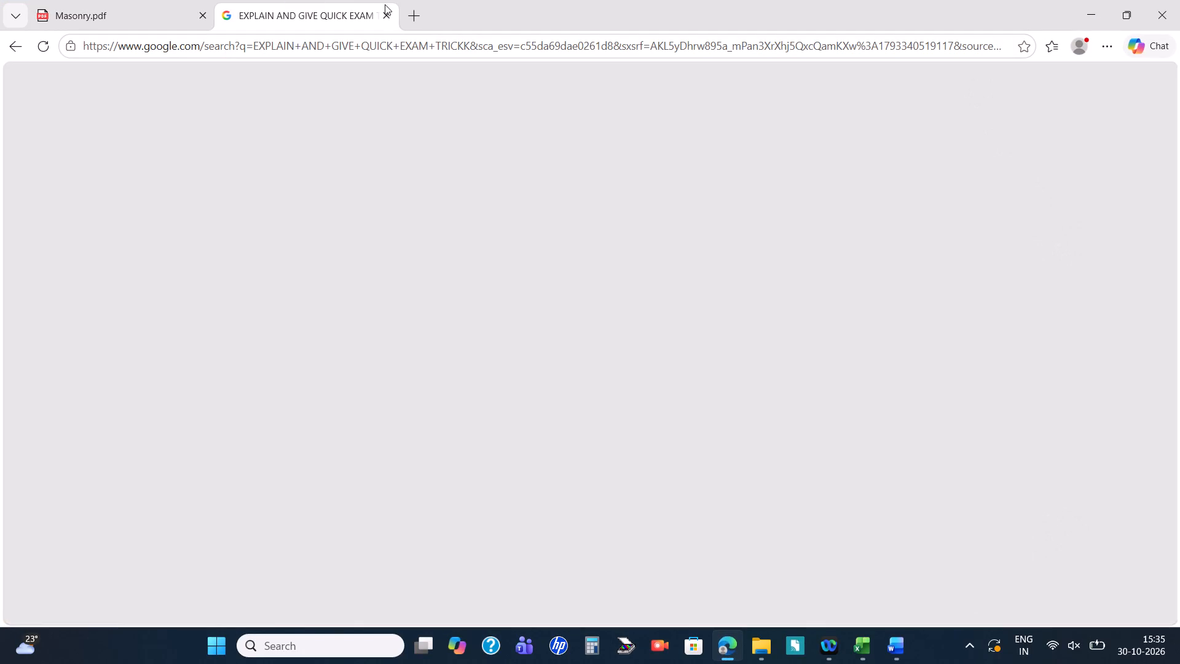
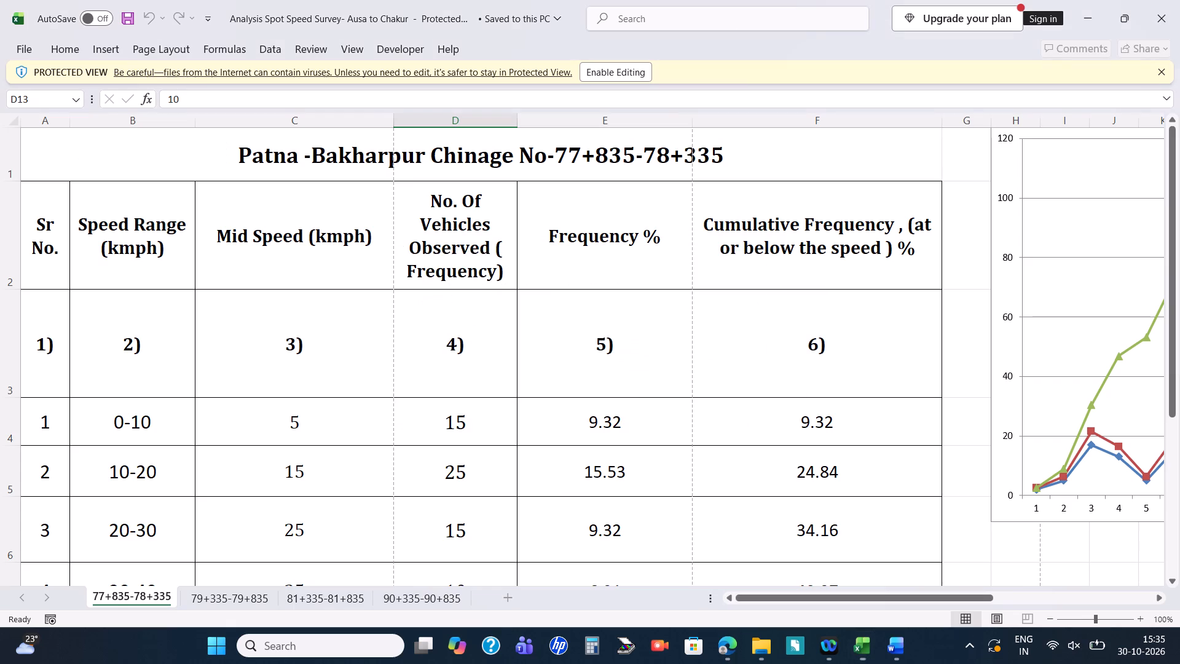
Enable editing of the spot speed survey workbook that is open in Protected View.
{"action": "left_click", "coordinate": [605, 68]}
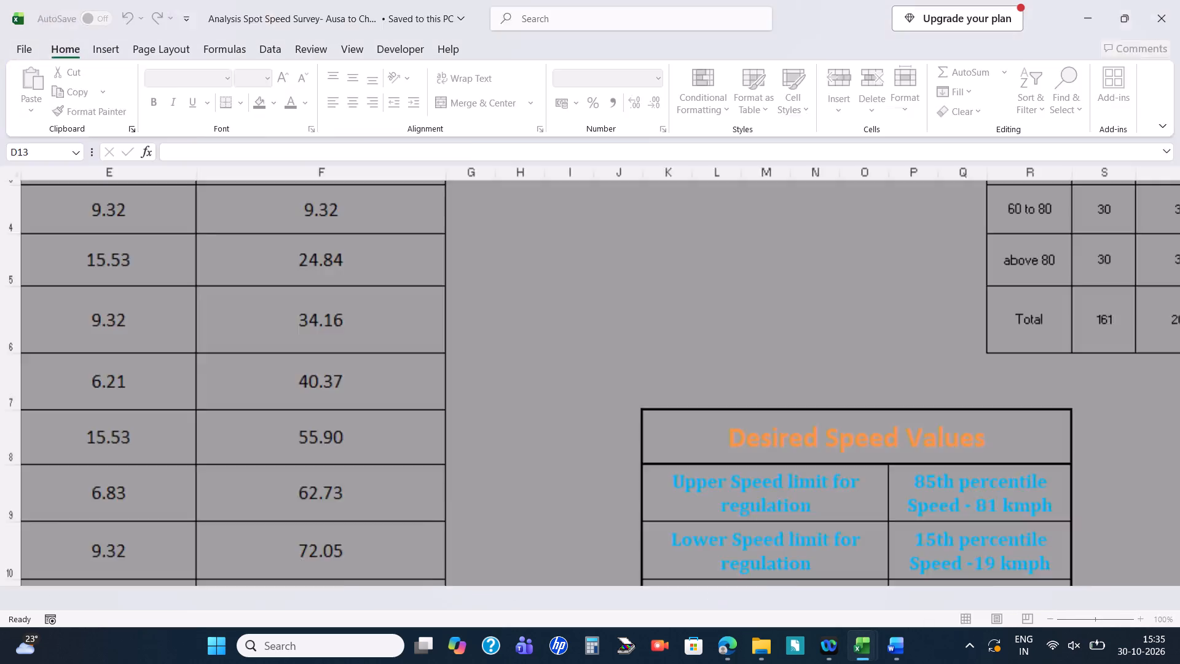
{"action": "scroll", "coordinate": [548, 339], "scroll_direction": "down", "scroll_amount": 2}
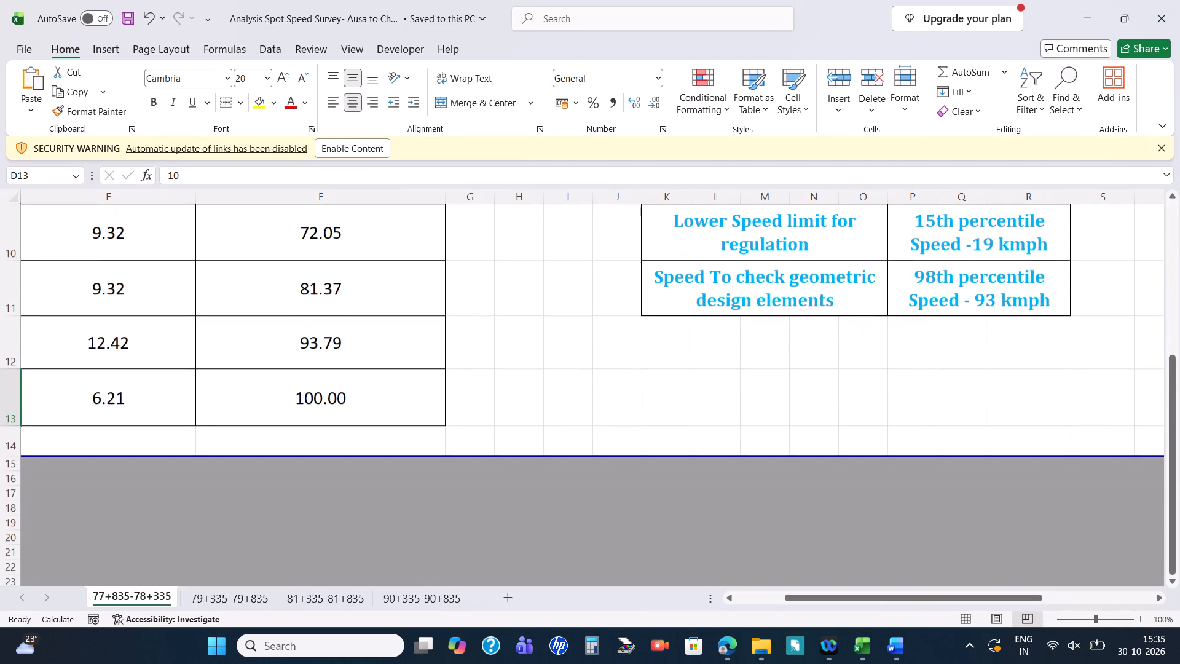
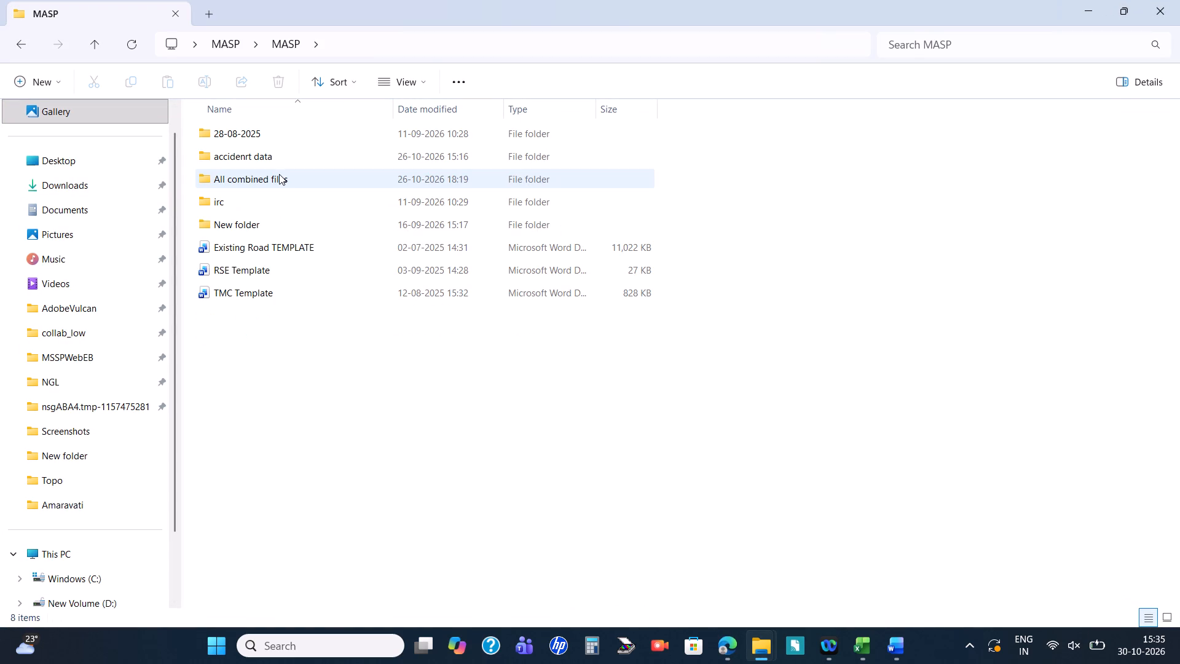
Open the sec 4 amravati R workbook from the Gun Study folder inside All combined files.
{"action": "double_click", "coordinate": [275, 172]}
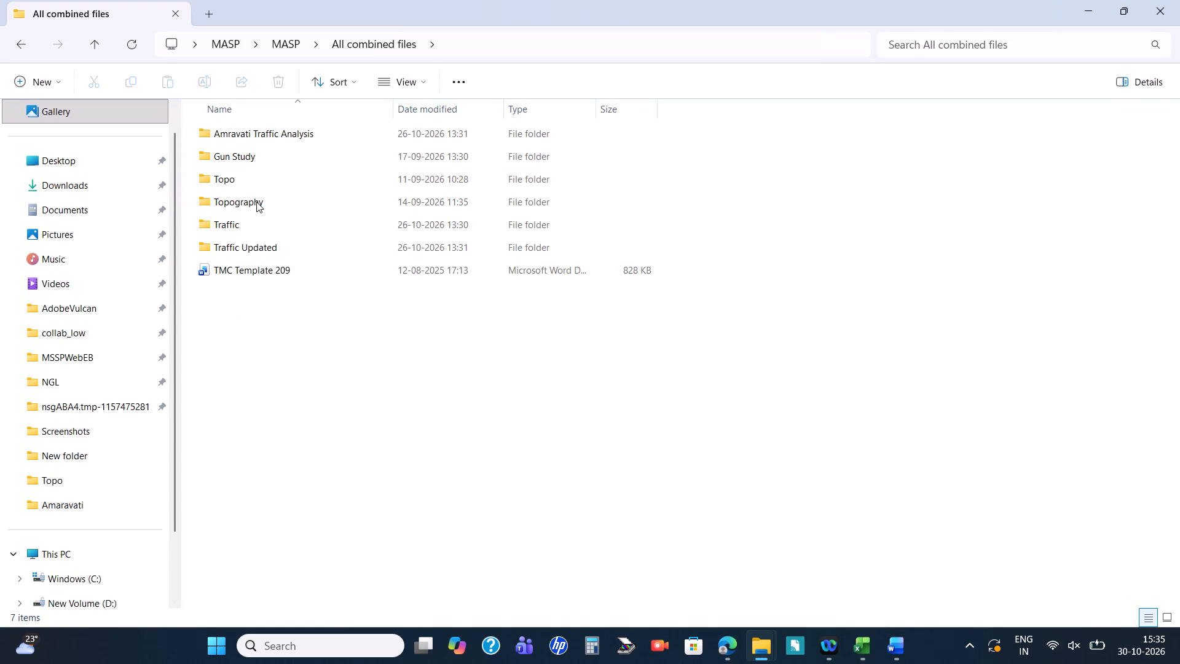
{"action": "double_click", "coordinate": [248, 162]}
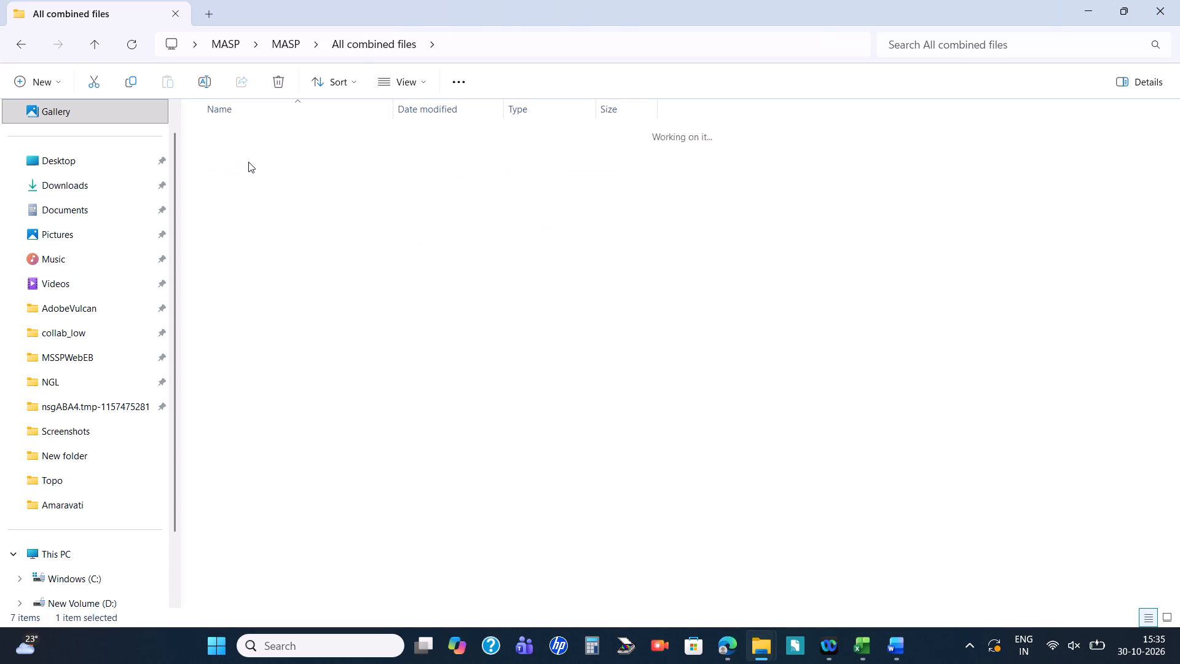
{"action": "double_click", "coordinate": [246, 152]}
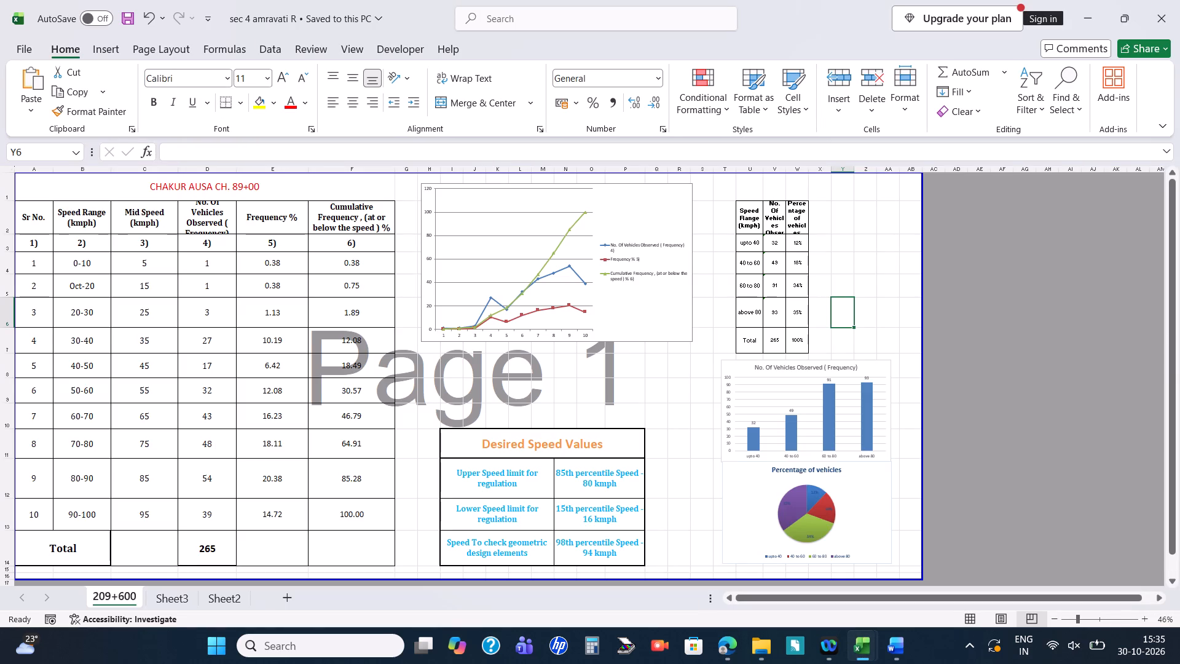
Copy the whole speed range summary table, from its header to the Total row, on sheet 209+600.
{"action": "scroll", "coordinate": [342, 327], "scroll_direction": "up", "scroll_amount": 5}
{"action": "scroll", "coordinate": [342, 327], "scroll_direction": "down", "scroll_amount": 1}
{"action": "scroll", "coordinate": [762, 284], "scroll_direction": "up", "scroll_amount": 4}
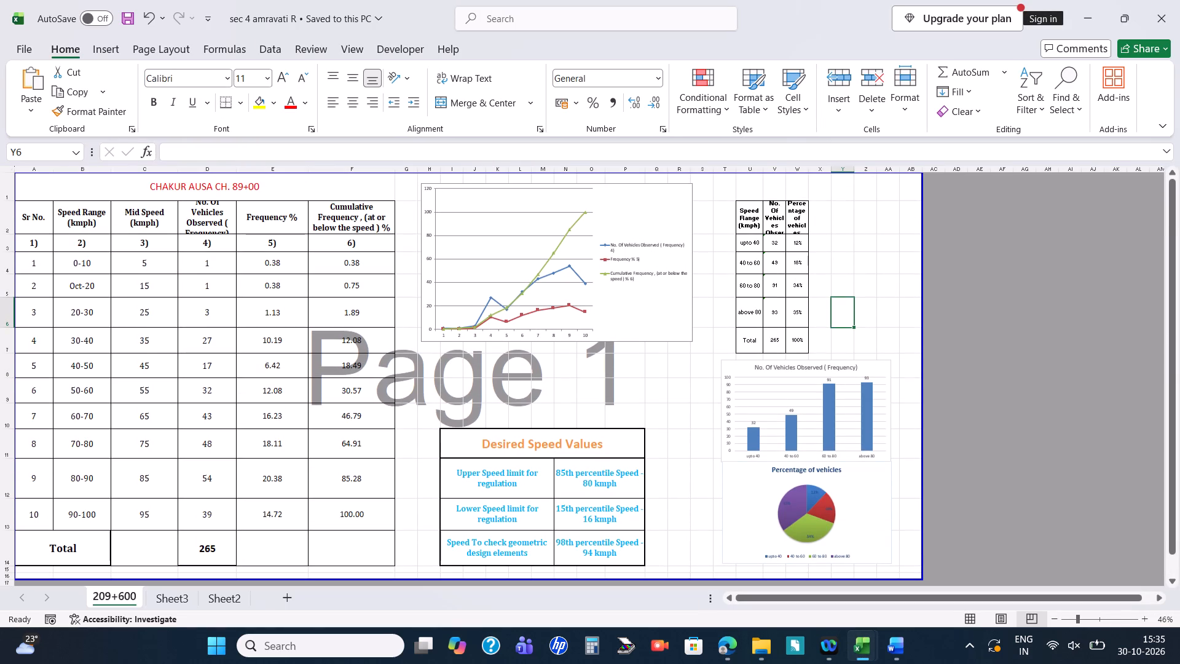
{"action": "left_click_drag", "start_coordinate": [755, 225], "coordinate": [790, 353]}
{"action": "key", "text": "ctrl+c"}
In the Ausa to Chakur workbook, extend sheet 77+835-78+335's print area to include the charts beside the tables and empty rows below.
{"action": "key", "text": "alt+Tab"}
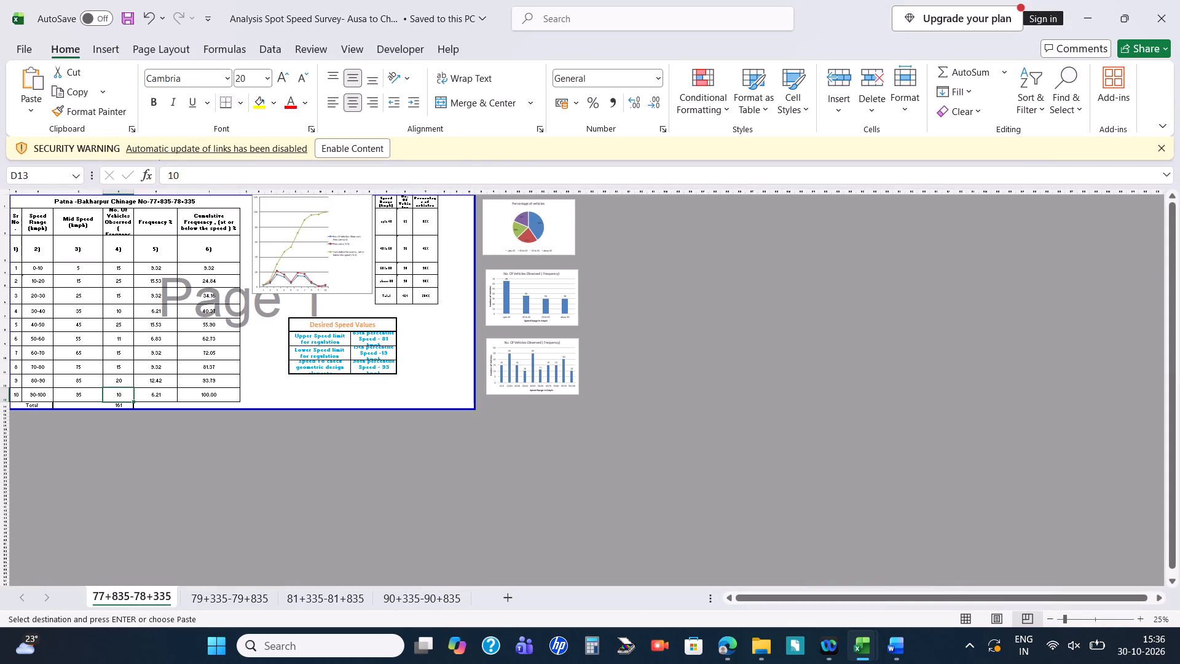
{"action": "left_click_drag", "start_coordinate": [476, 315], "coordinate": [792, 370]}
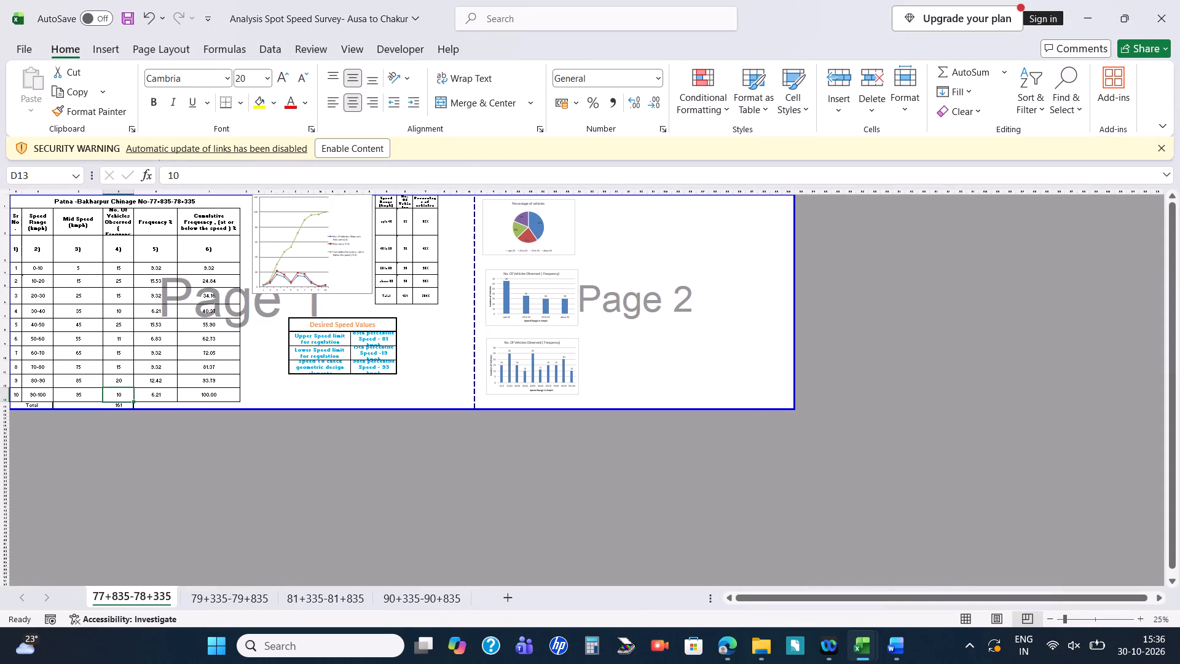
{"action": "left_click_drag", "start_coordinate": [537, 409], "coordinate": [529, 612]}
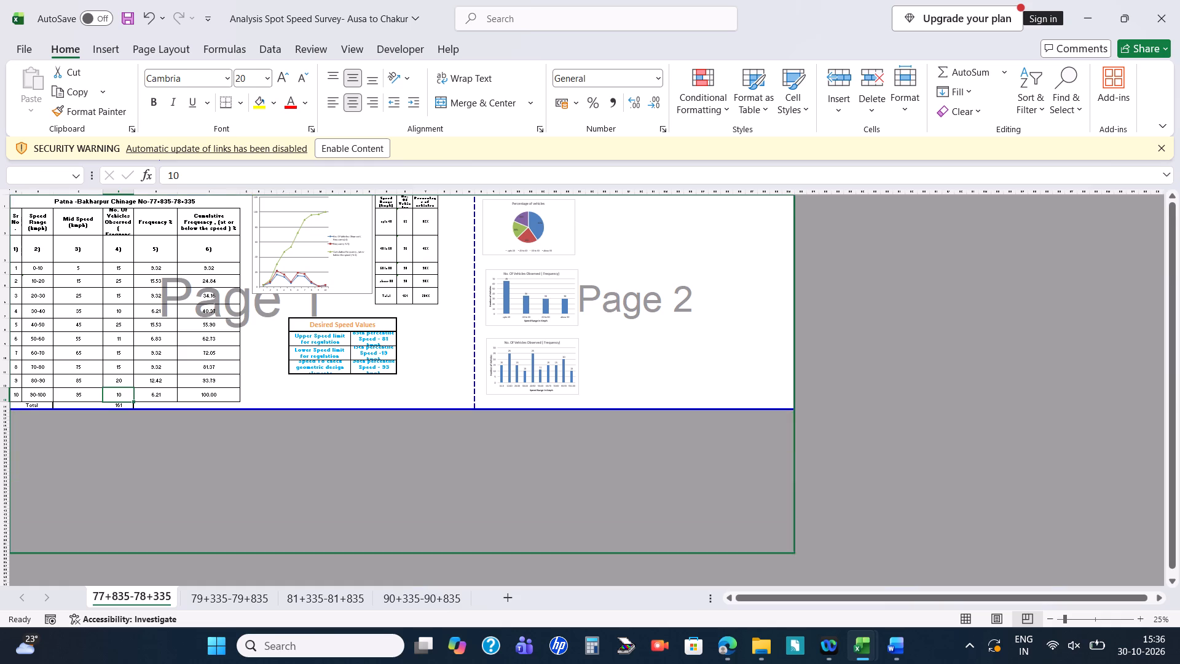
{"action": "left_click_drag", "start_coordinate": [529, 612], "coordinate": [530, 627]}
{"action": "left_click", "coordinate": [685, 318]}
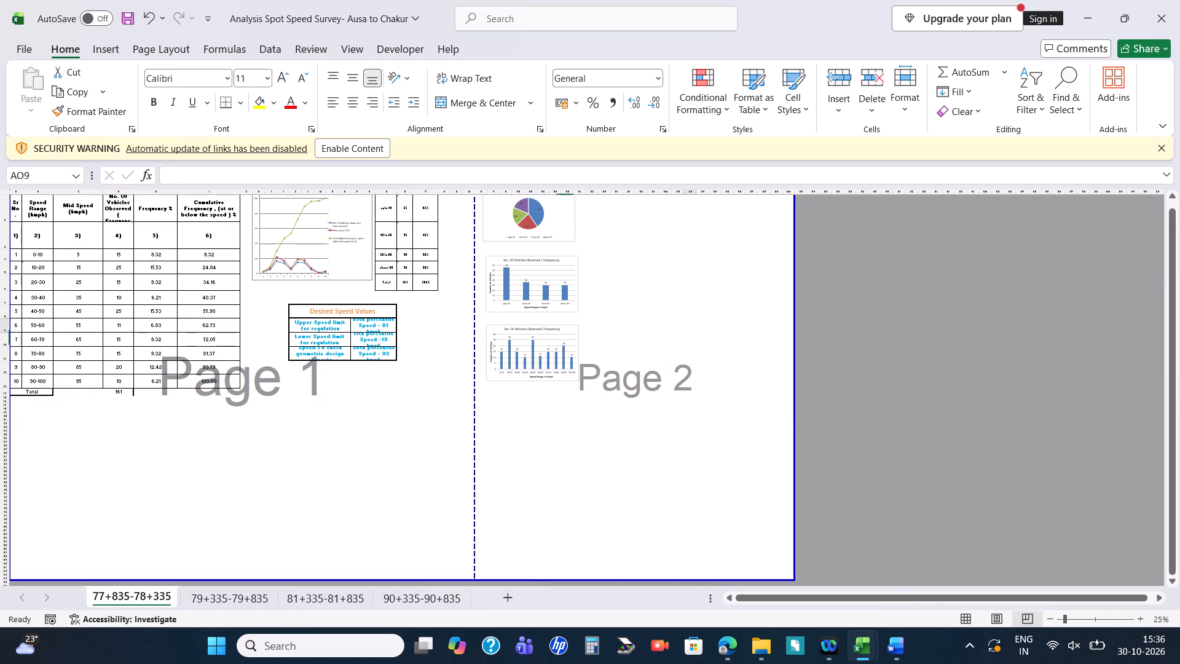
Review the speed range tables and charts on the four chainage sheets, ending at the percentage total on 90+335-90+835.
{"action": "scroll", "coordinate": [456, 417], "scroll_direction": "up", "scroll_amount": 6}
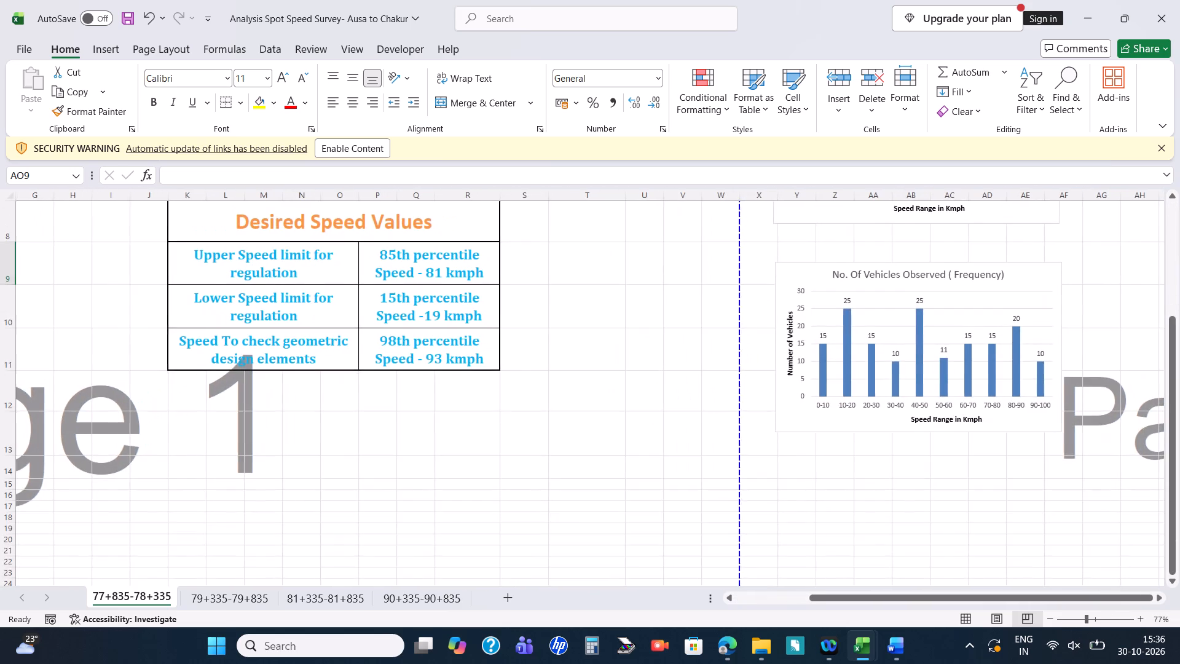
{"action": "scroll", "coordinate": [345, 381], "scroll_direction": "right", "scroll_amount": 5}
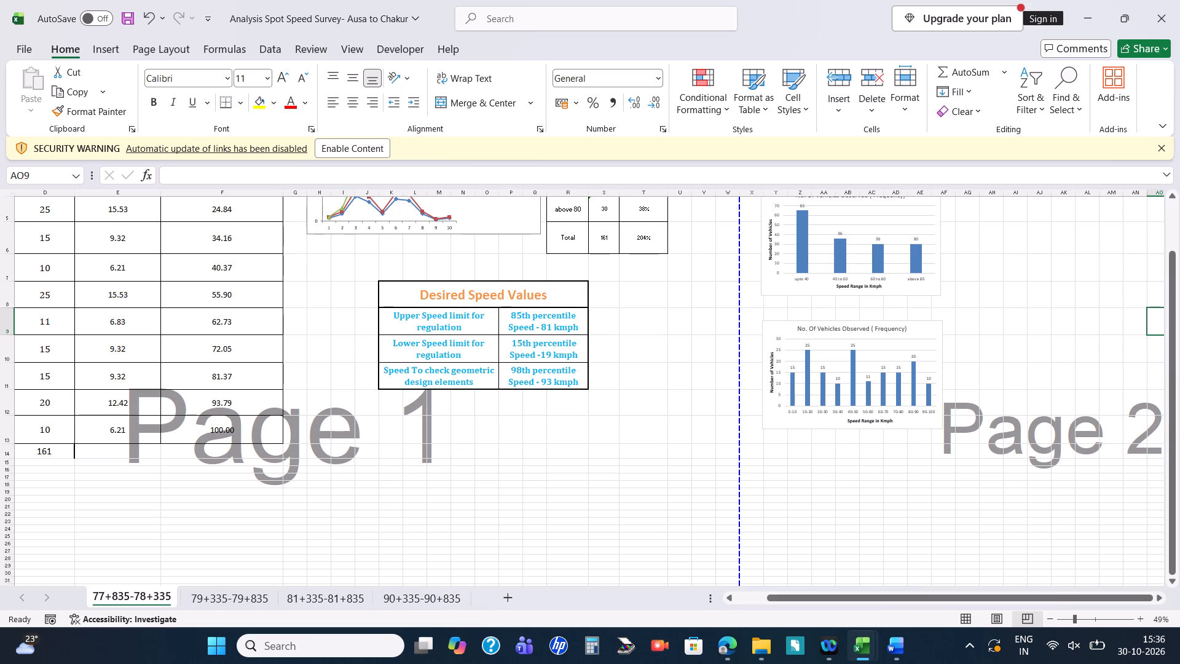
{"action": "scroll", "coordinate": [539, 381], "scroll_direction": "up", "scroll_amount": 3}
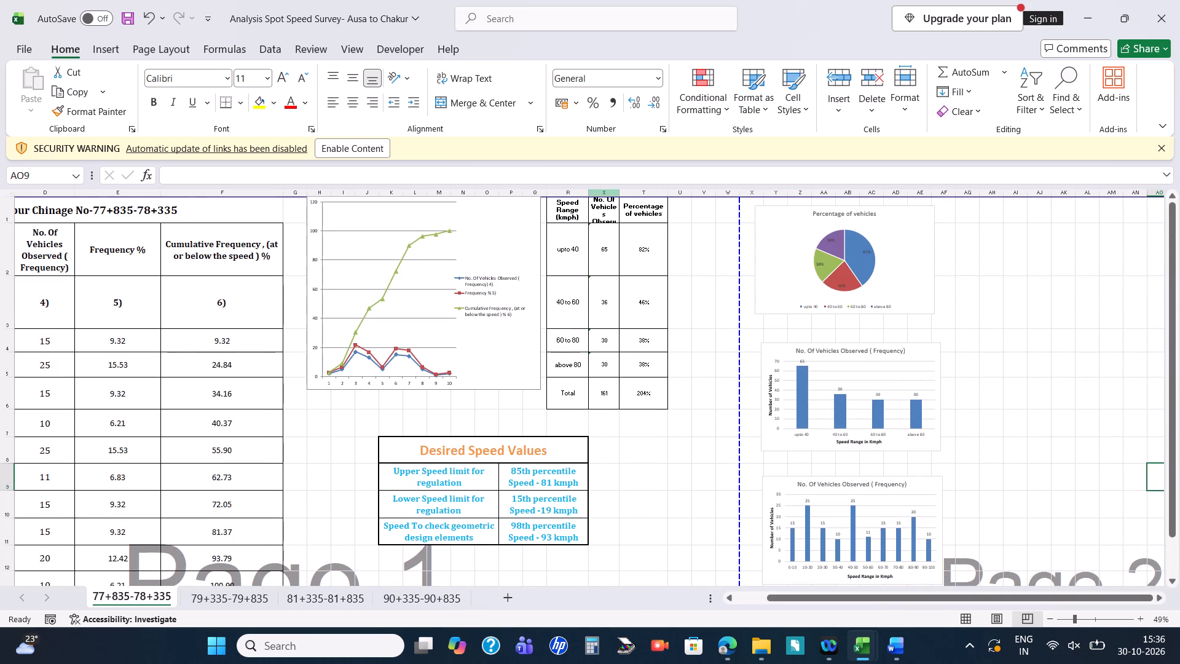
{"action": "left_click", "coordinate": [224, 599]}
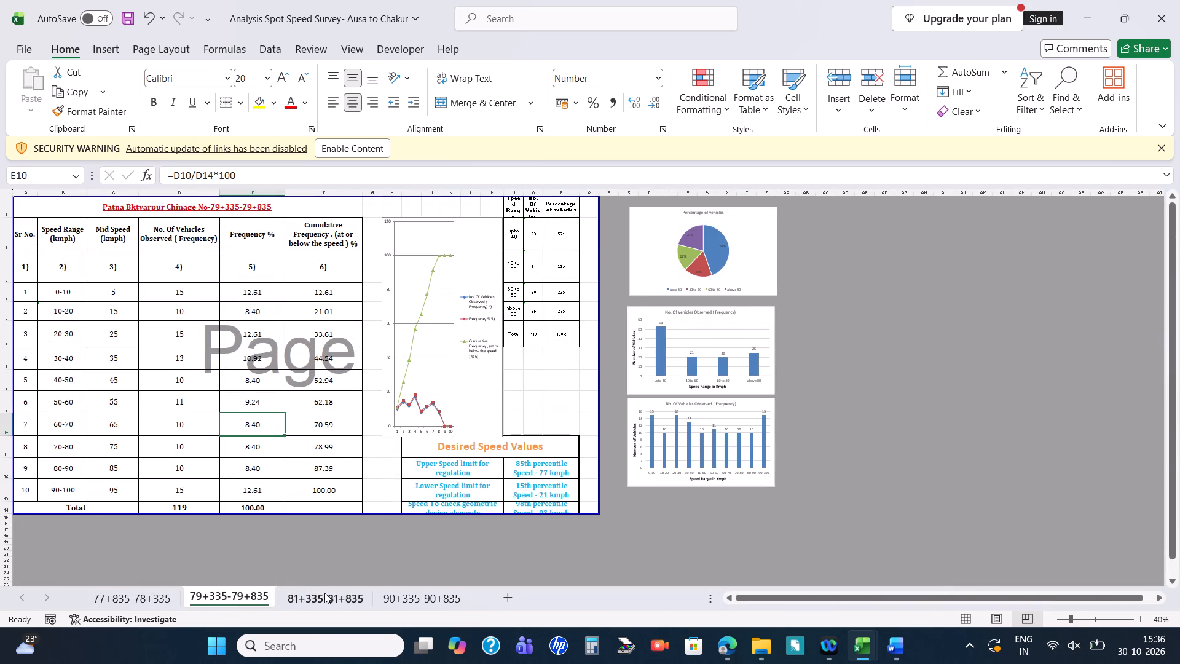
{"action": "left_click", "coordinate": [324, 593]}
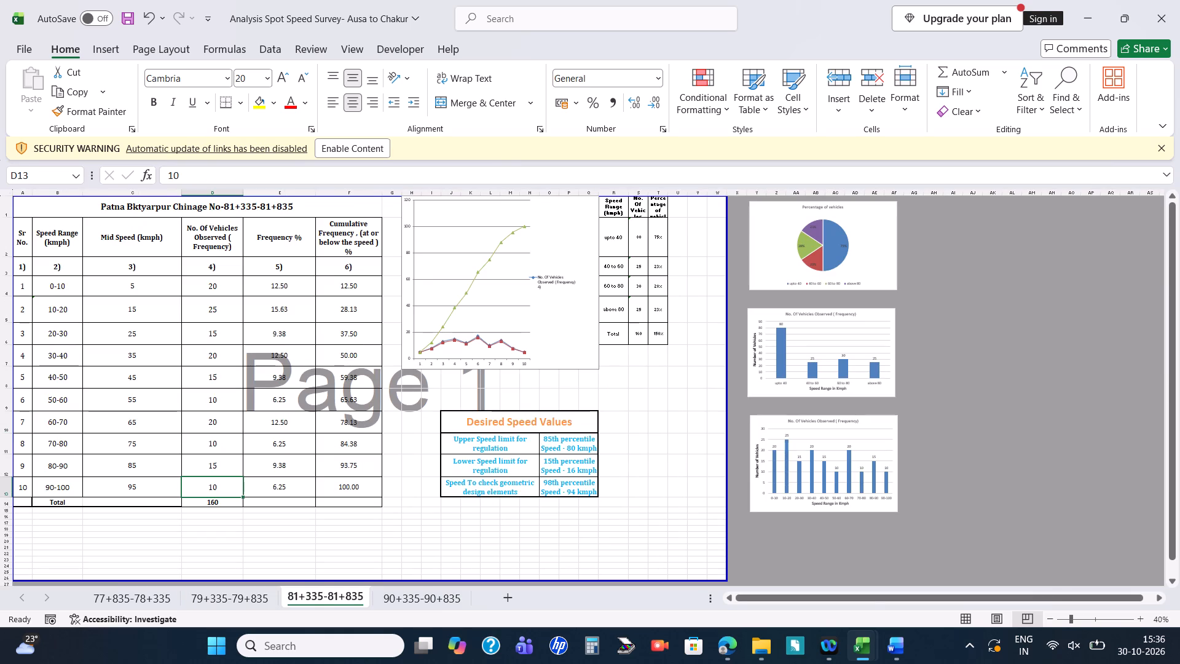
{"action": "left_click", "coordinate": [425, 613]}
{"action": "left_click", "coordinate": [426, 606]}
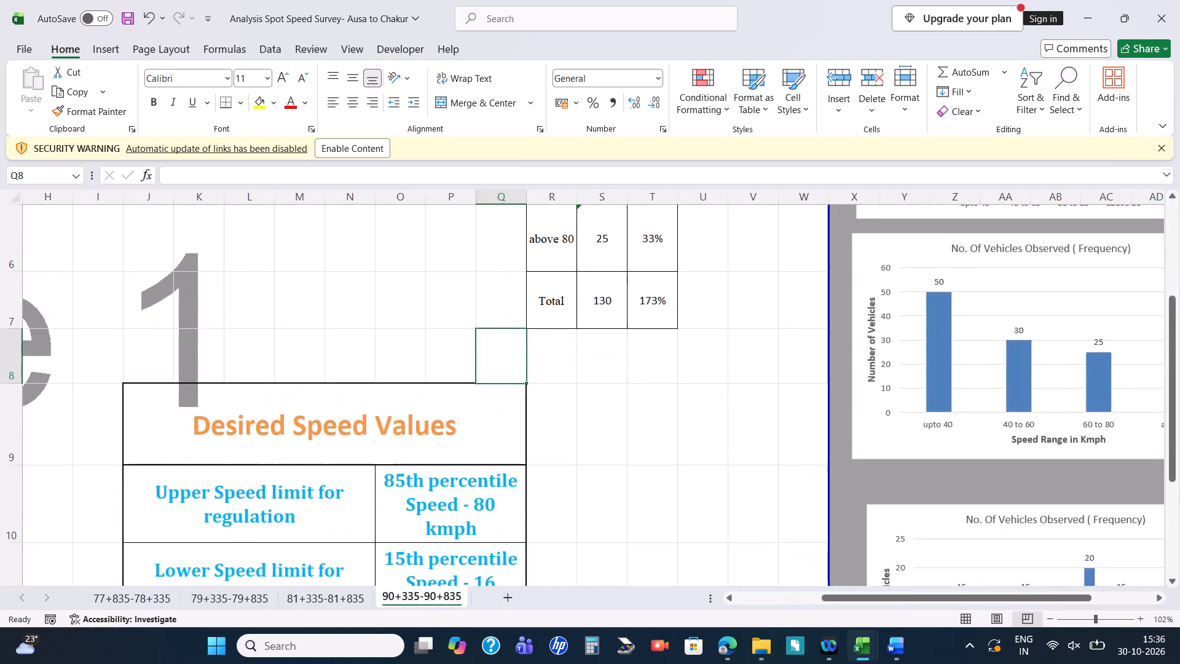
{"action": "scroll", "coordinate": [696, 379], "scroll_direction": "up", "scroll_amount": 1}
{"action": "left_click", "coordinate": [653, 347]}
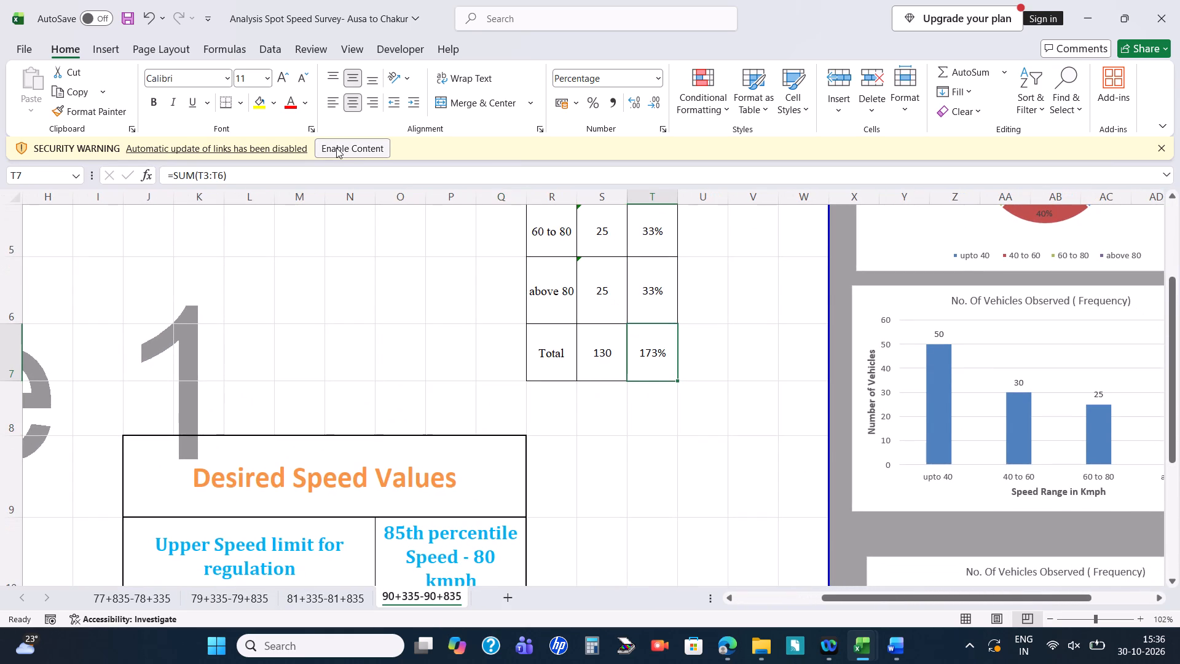
Enable the blocked content so the workbook's links can update.
{"action": "left_click", "coordinate": [336, 148]}
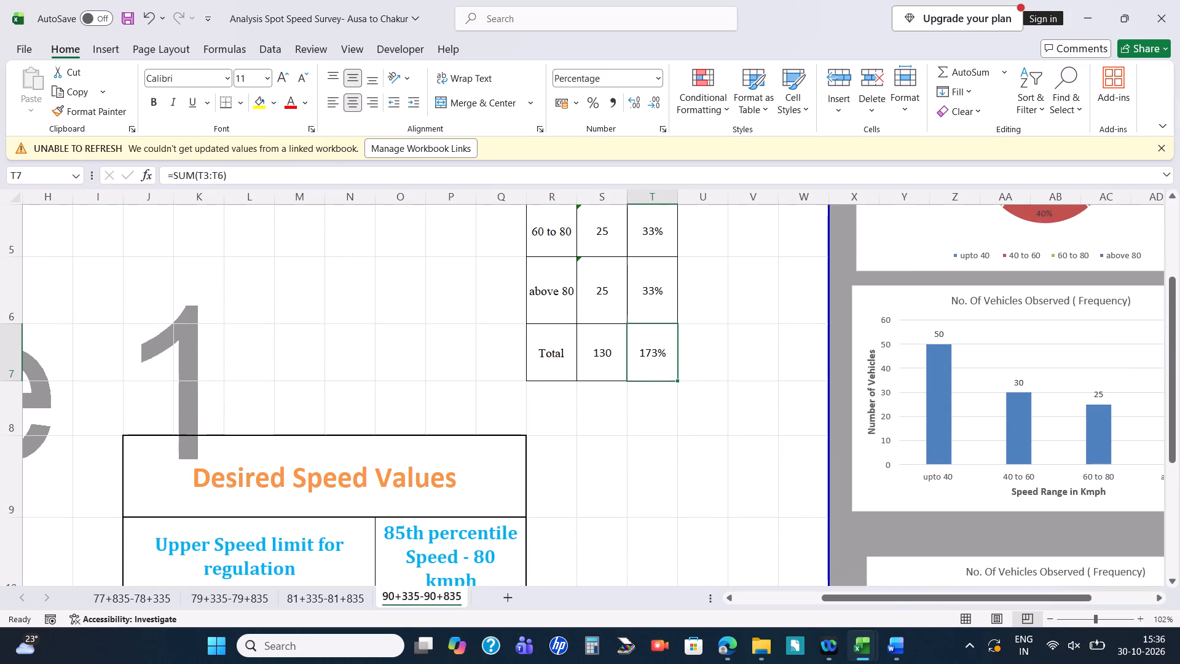
Inspect the percentage total's formula and the surrounding frequency tables on sheet 90+335-90+835.
{"action": "left_click", "coordinate": [656, 343]}
{"action": "left_click", "coordinate": [514, 177]}
{"action": "scroll", "coordinate": [514, 177], "scroll_direction": "down", "scroll_amount": 7, "text": "ctrl"}
{"action": "key", "text": "Return"}
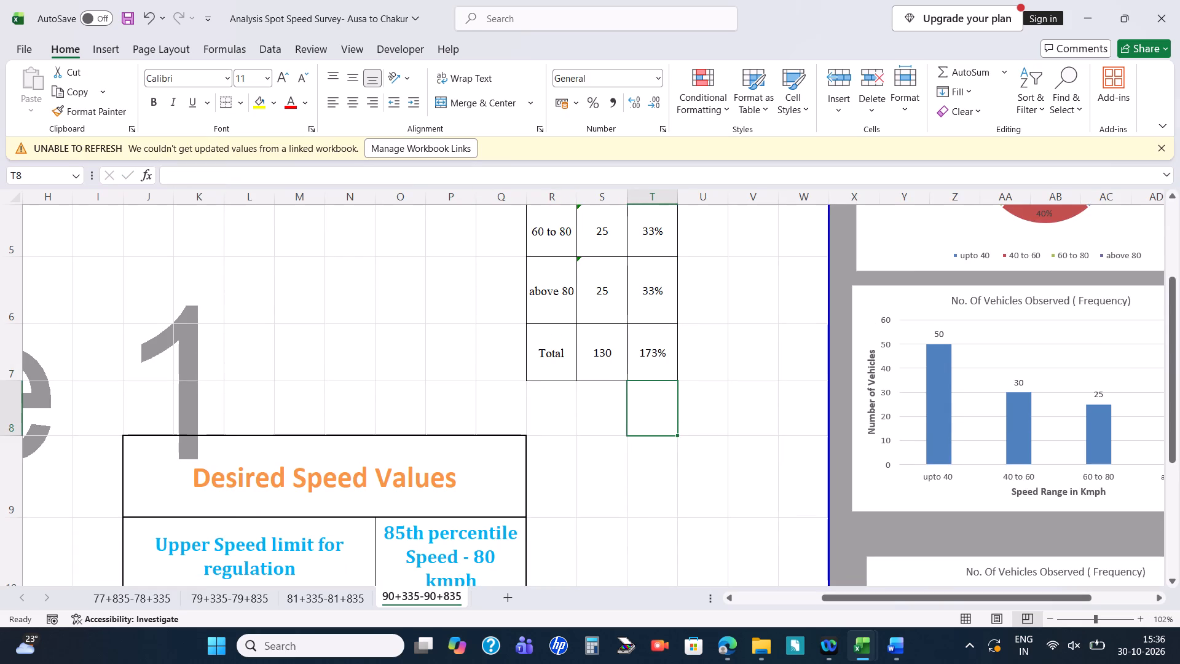
{"action": "scroll", "coordinate": [611, 424], "scroll_direction": "up", "scroll_amount": 1}
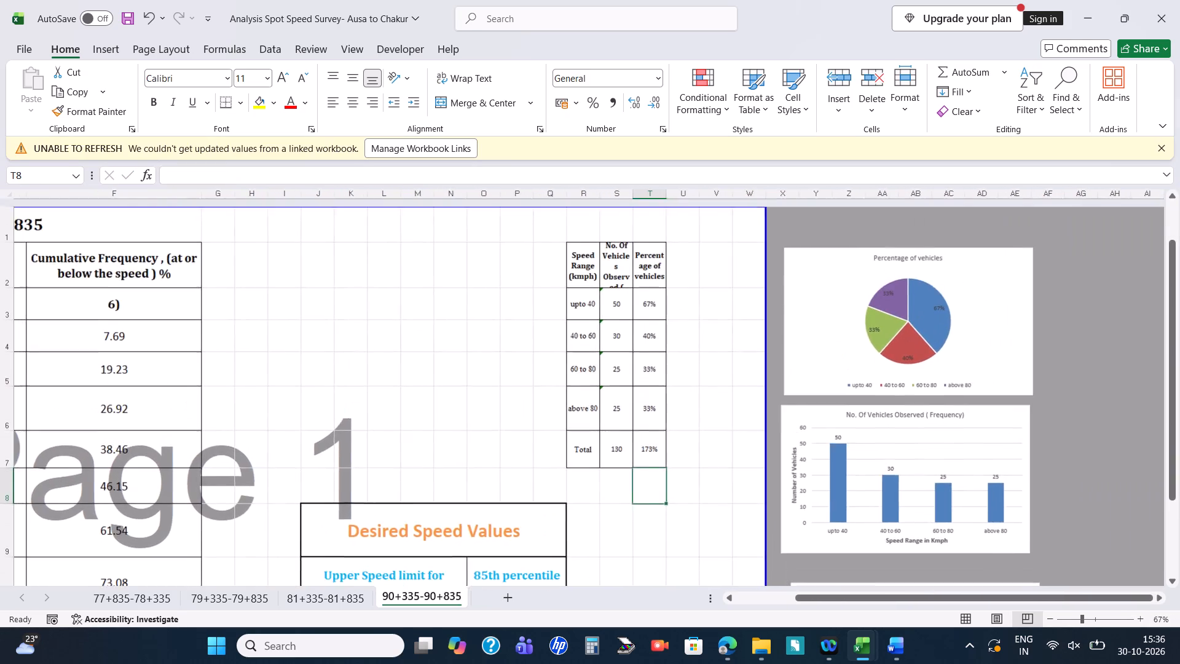
{"action": "scroll", "coordinate": [611, 424], "scroll_direction": "up", "scroll_amount": 1}
{"action": "scroll", "coordinate": [611, 424], "scroll_direction": "right", "scroll_amount": 3}
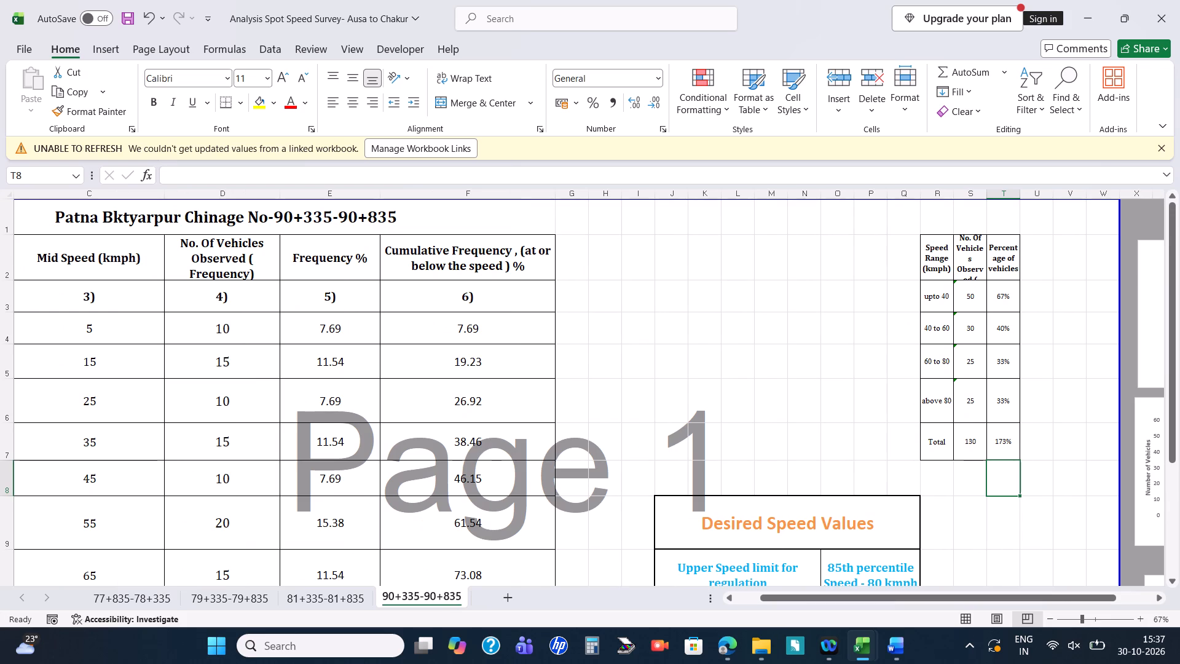
Compare the upto 40 vehicle count formula on sheet 77+835-78+335 with its counterpart in the sec 4 amravati R workbook.
{"action": "left_click", "coordinate": [138, 604]}
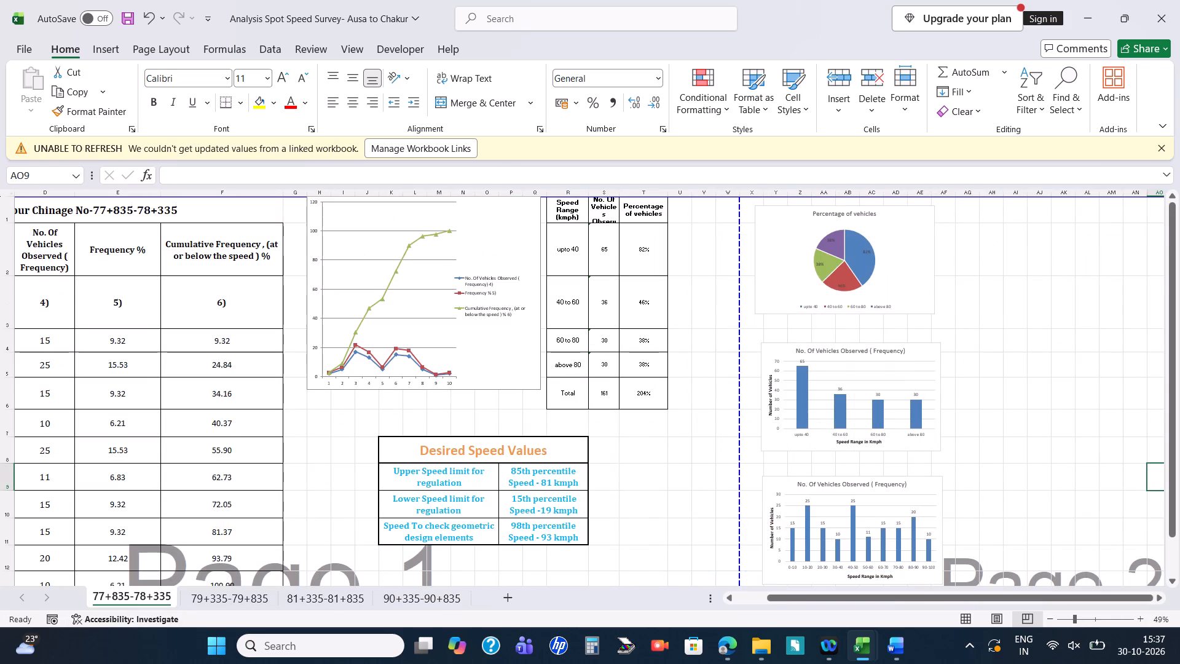
{"action": "left_click", "coordinate": [601, 256]}
{"action": "left_click", "coordinate": [425, 175]}
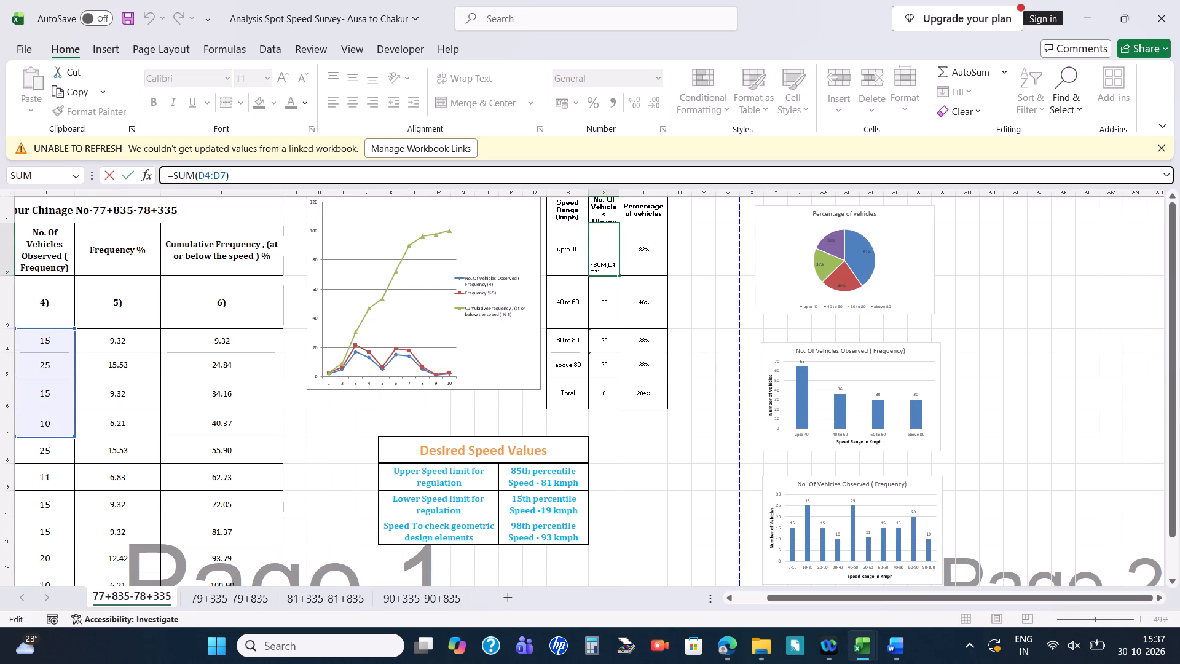
{"action": "scroll", "coordinate": [389, 394], "scroll_direction": "right", "scroll_amount": 5}
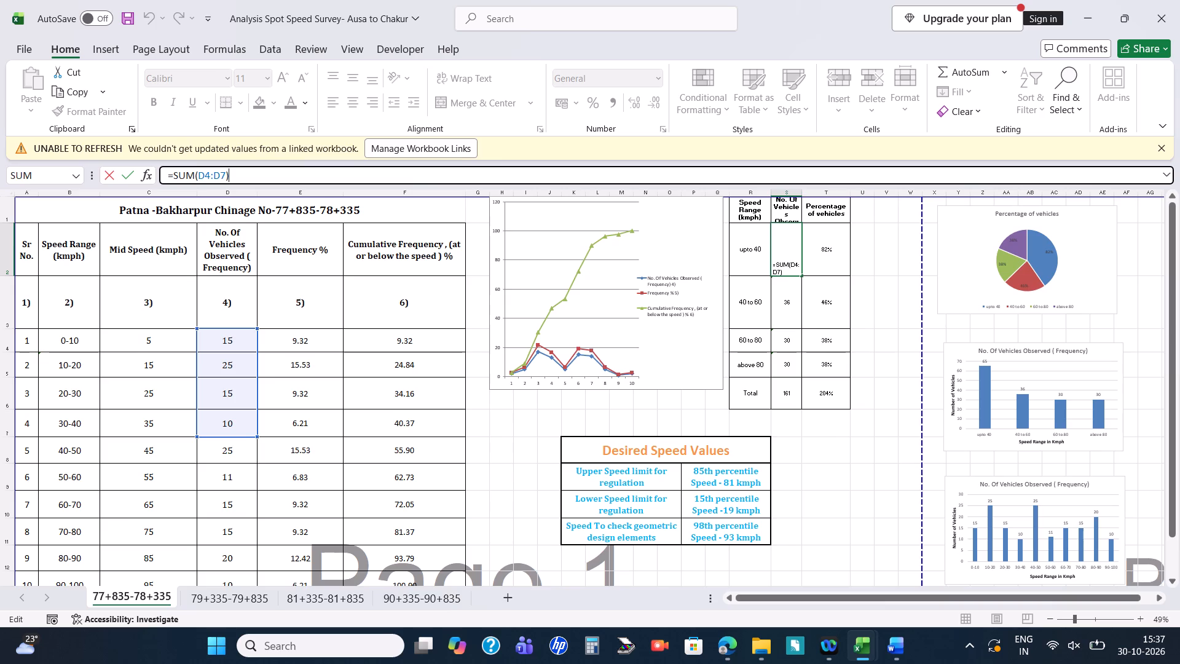
{"action": "key", "text": "alt+Tab"}
{"action": "left_click", "coordinate": [615, 389]}
{"action": "key", "text": "alt+Tab"}
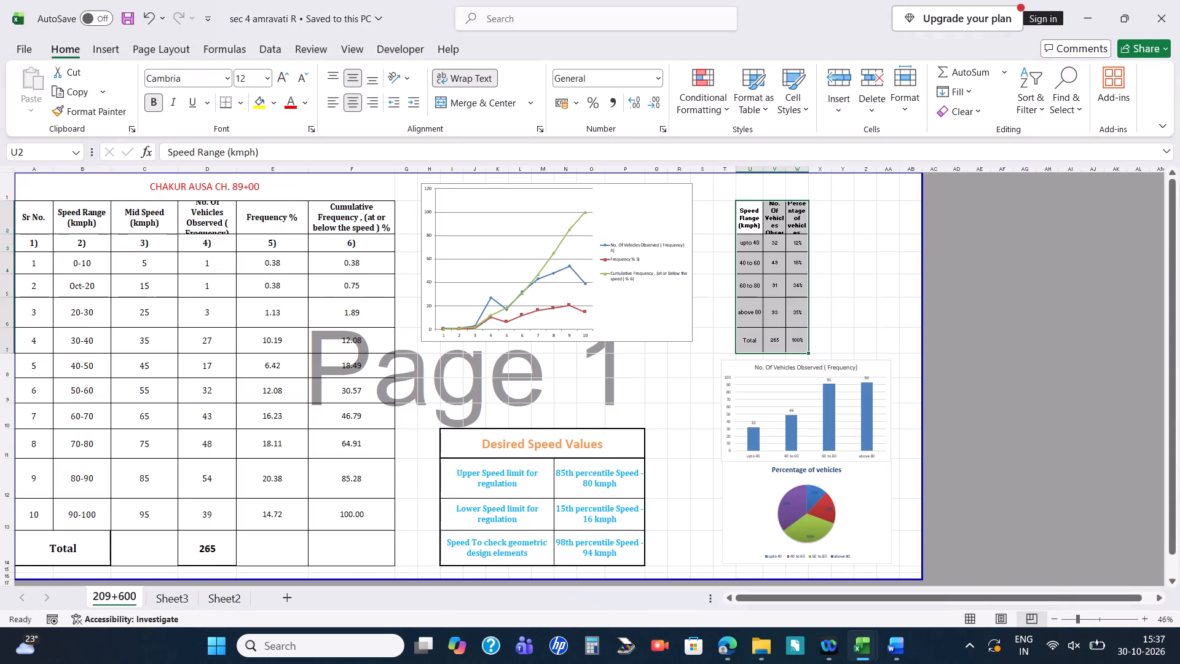
{"action": "left_click", "coordinate": [771, 244]}
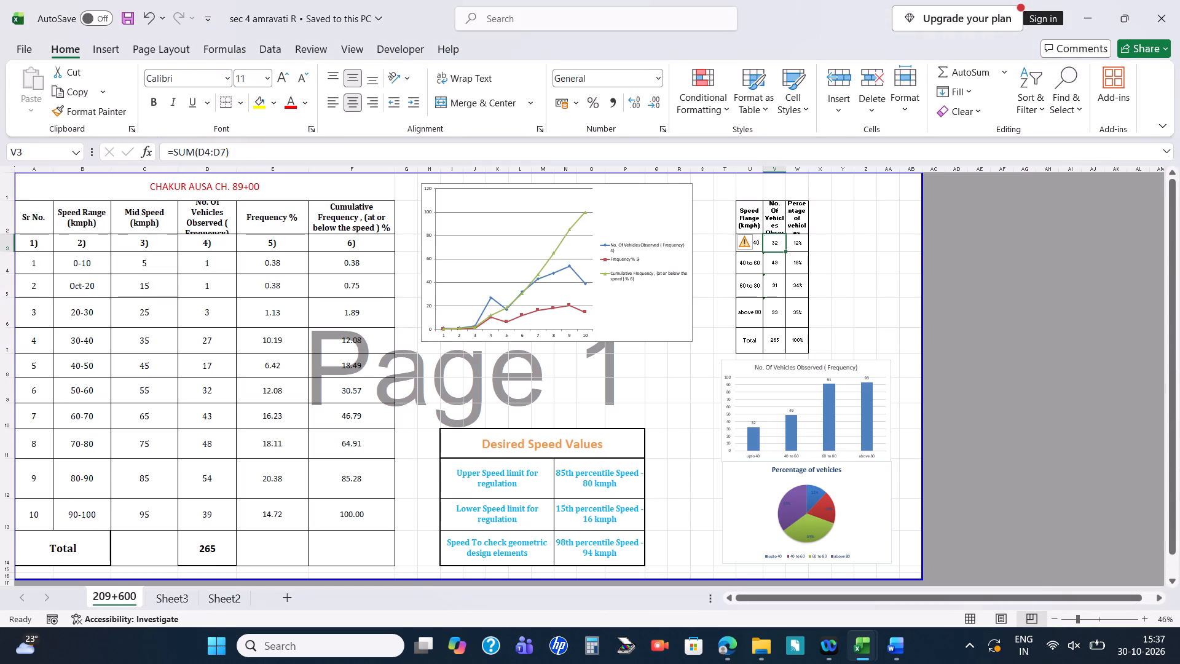
{"action": "left_click", "coordinate": [577, 153]}
{"action": "key", "text": "alt+Tab"}
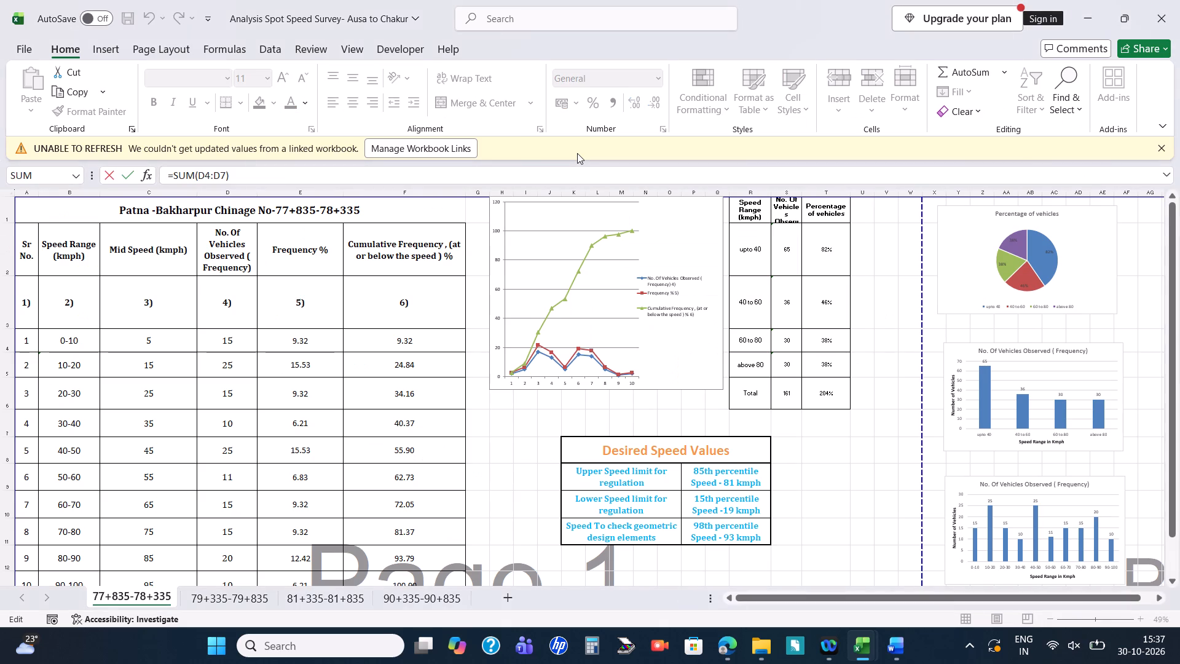
{"action": "left_click", "coordinate": [783, 255]}
{"action": "key", "text": "alt+Tab"}
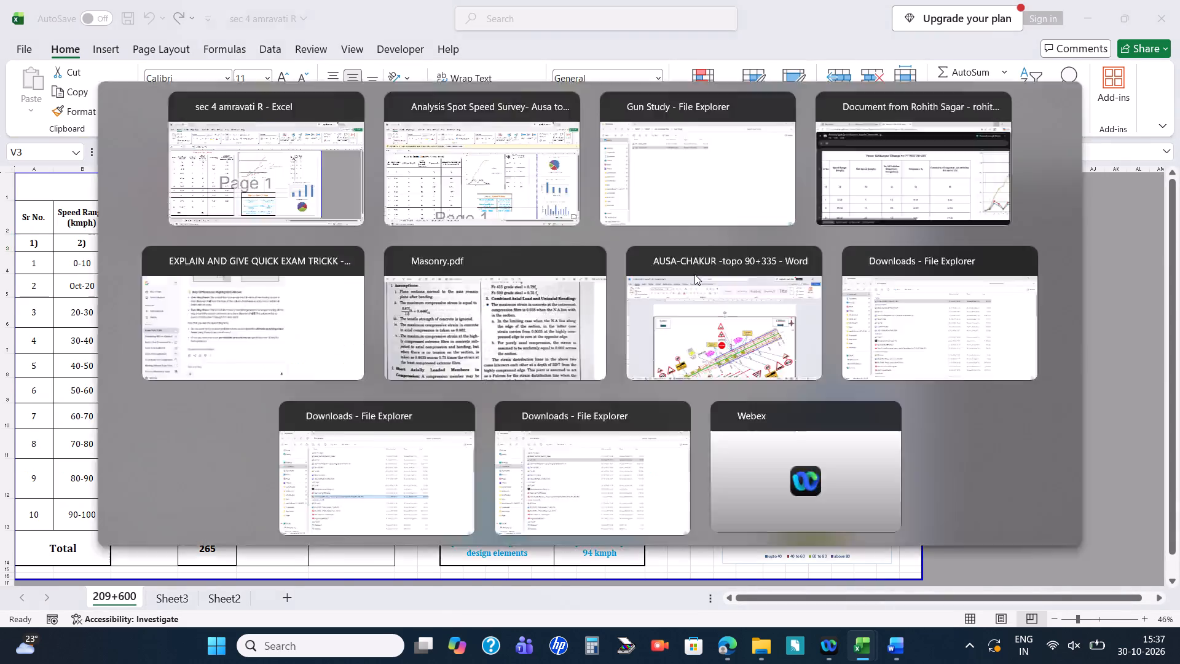
{"action": "left_click", "coordinate": [799, 253]}
{"action": "left_click", "coordinate": [704, 175]}
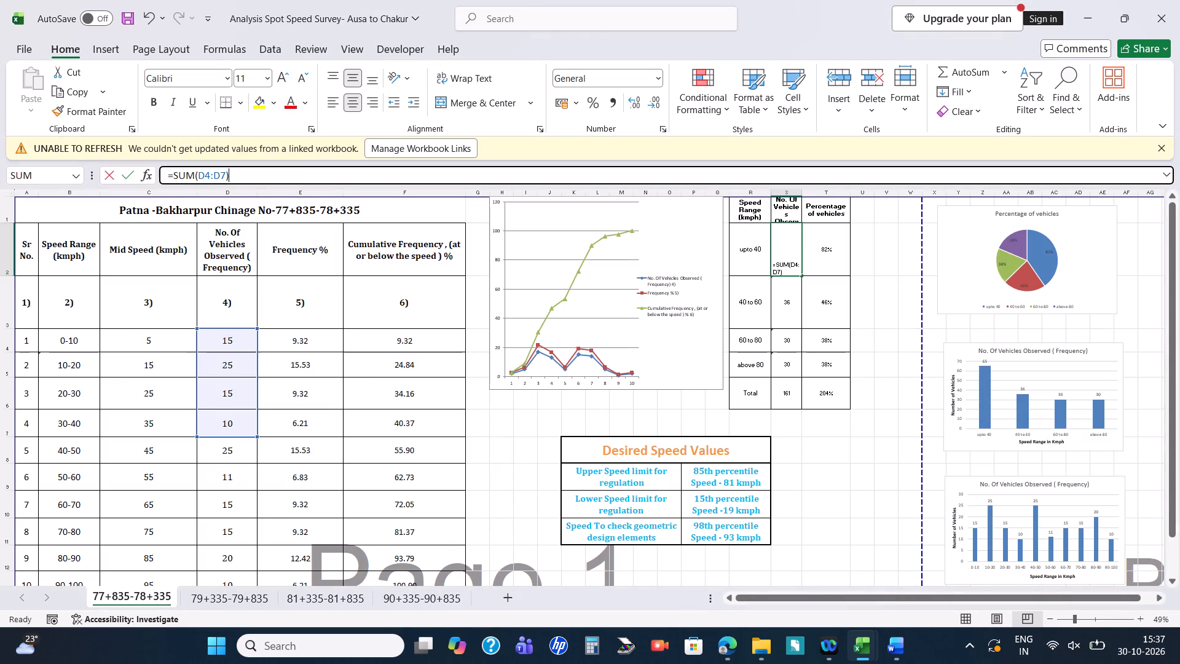
{"action": "key", "text": "Return"}
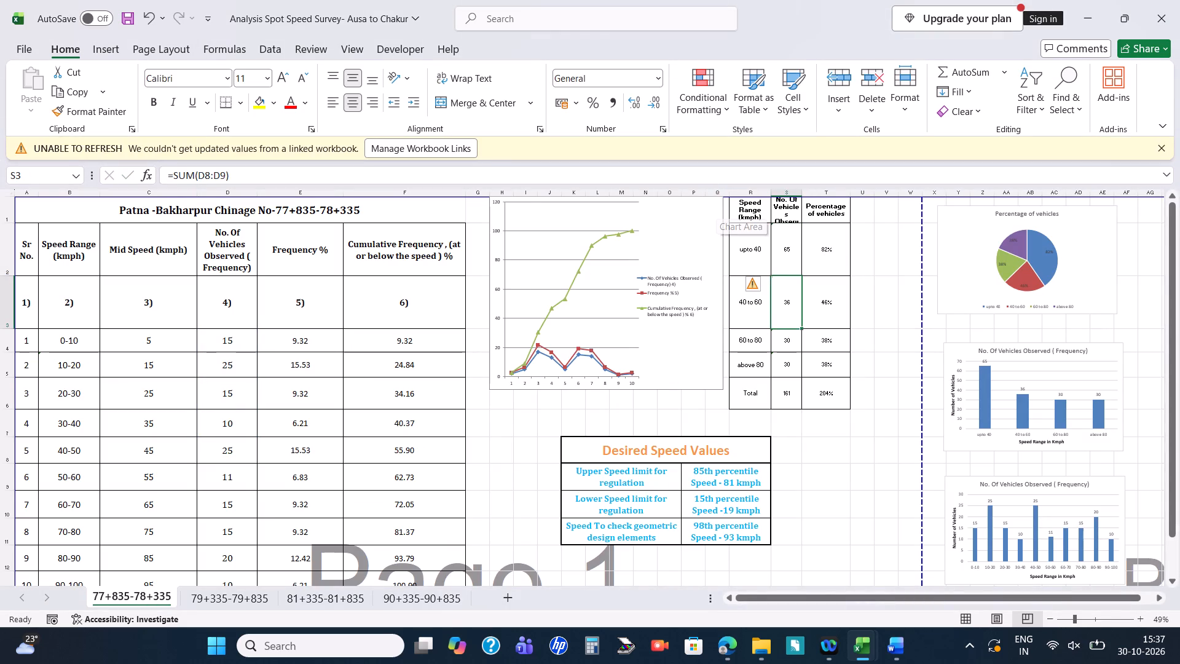
Check which frequency cells the 40 to 60, 60 to 80 and above 80 vehicle count formulas add up.
{"action": "left_click", "coordinate": [708, 183]}
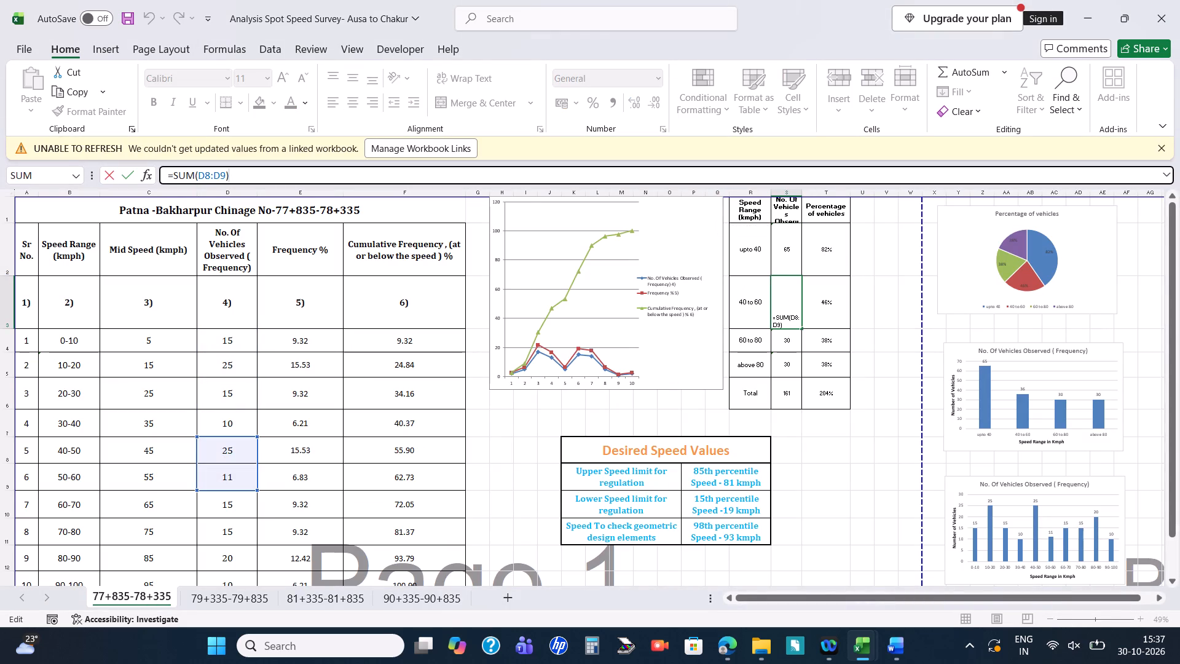
{"action": "key", "text": "Return"}
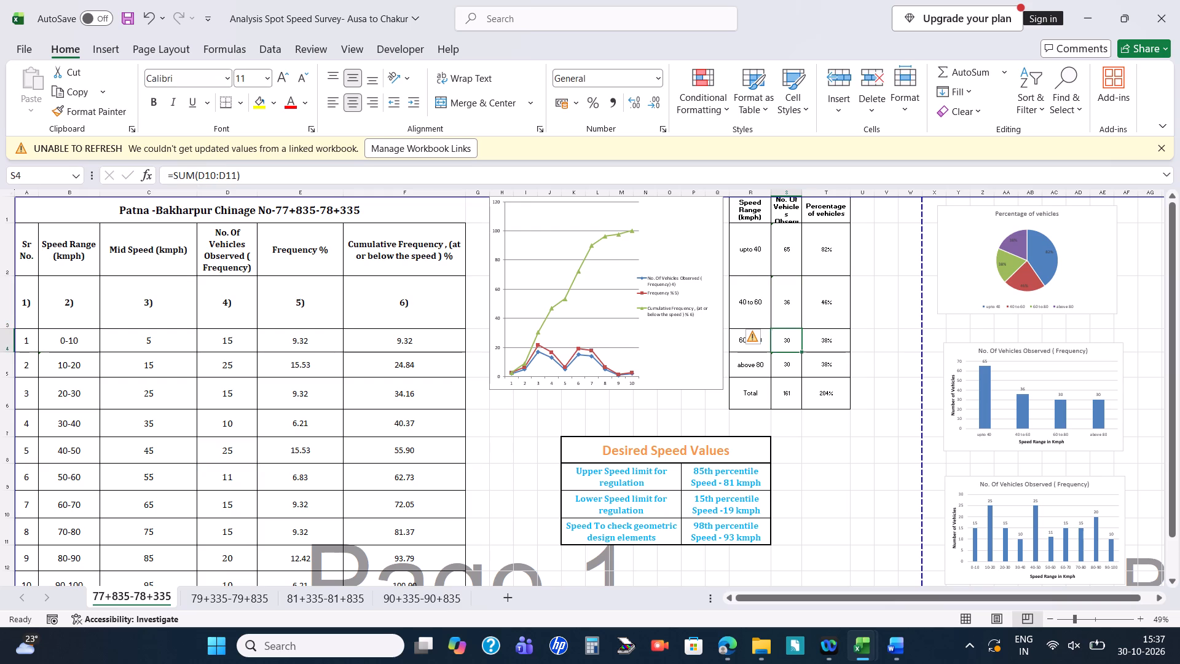
{"action": "left_click", "coordinate": [712, 170]}
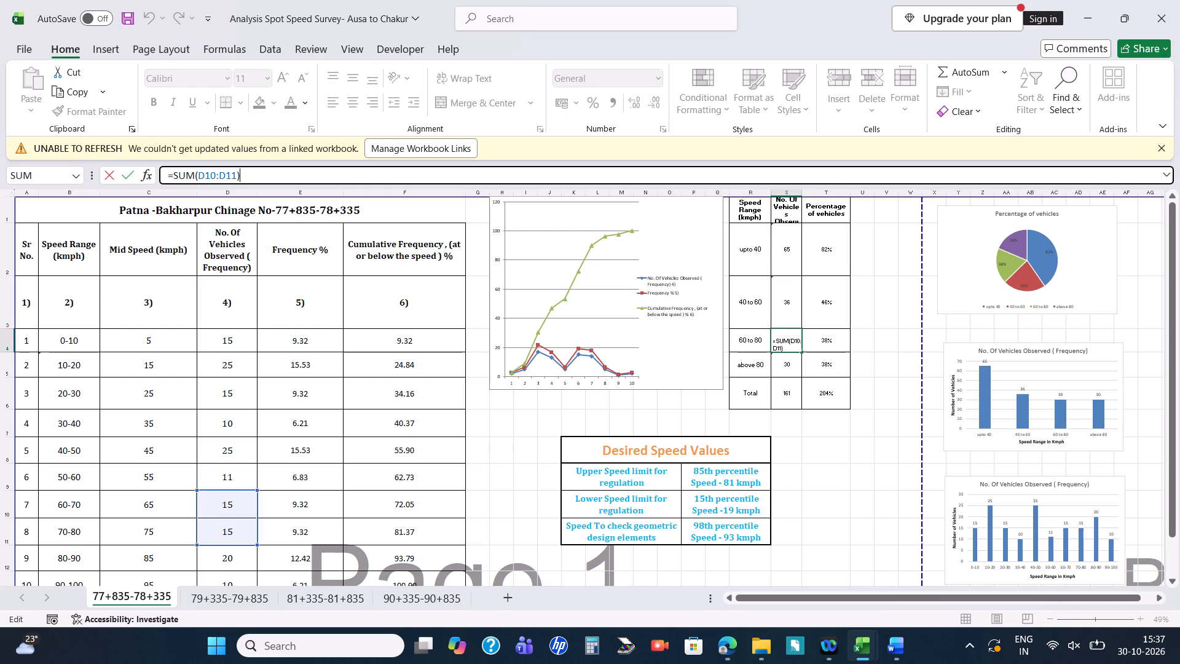
{"action": "key", "text": "Return"}
{"action": "left_click", "coordinate": [712, 170]}
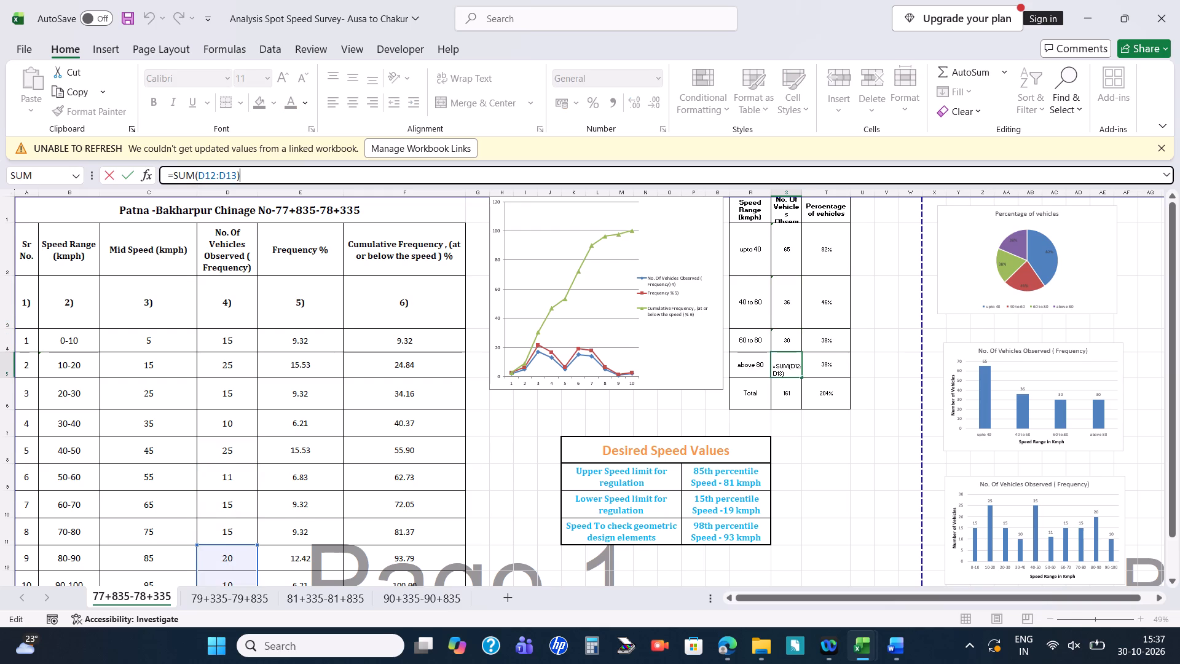
{"action": "scroll", "coordinate": [811, 279], "scroll_direction": "down", "scroll_amount": 1}
{"action": "key", "text": "Return"}
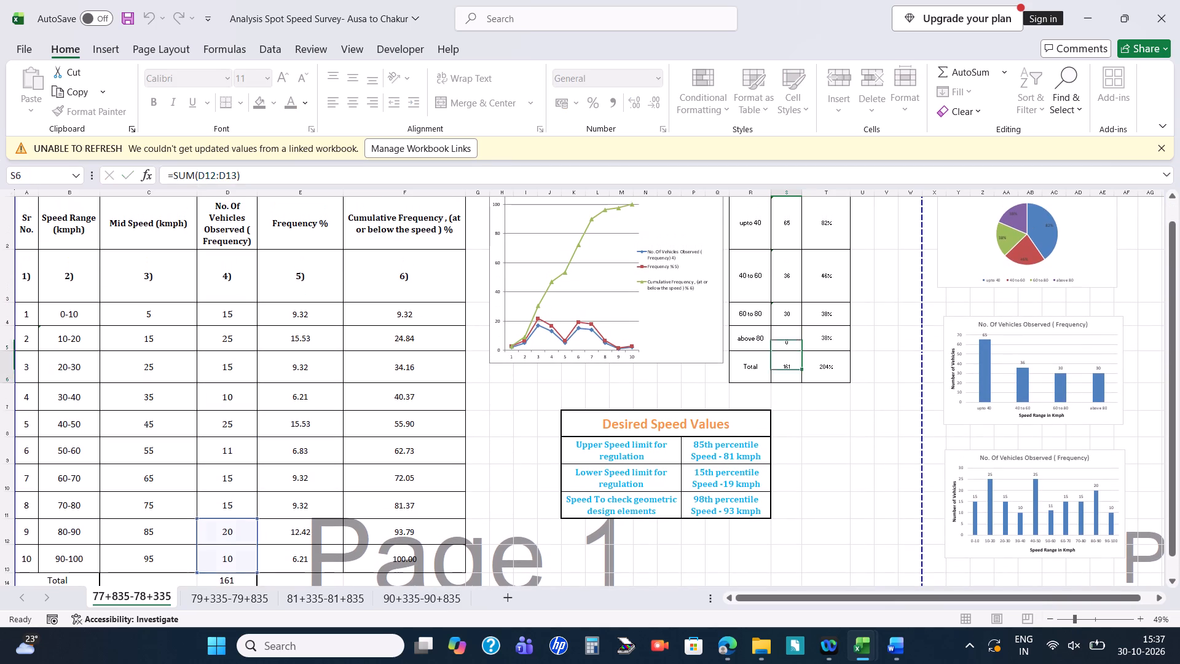
On sheet 77+835-78+335, make the upto 40 percentage formula =S2/161 and copy it down through the Total row.
{"action": "left_click", "coordinate": [819, 238]}
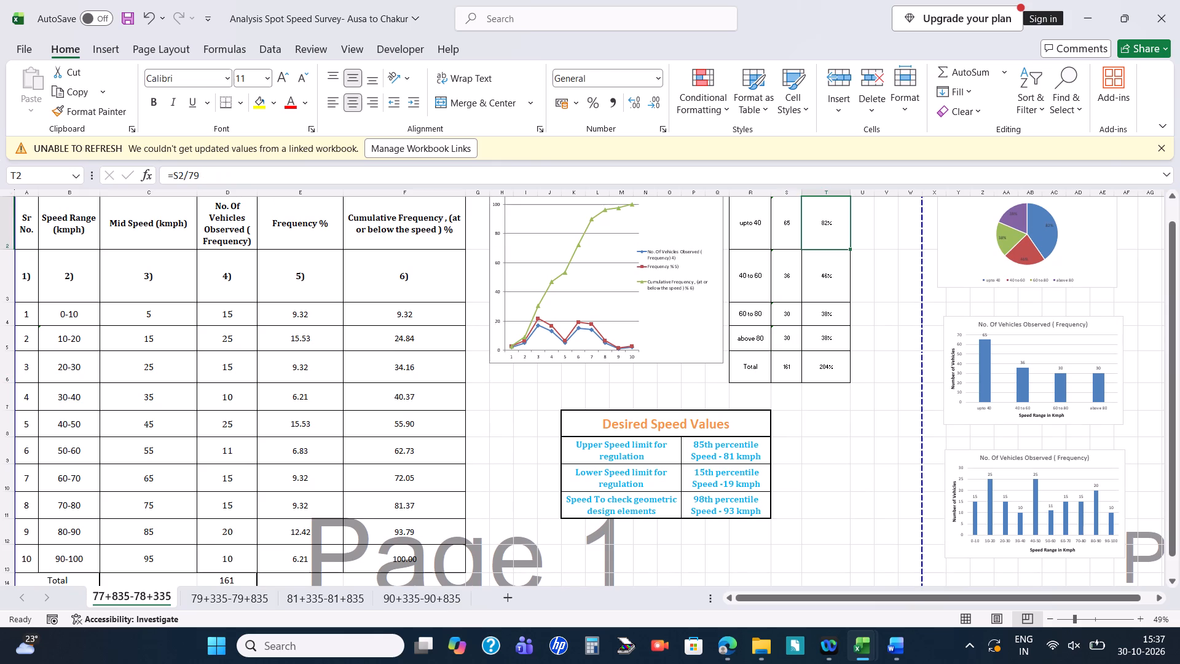
{"action": "left_click", "coordinate": [584, 167]}
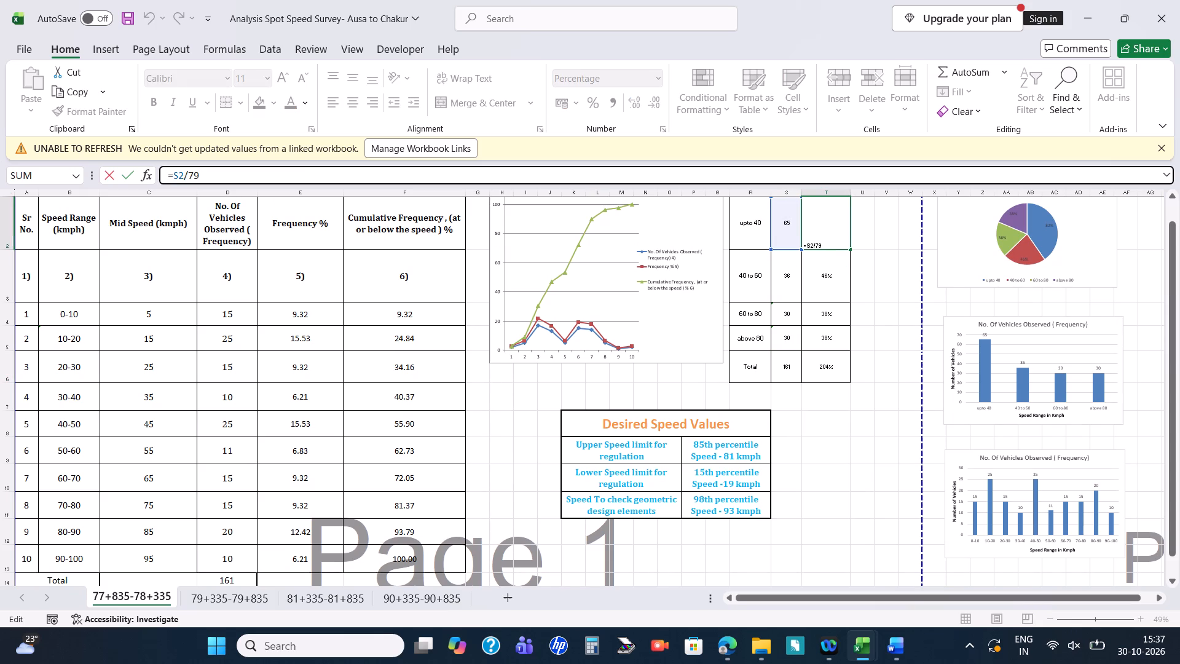
{"action": "key", "text": "BackSpace"}
{"action": "key", "text": "BackSpace"}
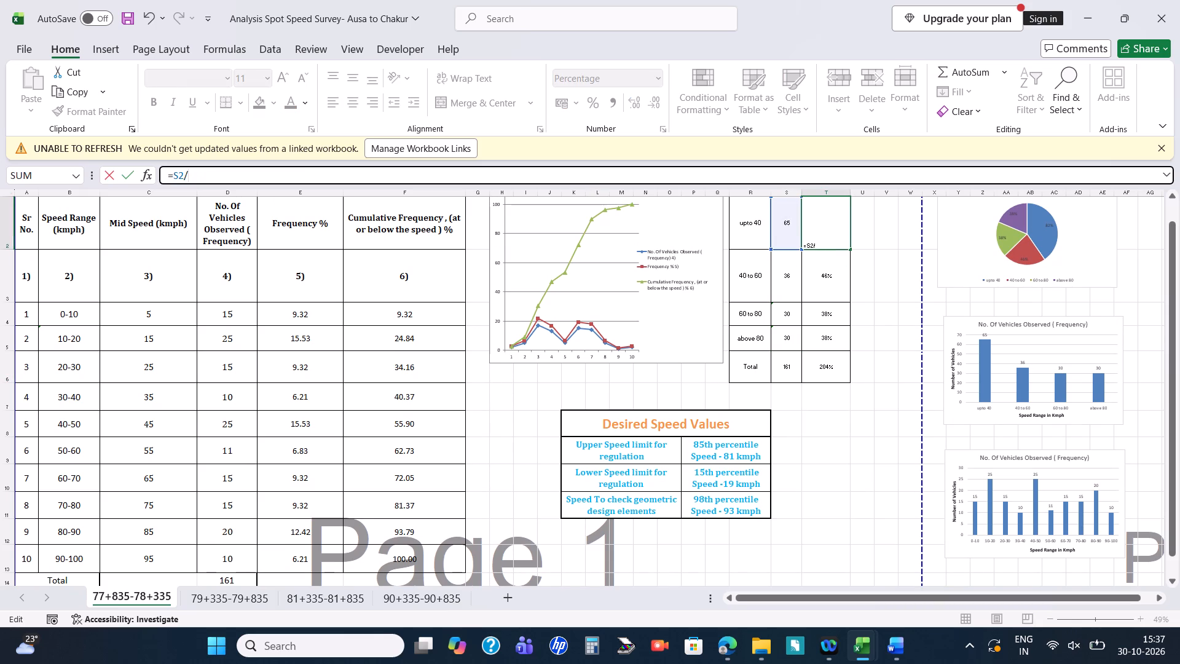
{"action": "type", "text": "161"}
{"action": "key", "text": "Return"}
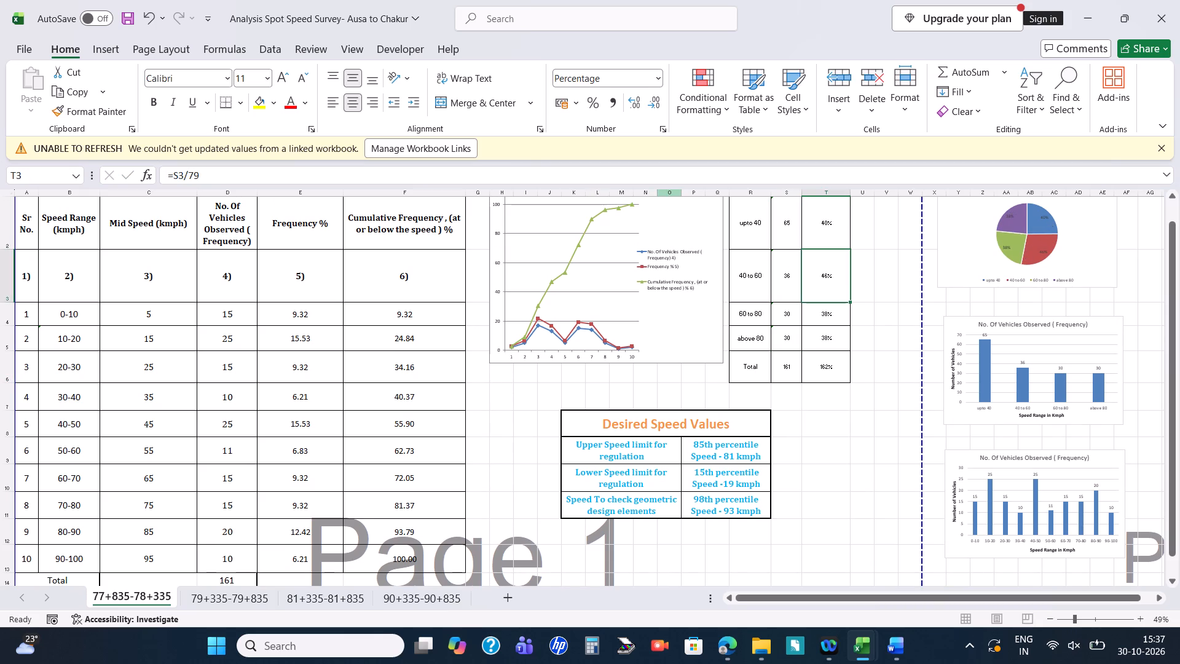
{"action": "left_click", "coordinate": [812, 234]}
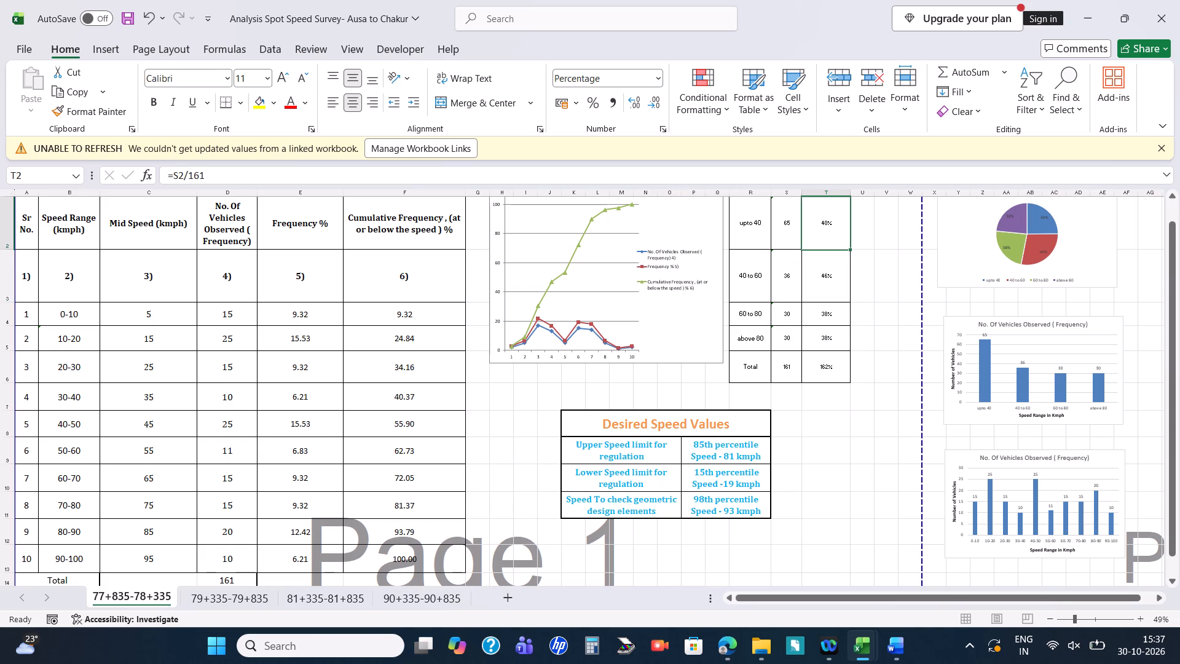
{"action": "left_click_drag", "start_coordinate": [847, 247], "coordinate": [843, 375]}
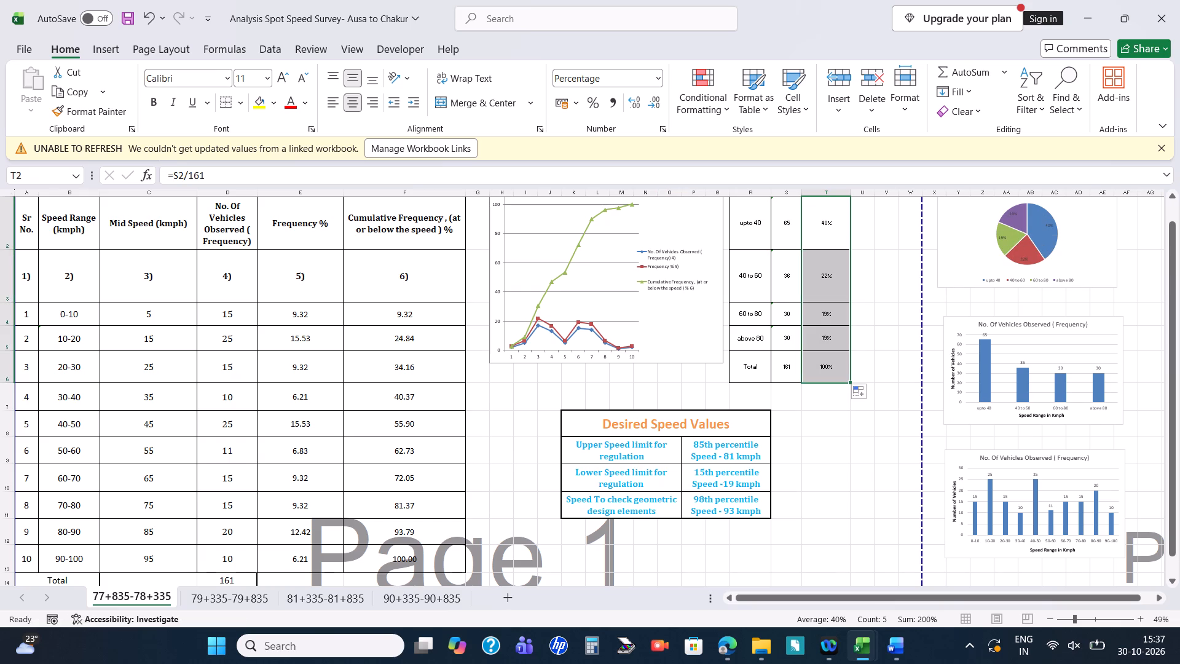
{"action": "left_click", "coordinate": [876, 320]}
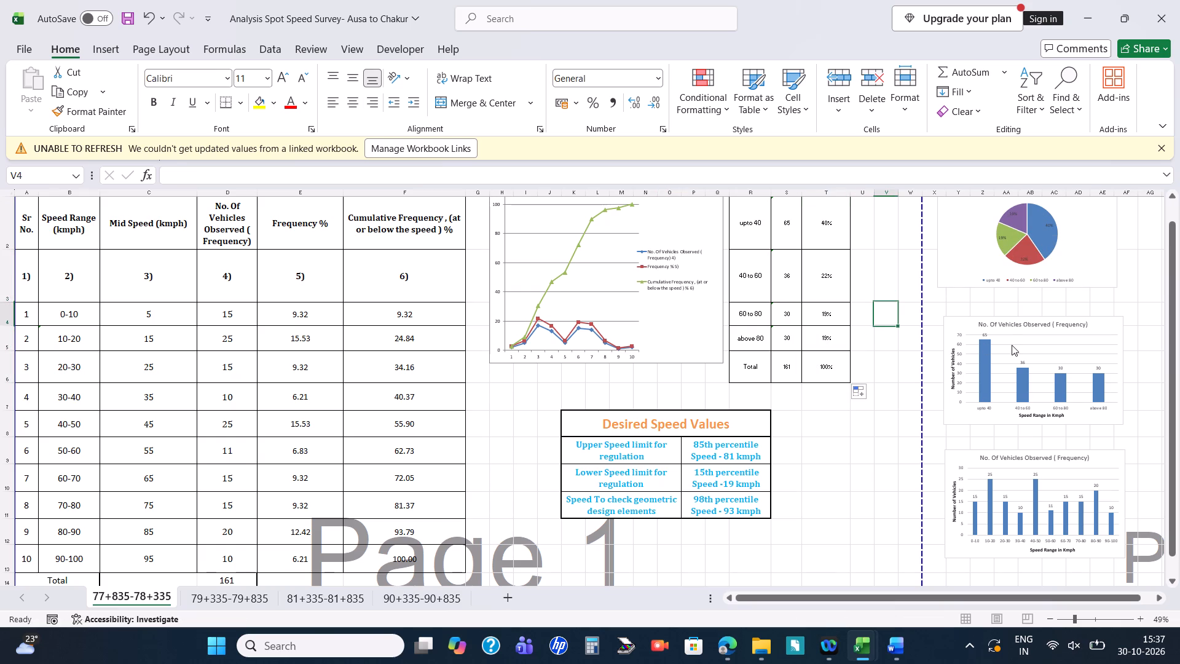
Check which cell ranges feed the speed range and 10 kmph interval bar charts on sheet 77+835-78+335.
{"action": "left_click", "coordinate": [1012, 345]}
{"action": "left_click", "coordinate": [988, 360]}
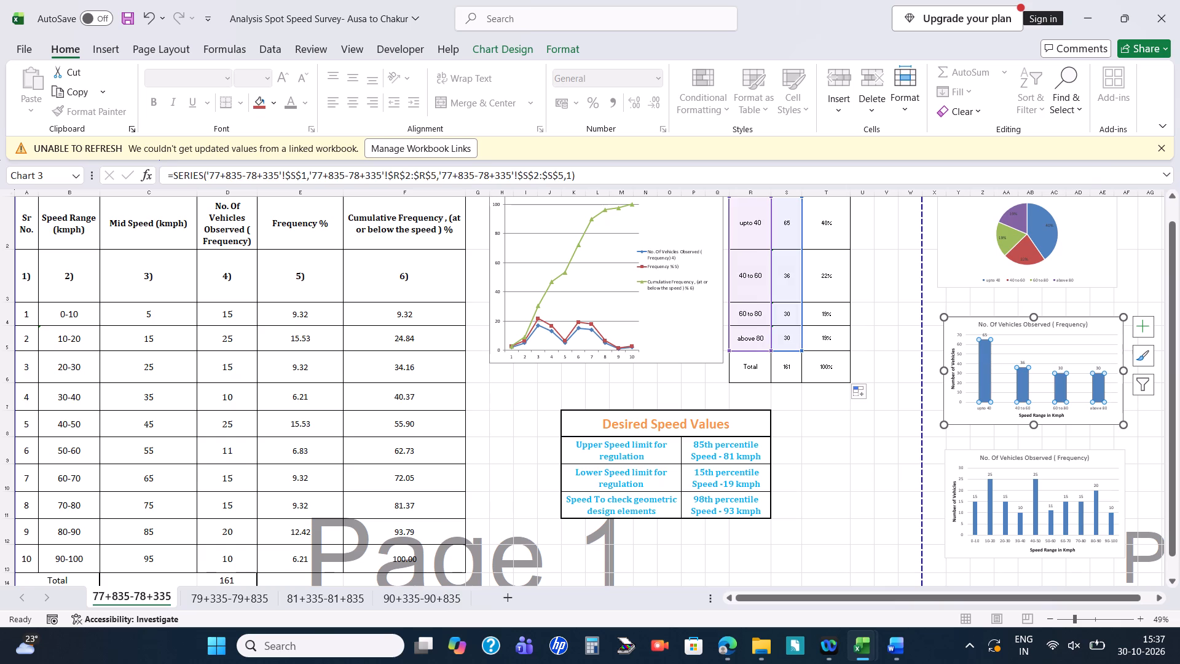
{"action": "left_click", "coordinate": [844, 180]}
{"action": "left_click", "coordinate": [855, 454]}
{"action": "left_click", "coordinate": [996, 498]}
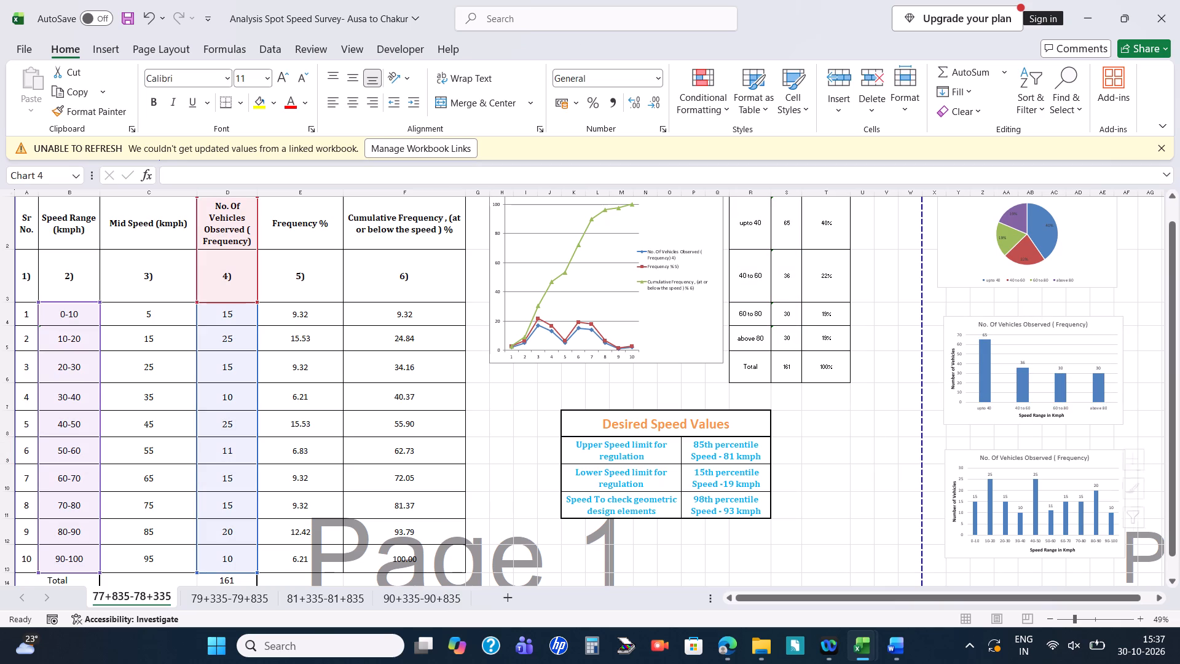
{"action": "left_click", "coordinate": [991, 502]}
{"action": "left_click", "coordinate": [872, 478]}
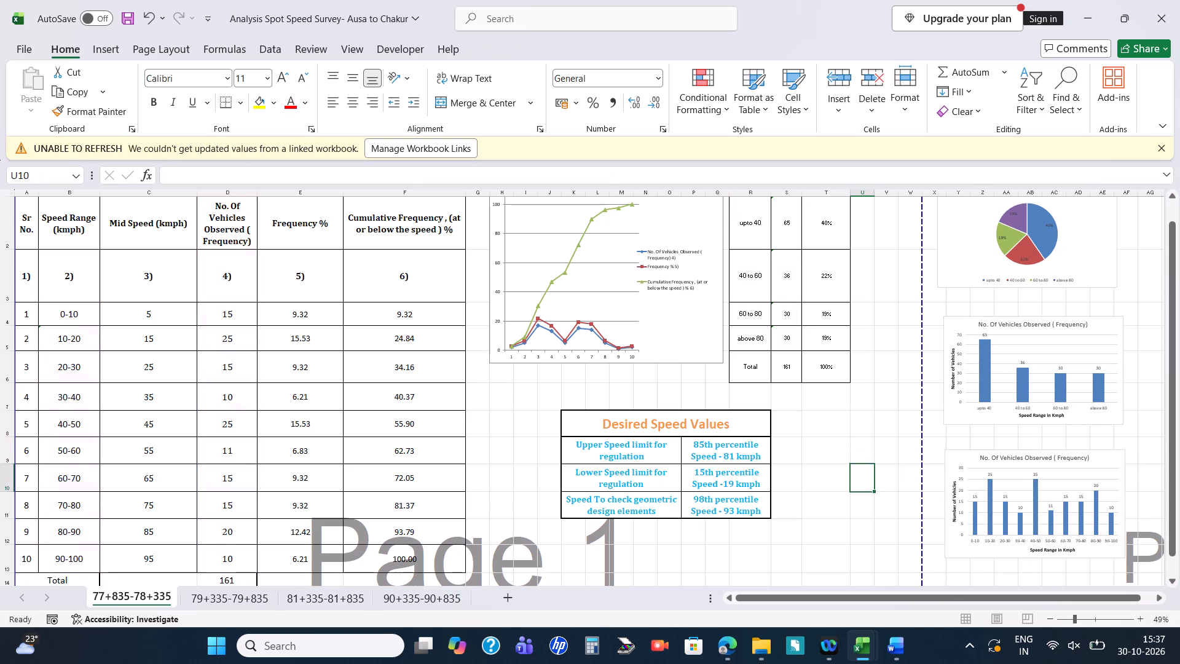
Check which frequency cells the vehicle count formulas in the speed range summary add up on sheet 79+335-79+835.
{"action": "left_click", "coordinate": [241, 596]}
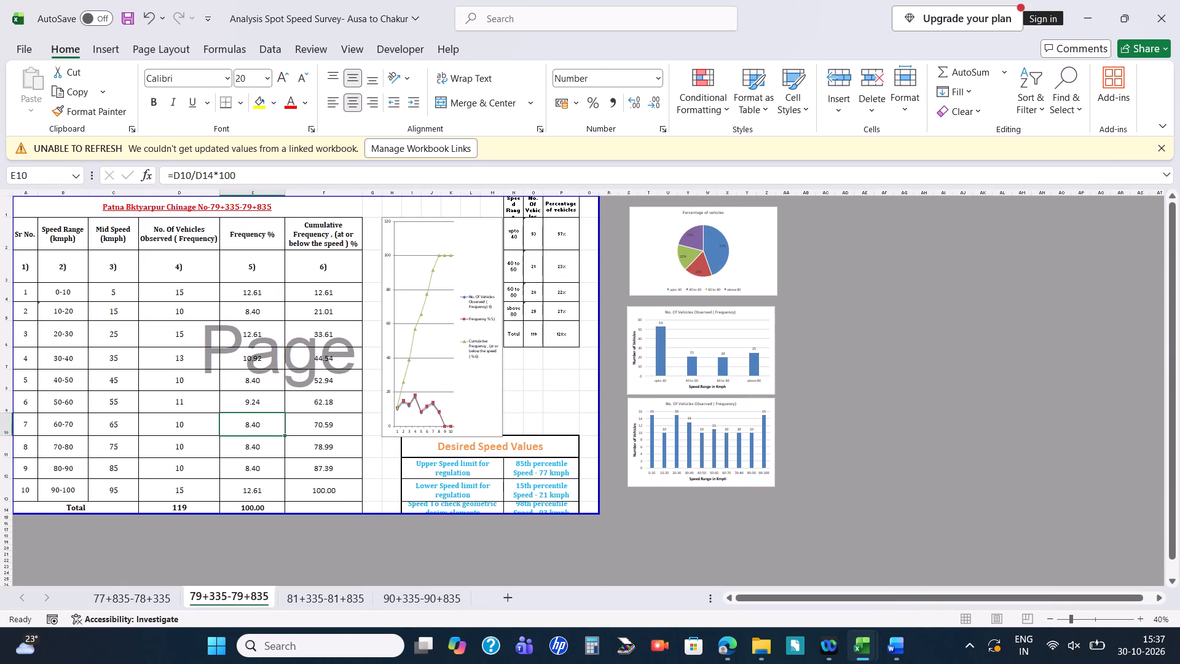
{"action": "left_click", "coordinate": [564, 271]}
{"action": "left_click", "coordinate": [558, 326]}
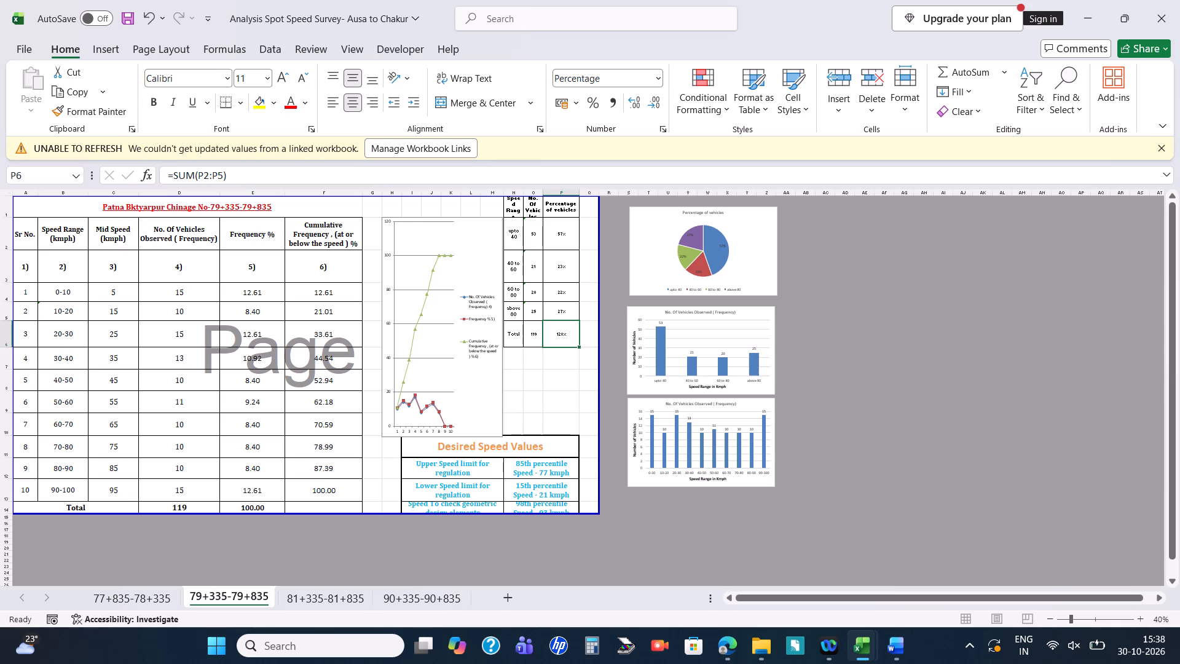
{"action": "left_click", "coordinate": [532, 235]}
{"action": "left_click", "coordinate": [470, 180]}
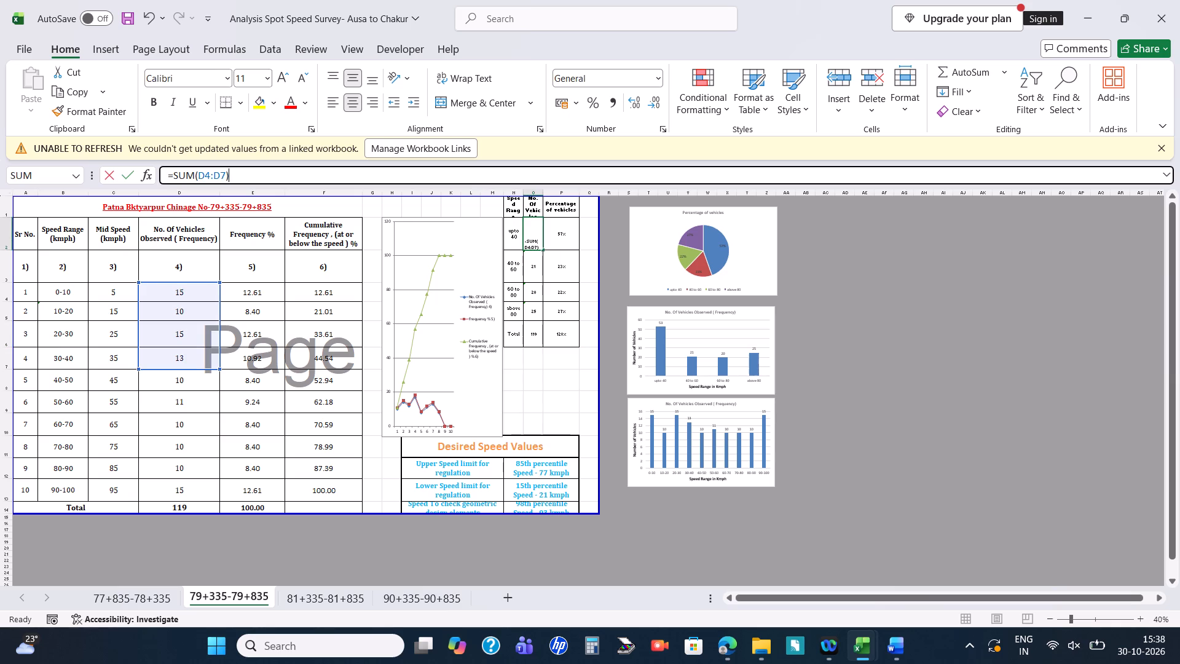
{"action": "left_click", "coordinate": [533, 274]}
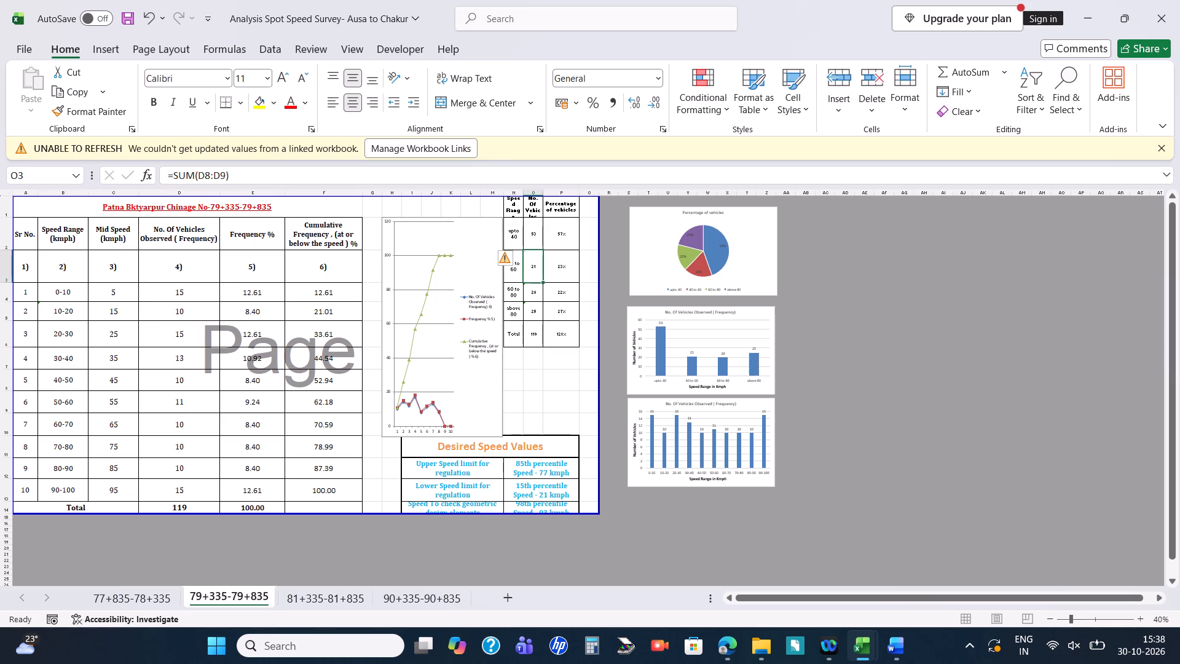
{"action": "left_click", "coordinate": [497, 179]}
{"action": "left_click", "coordinate": [535, 307]}
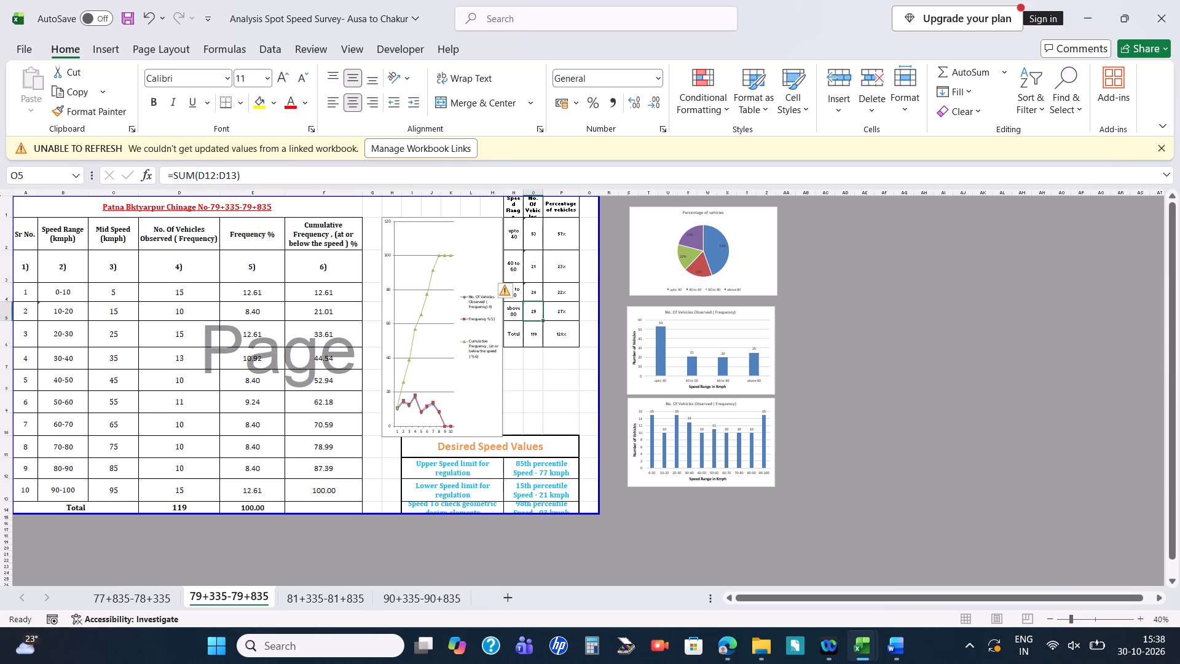
{"action": "left_click", "coordinate": [536, 297]}
{"action": "left_click", "coordinate": [520, 183]}
{"action": "key", "text": "Return"}
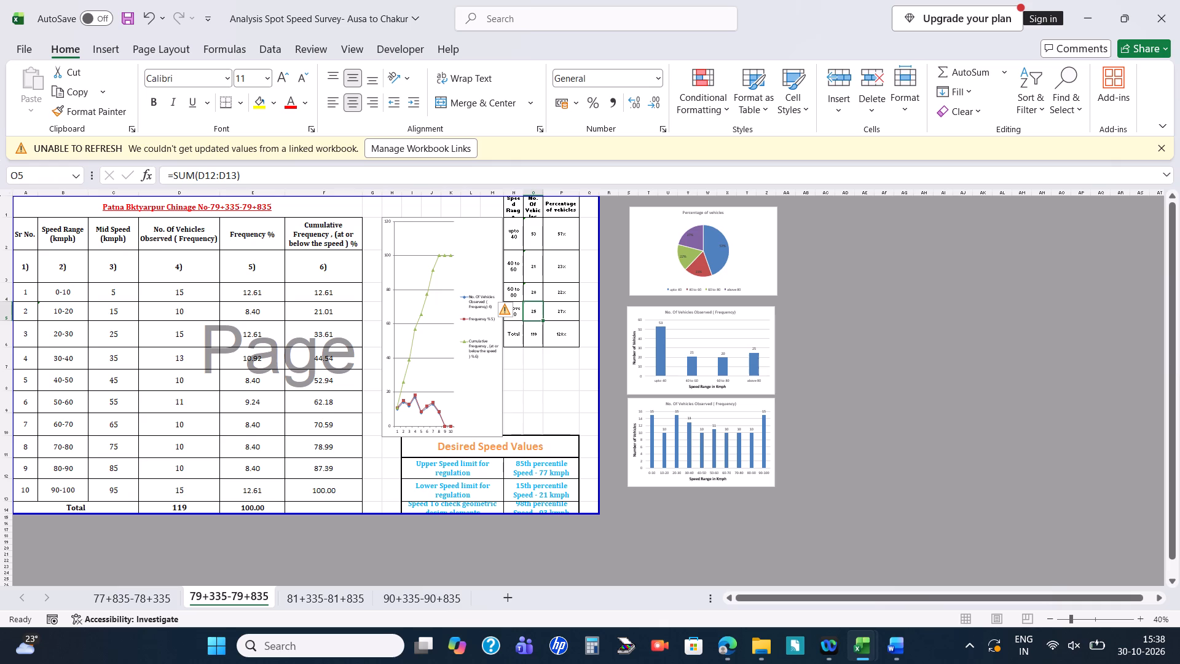
{"action": "left_click", "coordinate": [521, 180]}
{"action": "key", "text": "Return"}
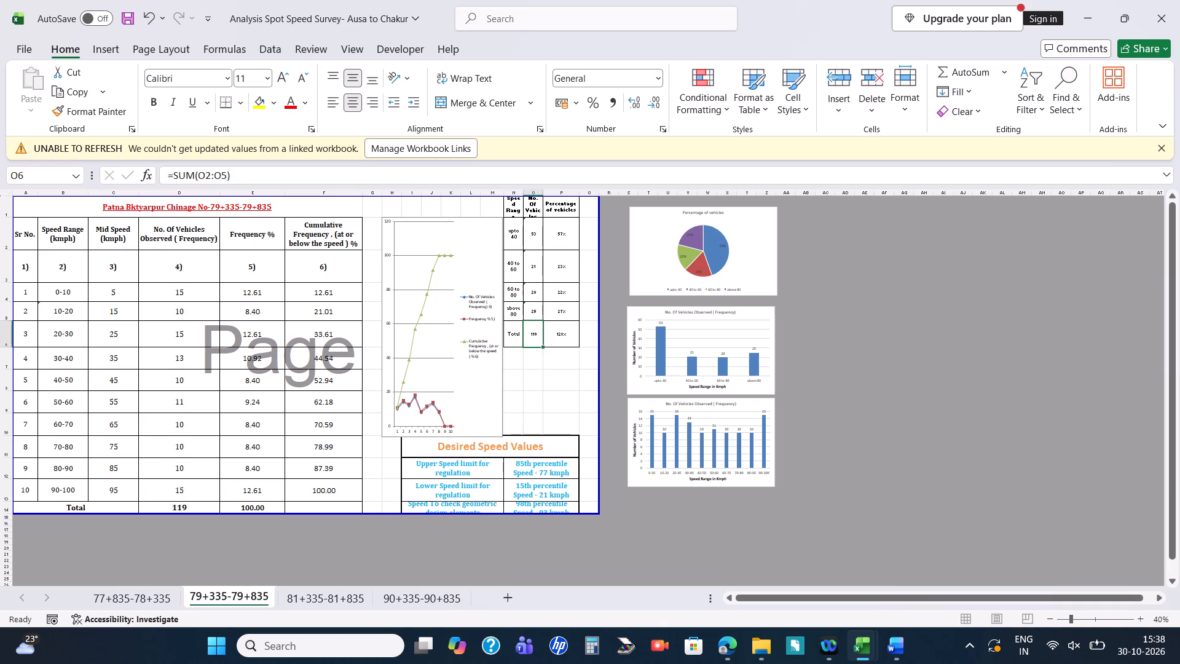
On sheet 79+335-79+835, make the upto 40 percentage formula =O2/119 and copy it down through the Total row.
{"action": "left_click", "coordinate": [559, 240]}
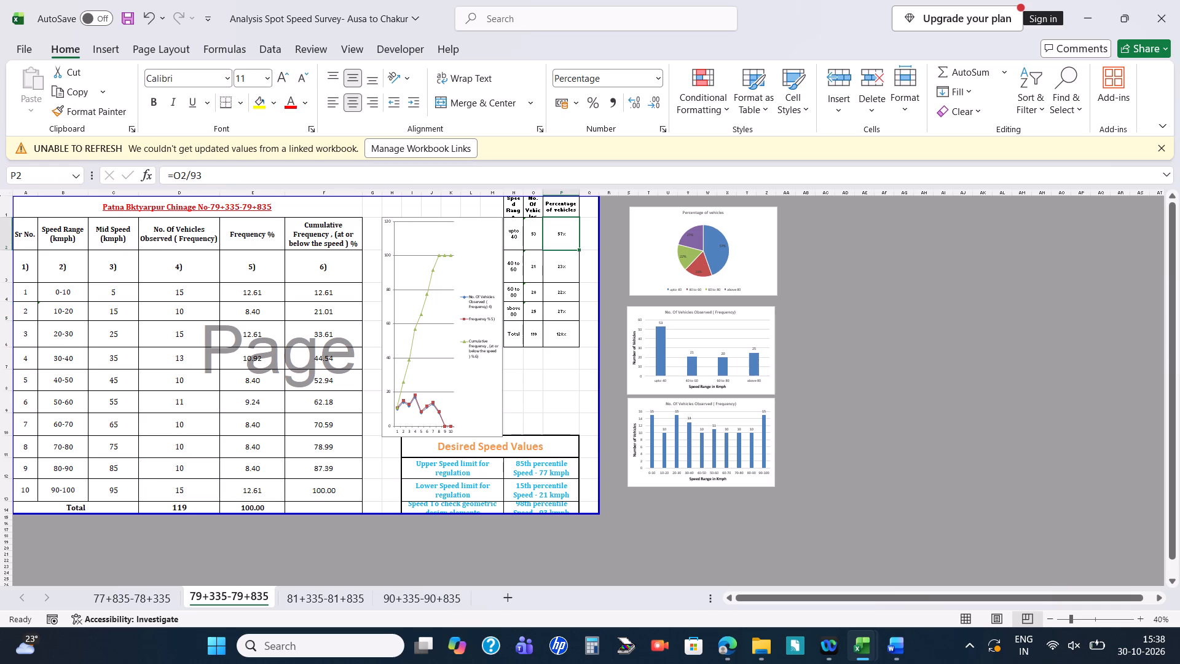
{"action": "double_click", "coordinate": [556, 176]}
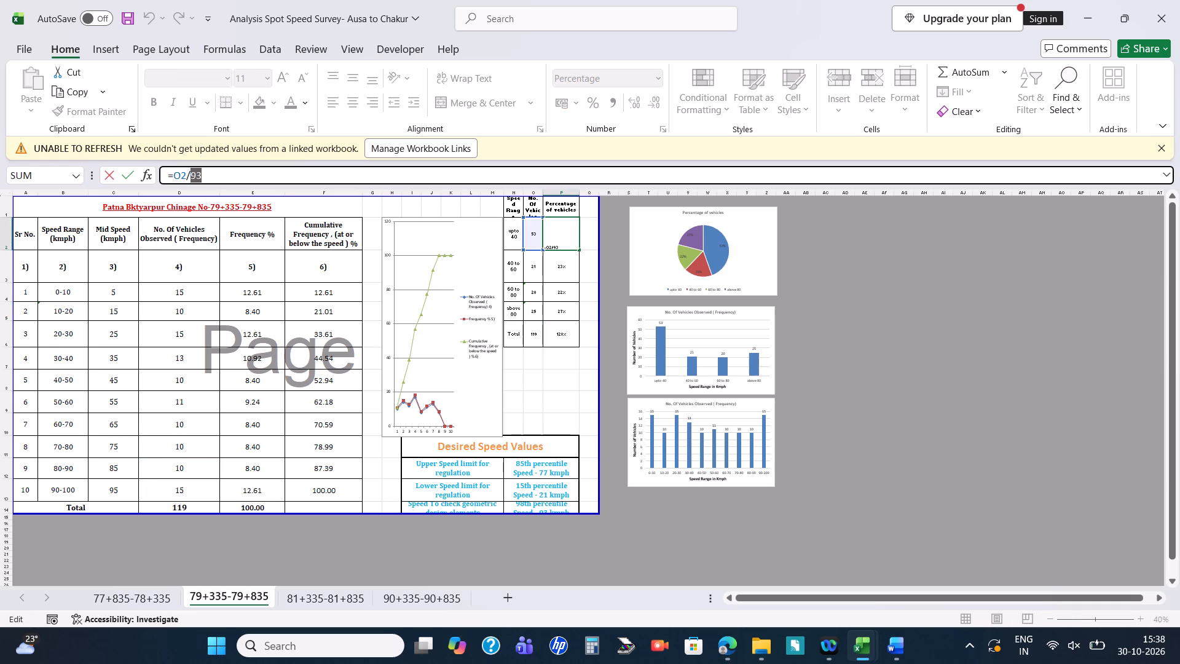
{"action": "key", "text": "BackSpace"}
{"action": "type", "text": "119"}
{"action": "key", "text": "Return"}
{"action": "left_click", "coordinate": [562, 235]}
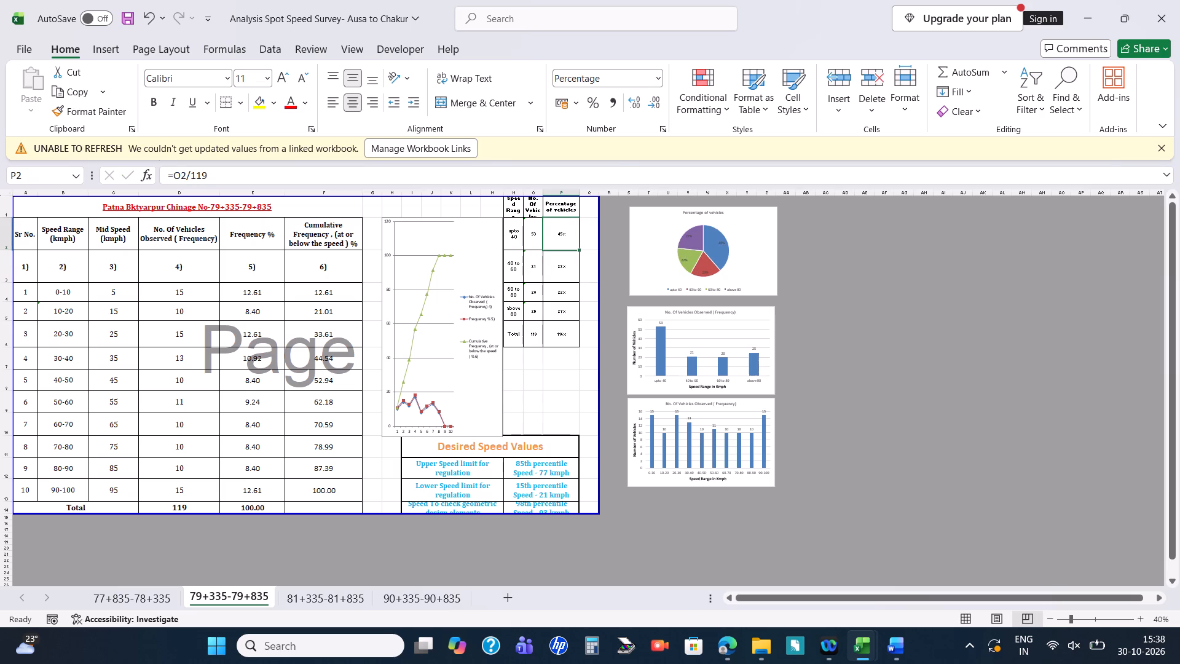
{"action": "left_click_drag", "start_coordinate": [579, 248], "coordinate": [560, 348]}
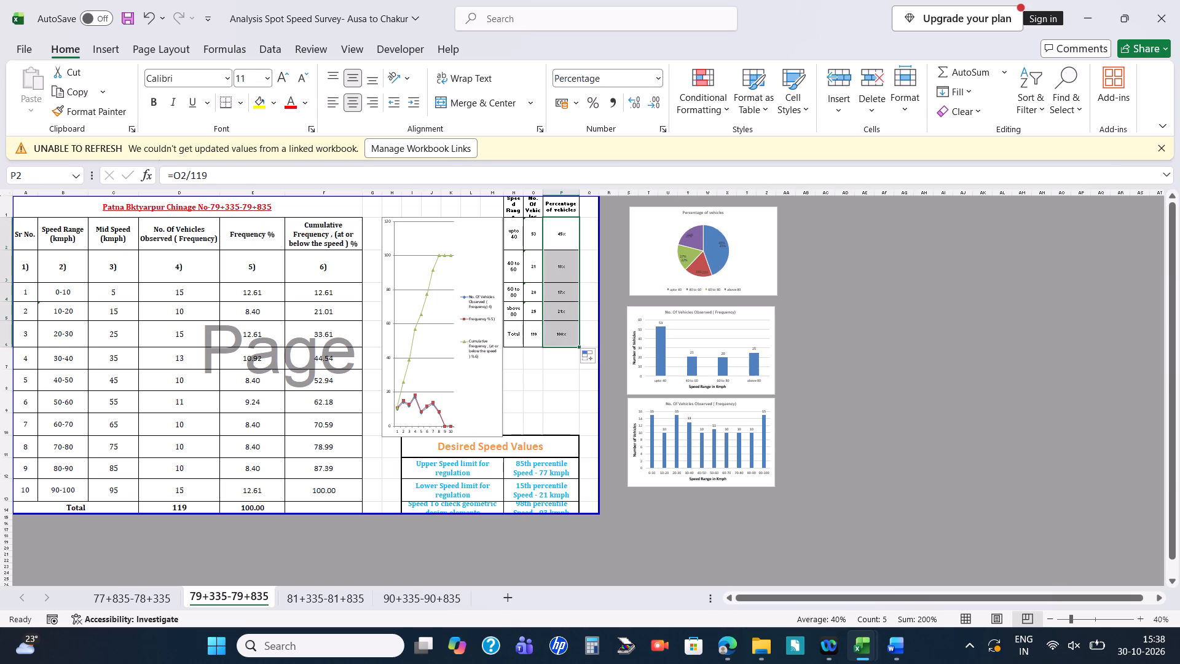
{"action": "left_click", "coordinate": [541, 375]}
{"action": "left_click", "coordinate": [570, 265]}
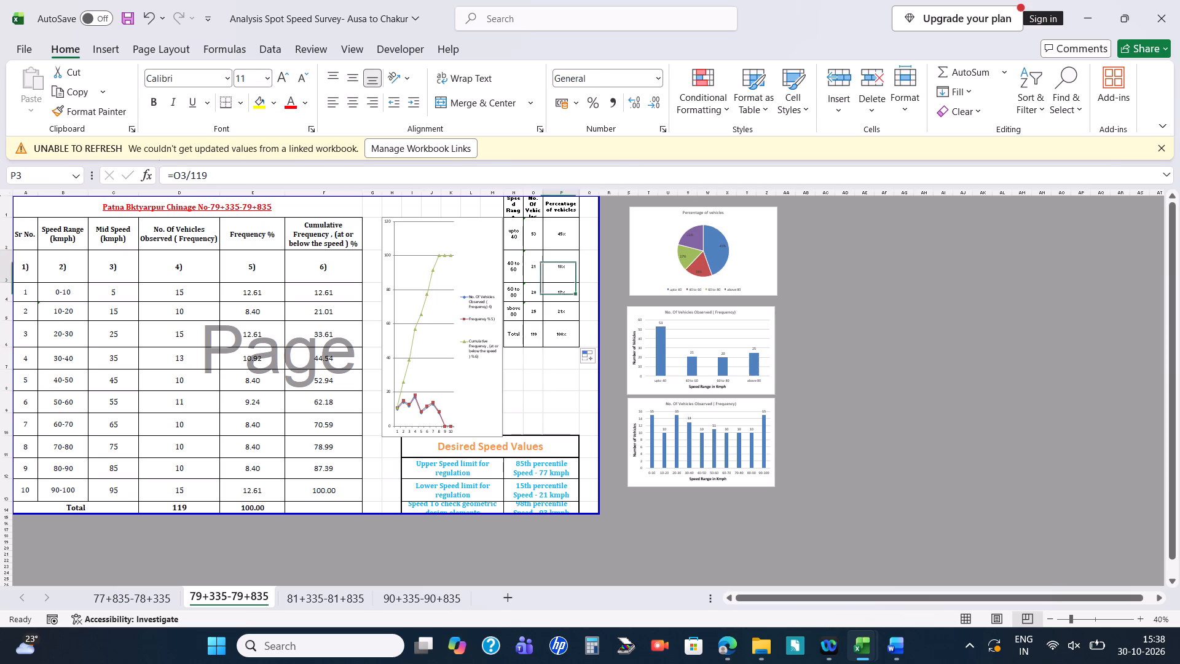
{"action": "left_click", "coordinate": [699, 238]}
{"action": "left_click", "coordinate": [549, 376]}
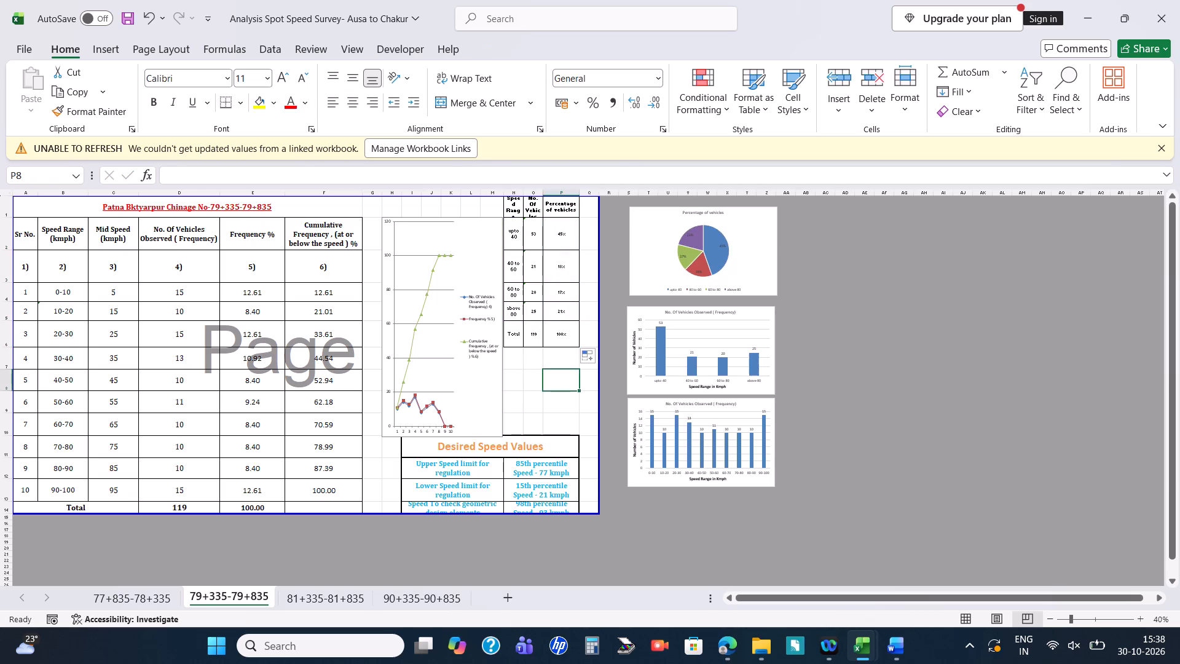
Check which frequency cells the vehicle count formulas from upto 40 to above 80 add up on sheet 81+335-81+835.
{"action": "scroll", "coordinate": [453, 390], "scroll_direction": "down", "scroll_amount": 1}
{"action": "left_click", "coordinate": [311, 591]}
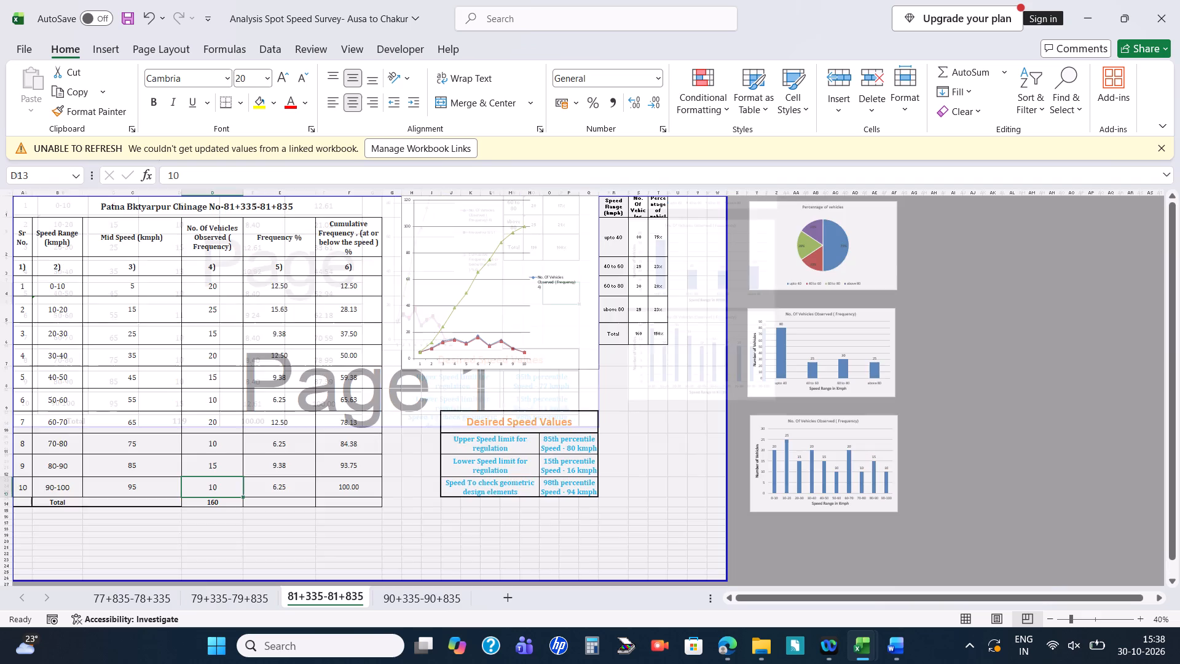
{"action": "left_click", "coordinate": [627, 251]}
{"action": "left_click", "coordinate": [635, 247]}
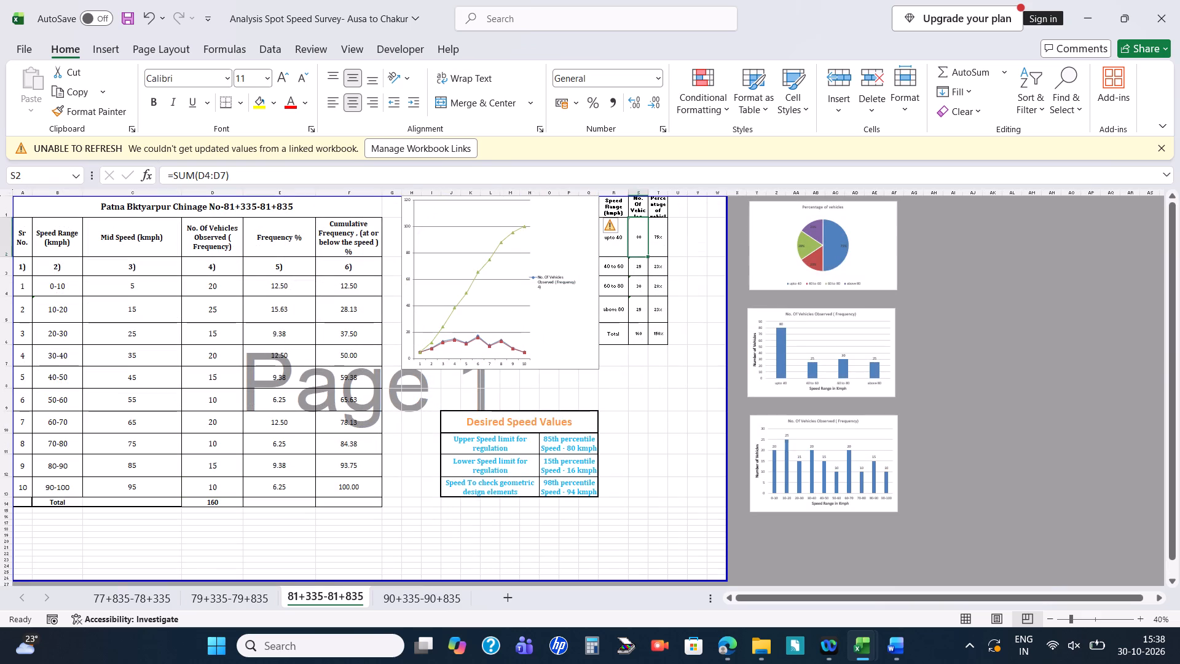
{"action": "left_click", "coordinate": [485, 173]}
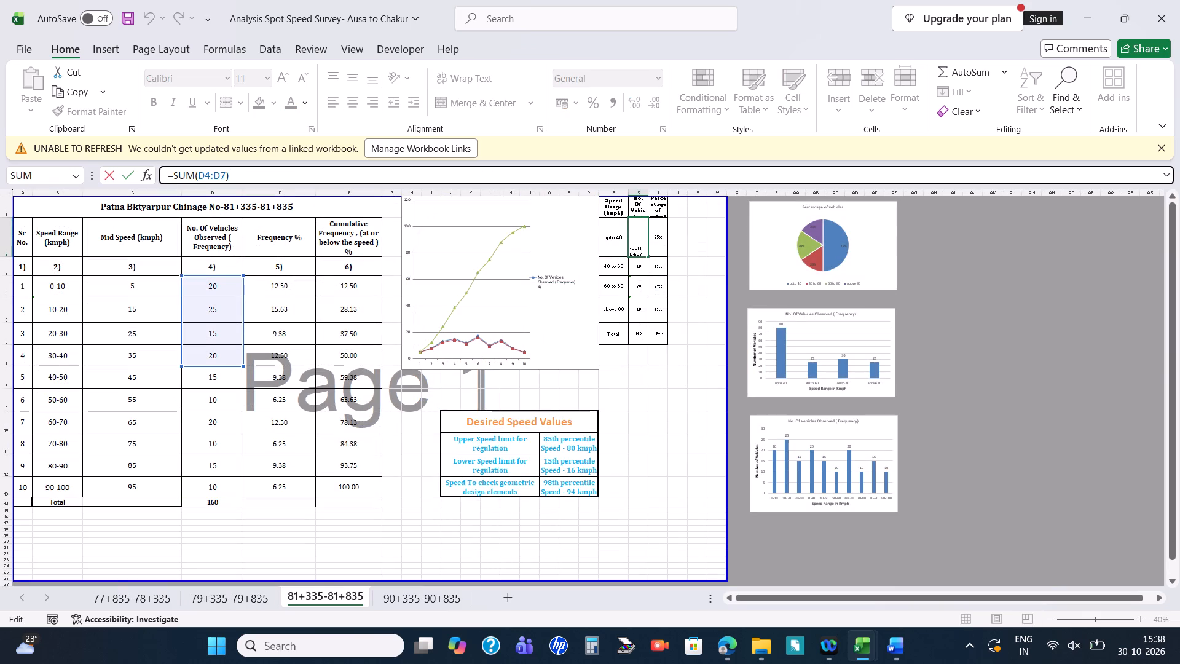
{"action": "key", "text": "Return"}
{"action": "left_click", "coordinate": [485, 173]}
{"action": "key", "text": "Return"}
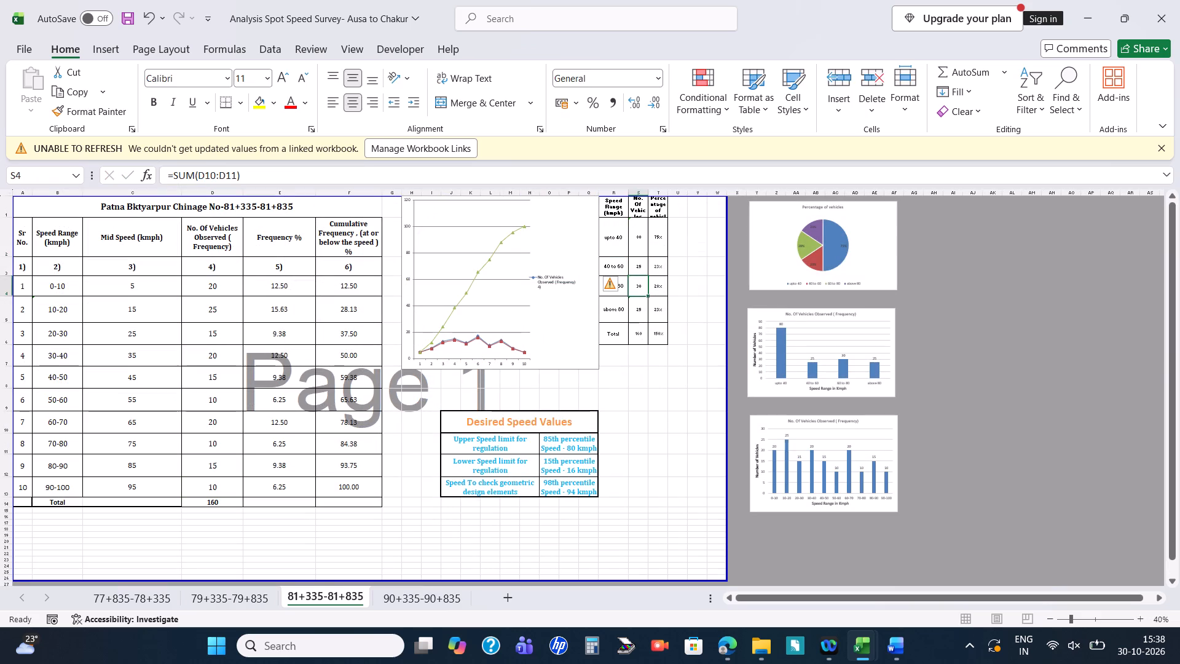
{"action": "left_click", "coordinate": [485, 173]}
{"action": "key", "text": "Return"}
{"action": "left_click", "coordinate": [485, 173]}
{"action": "key", "text": "Return"}
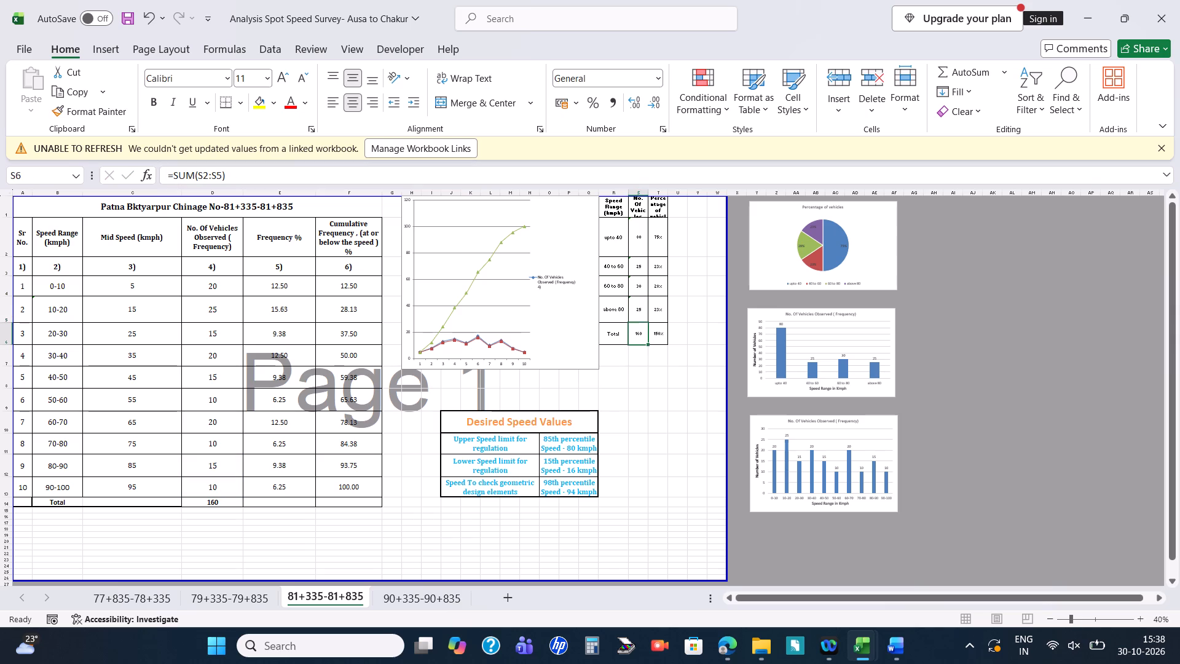
On sheet 81+335-81+835, make the upto 40 percentage formula =S2/160 and copy it down to the above 80 row.
{"action": "left_click", "coordinate": [664, 232]}
{"action": "double_click", "coordinate": [541, 178]}
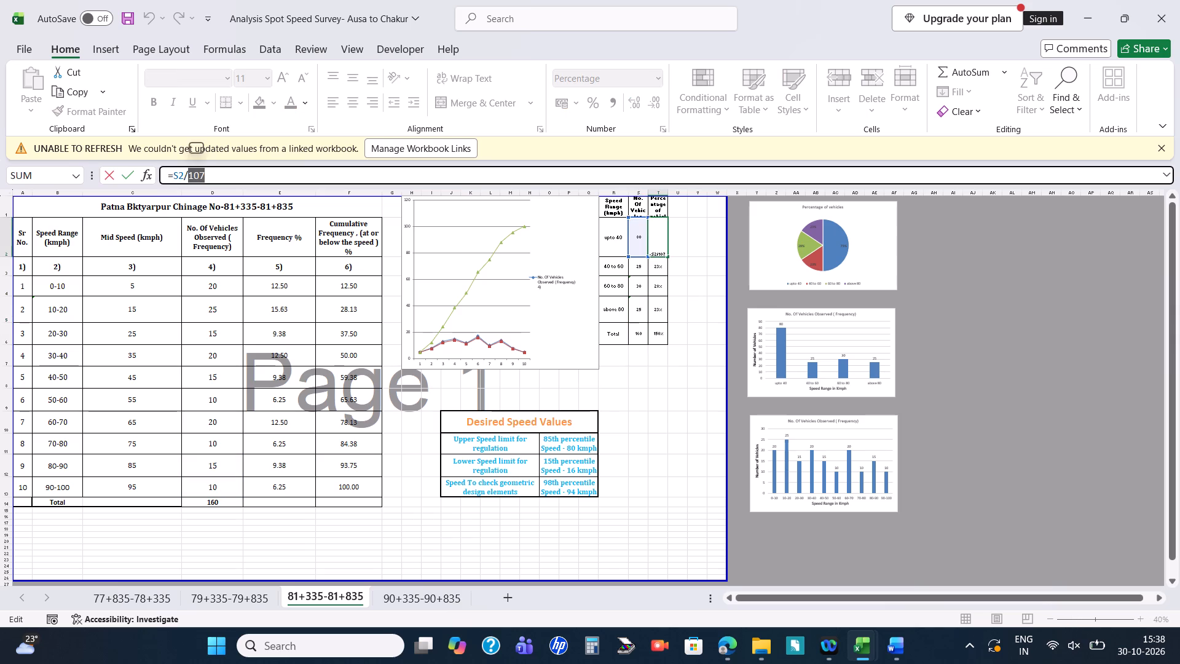
{"action": "key", "text": "BackSpace"}
{"action": "type", "text": "160"}
{"action": "key", "text": "Return"}
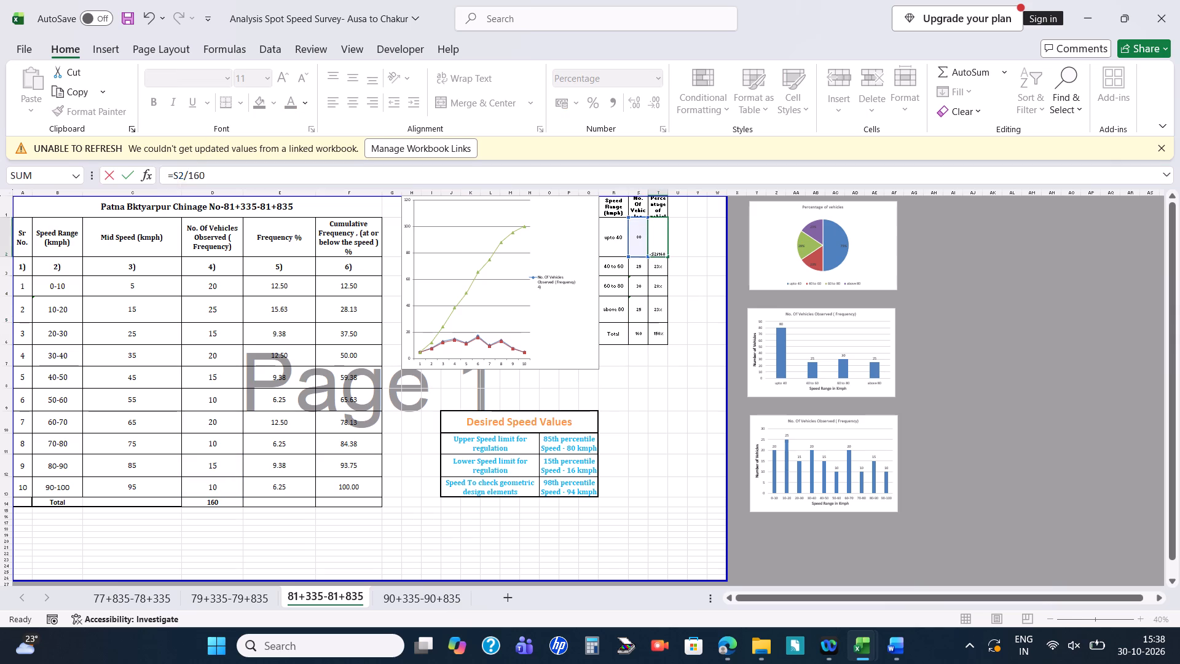
{"action": "left_click", "coordinate": [655, 236]}
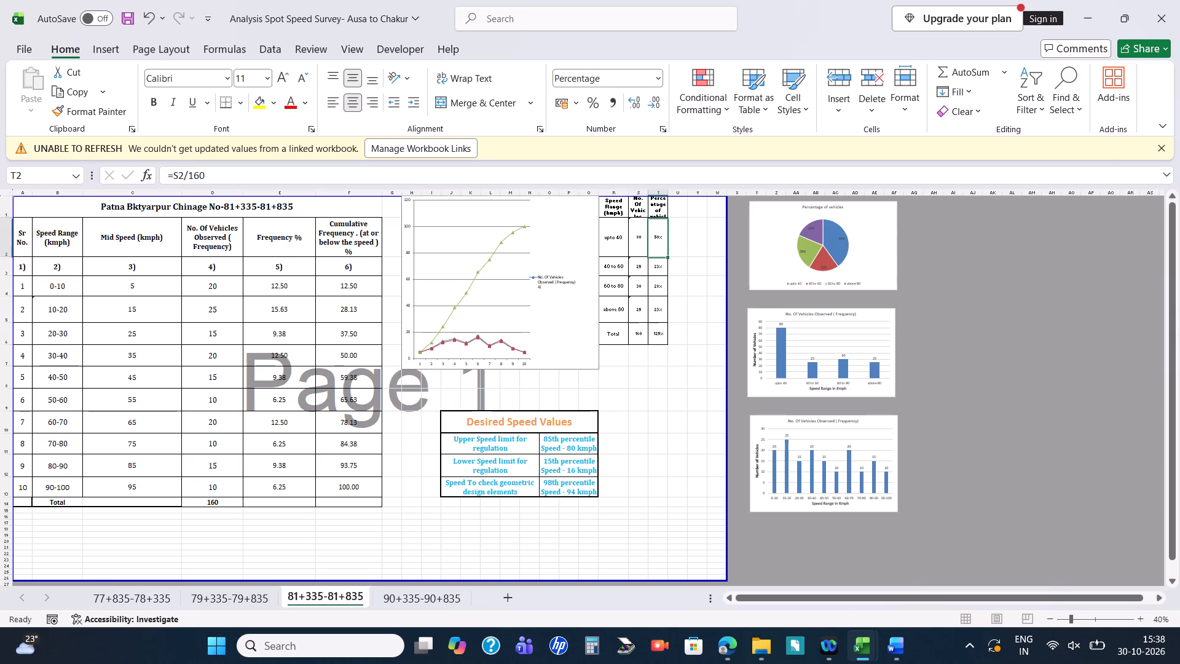
{"action": "double_click", "coordinate": [669, 257]}
Check the above 80 and Total percentage formulas on sheet 81+335-81+835.
{"action": "left_click", "coordinate": [655, 317]}
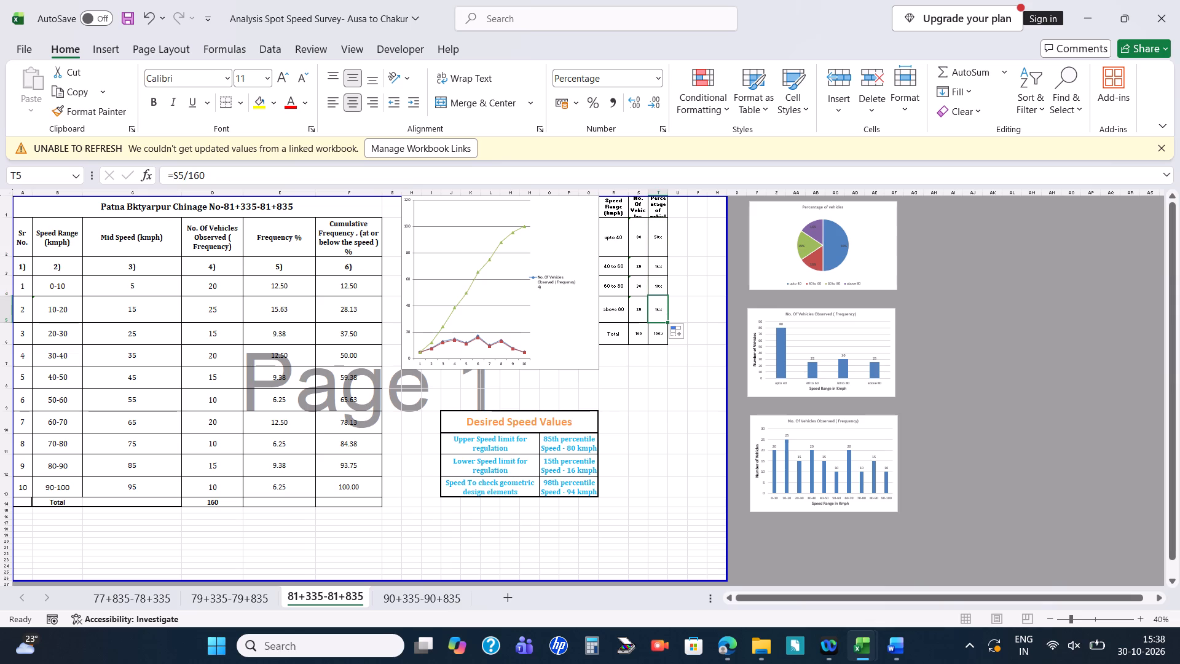
{"action": "left_click", "coordinate": [664, 341]}
{"action": "left_click", "coordinate": [564, 172]}
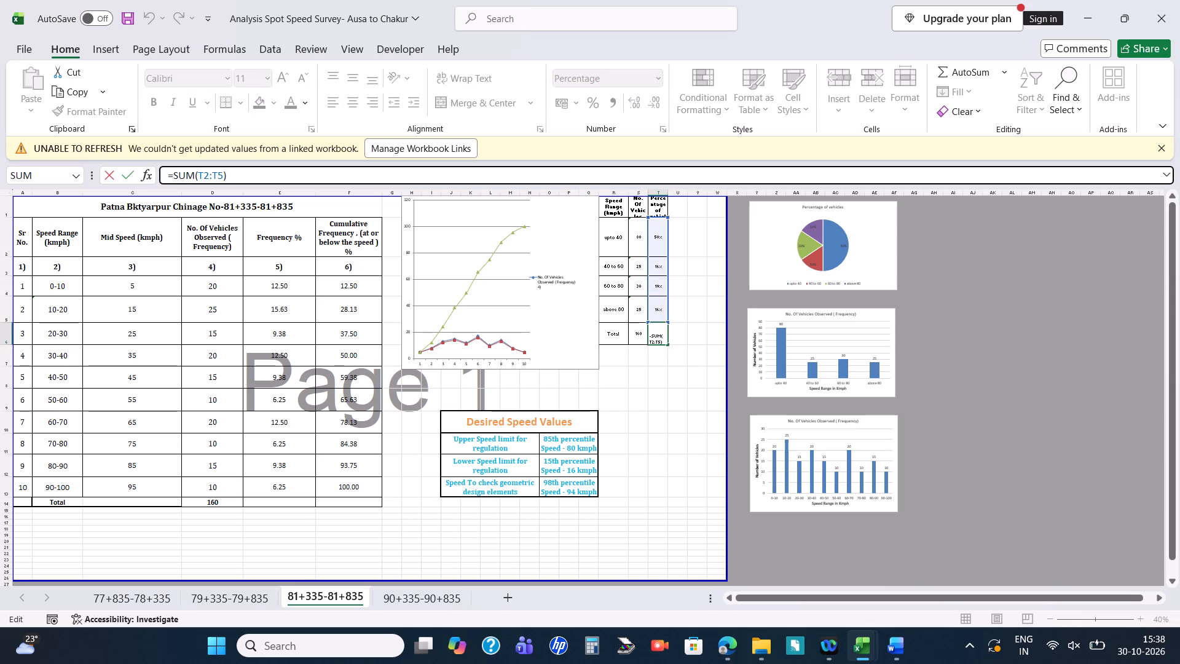
{"action": "key", "text": "Return"}
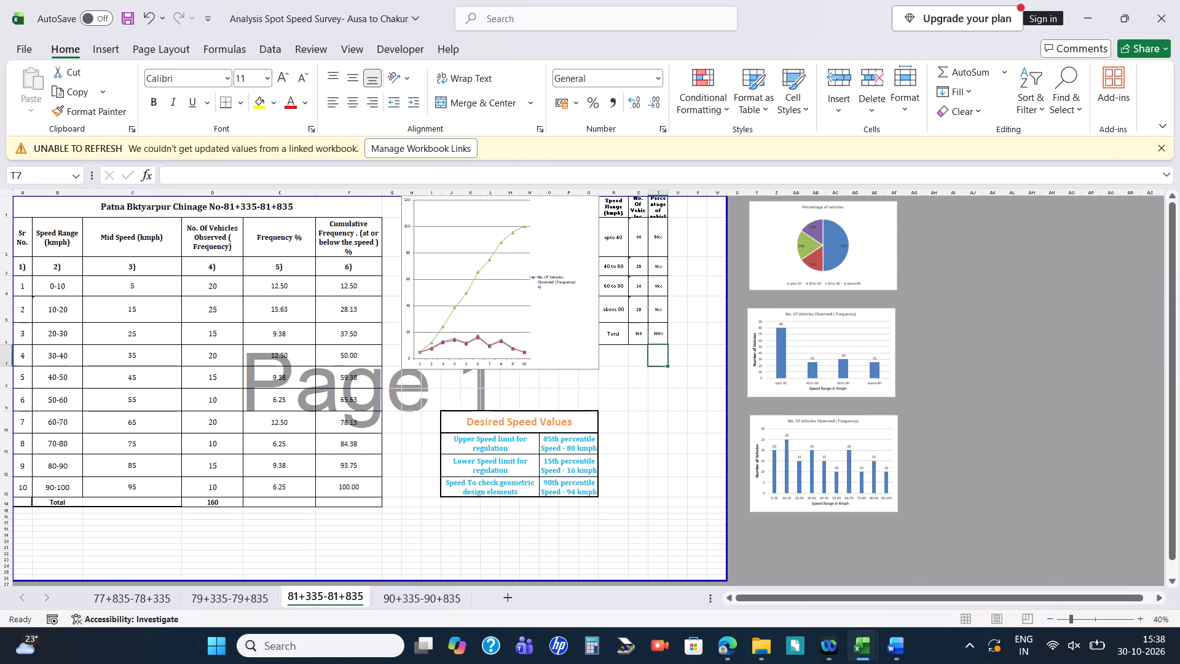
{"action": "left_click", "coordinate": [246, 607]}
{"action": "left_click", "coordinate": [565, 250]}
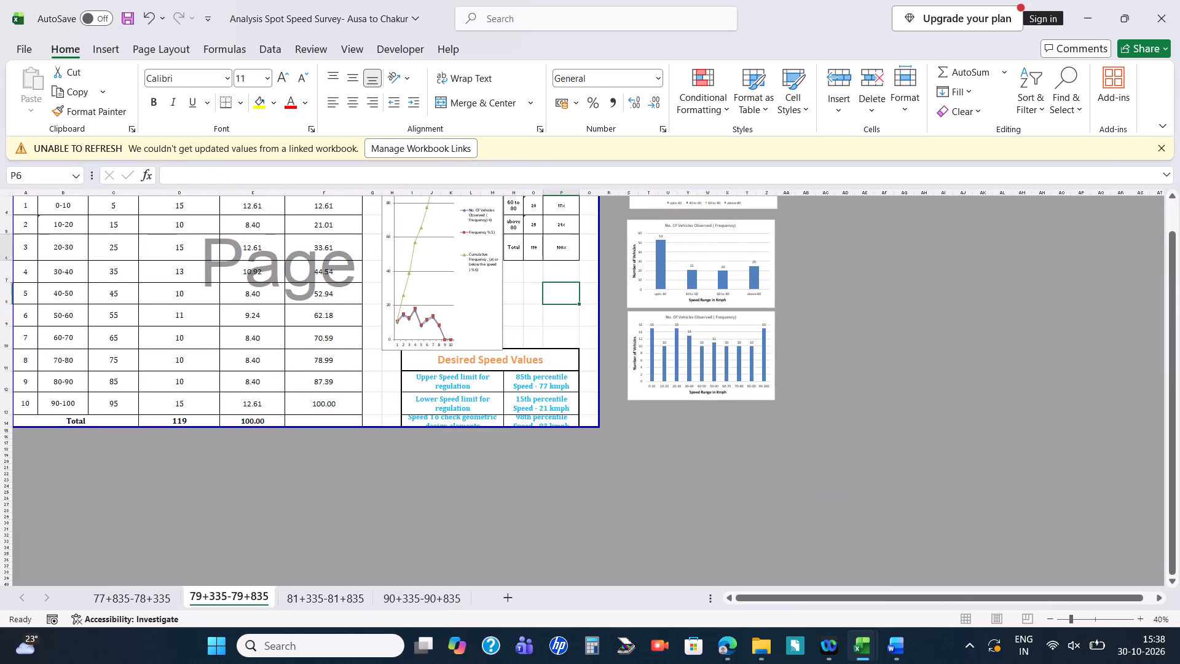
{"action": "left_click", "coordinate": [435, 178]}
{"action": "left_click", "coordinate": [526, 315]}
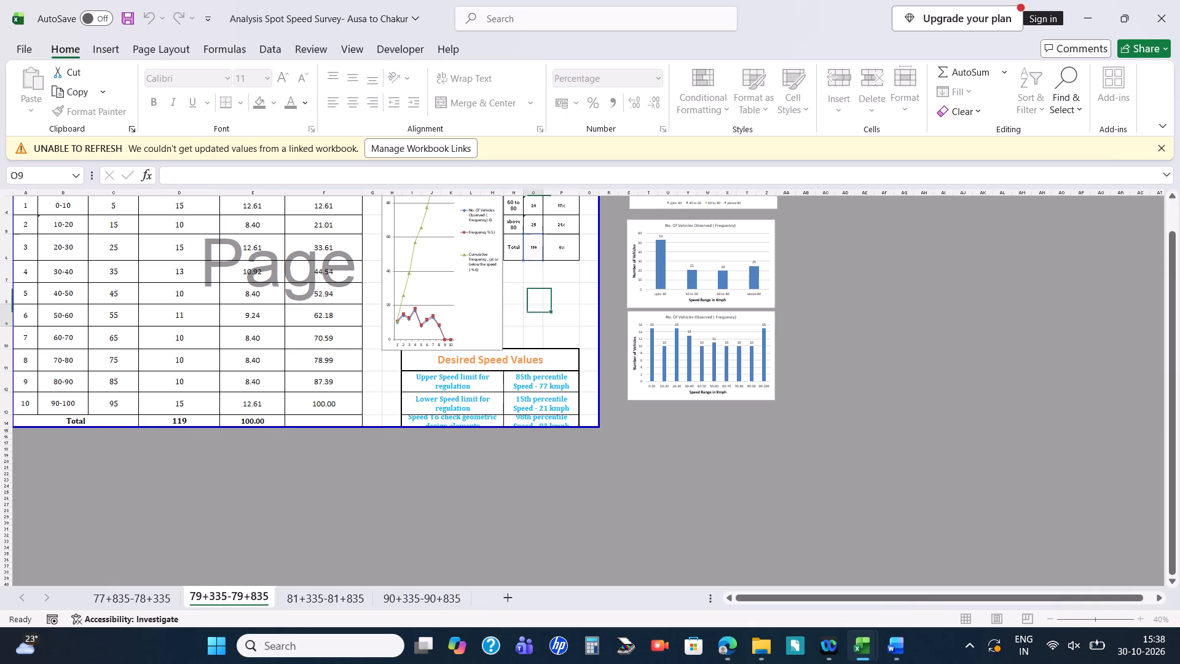
On sheet 81+335-81+835, copy the upto 40 percentage formula =S2/160 down through the Total row.
{"action": "left_click", "coordinate": [370, 598]}
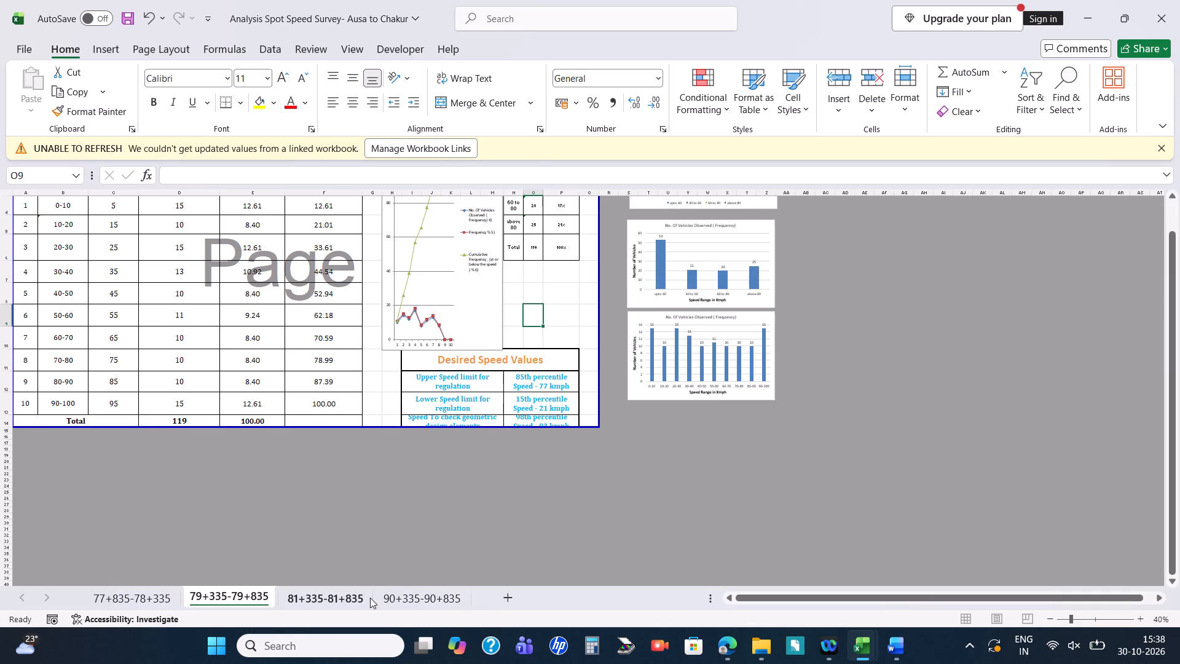
{"action": "left_click", "coordinate": [656, 245]}
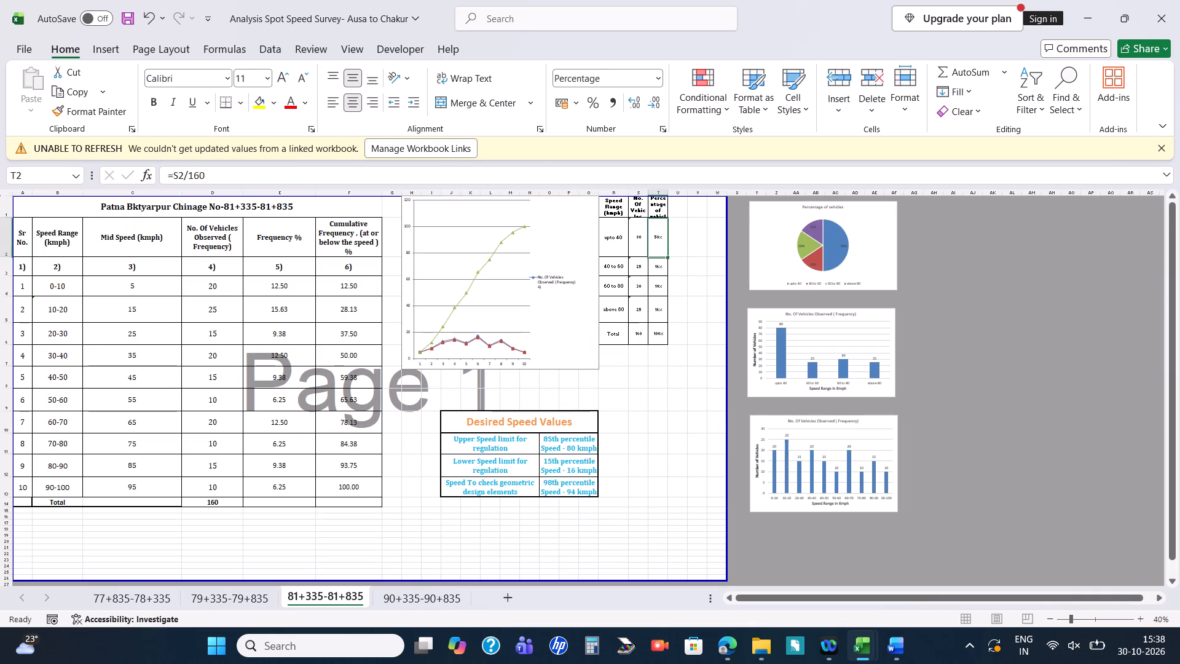
{"action": "left_click_drag", "start_coordinate": [666, 256], "coordinate": [664, 344]}
{"action": "left_click", "coordinate": [655, 411]}
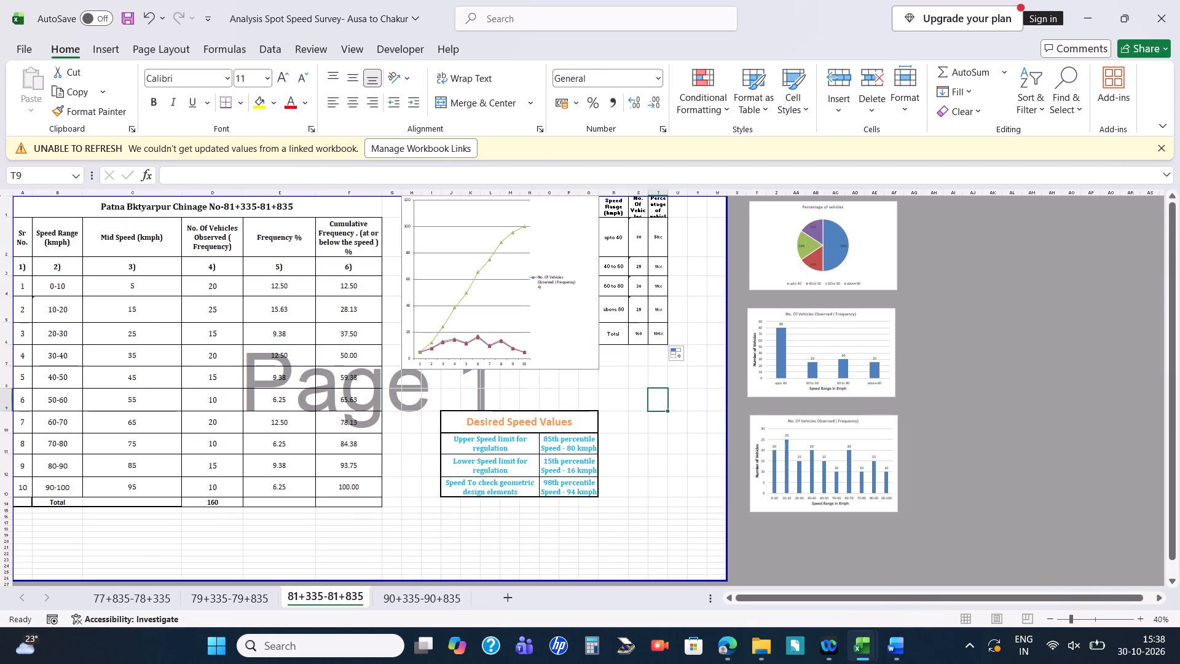
Check which frequency cells the vehicle count formulas from upto 40 to above 80 add up on sheet 90+335-90+835.
{"action": "left_click", "coordinate": [416, 591]}
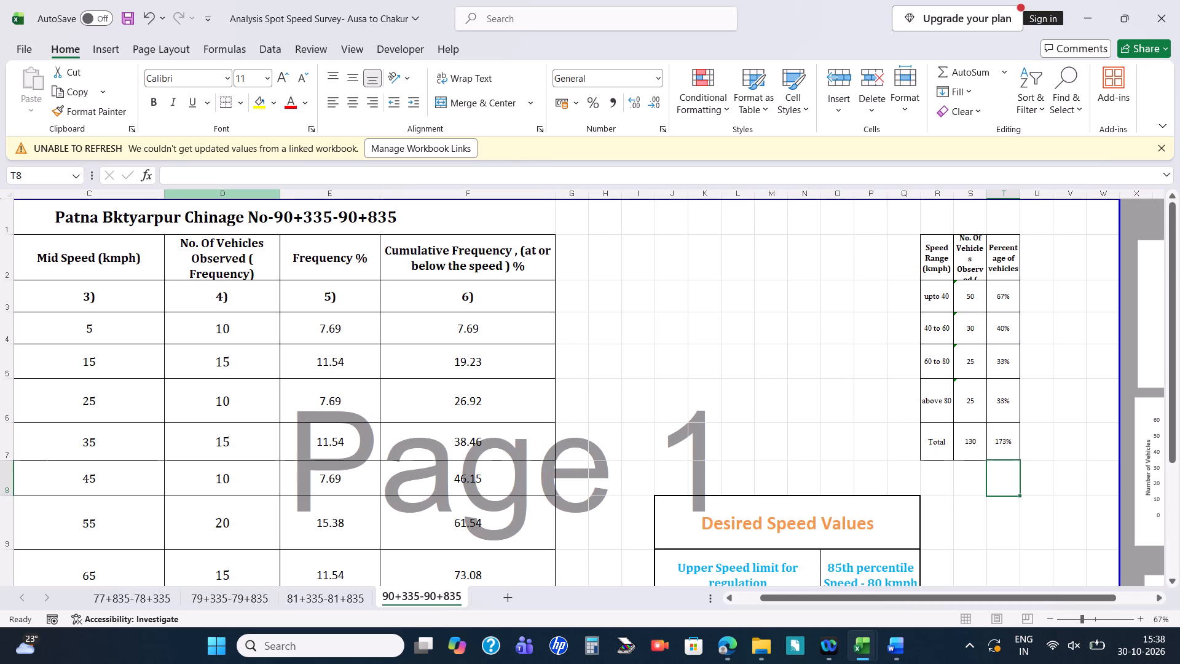
{"action": "scroll", "coordinate": [436, 404], "scroll_direction": "down", "scroll_amount": 4, "text": "ctrl"}
{"action": "scroll", "coordinate": [436, 404], "scroll_direction": "up", "scroll_amount": 4, "text": "ctrl"}
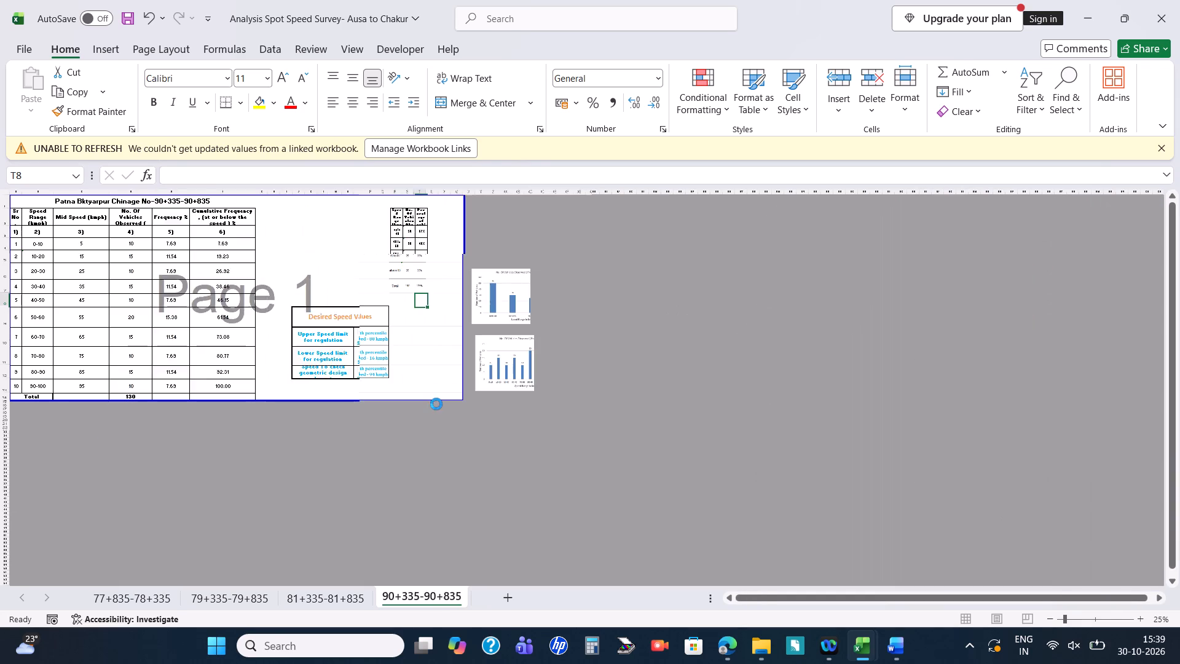
{"action": "scroll", "coordinate": [821, 521], "scroll_direction": "down", "scroll_amount": 4}
{"action": "scroll", "coordinate": [820, 528], "scroll_direction": "up", "scroll_amount": 10}
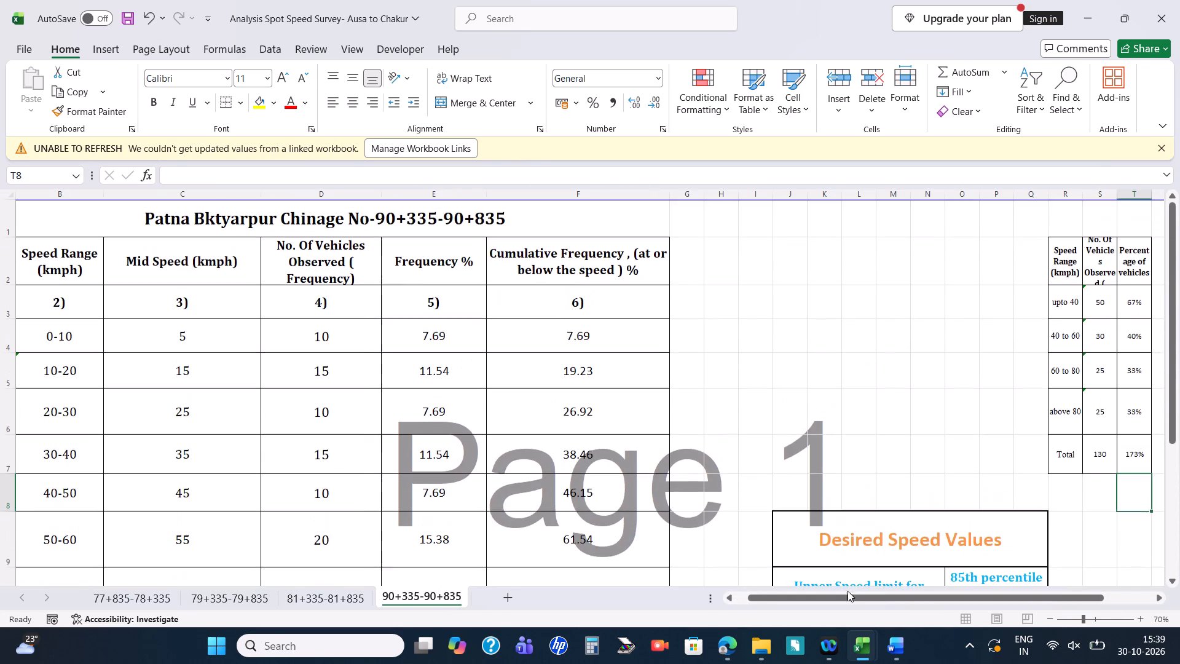
{"action": "left_click_drag", "start_coordinate": [851, 601], "coordinate": [933, 569]}
{"action": "left_click", "coordinate": [631, 299]}
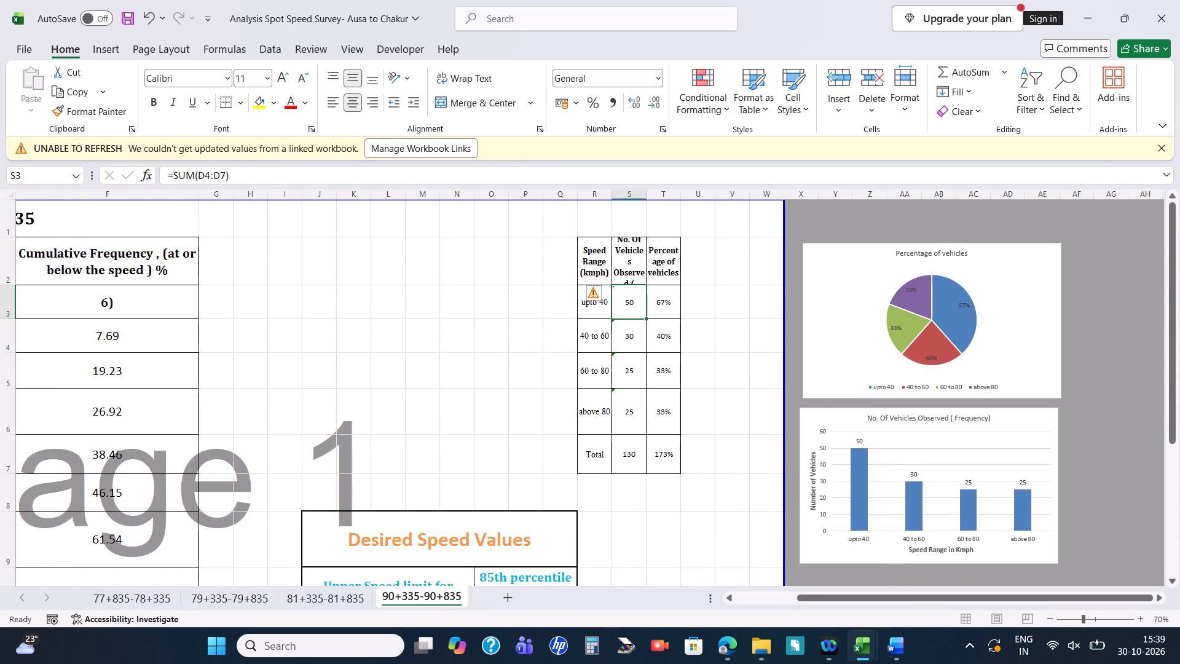
{"action": "left_click", "coordinate": [513, 183]}
{"action": "scroll", "coordinate": [412, 330], "scroll_direction": "down", "scroll_amount": 2, "text": "ctrl"}
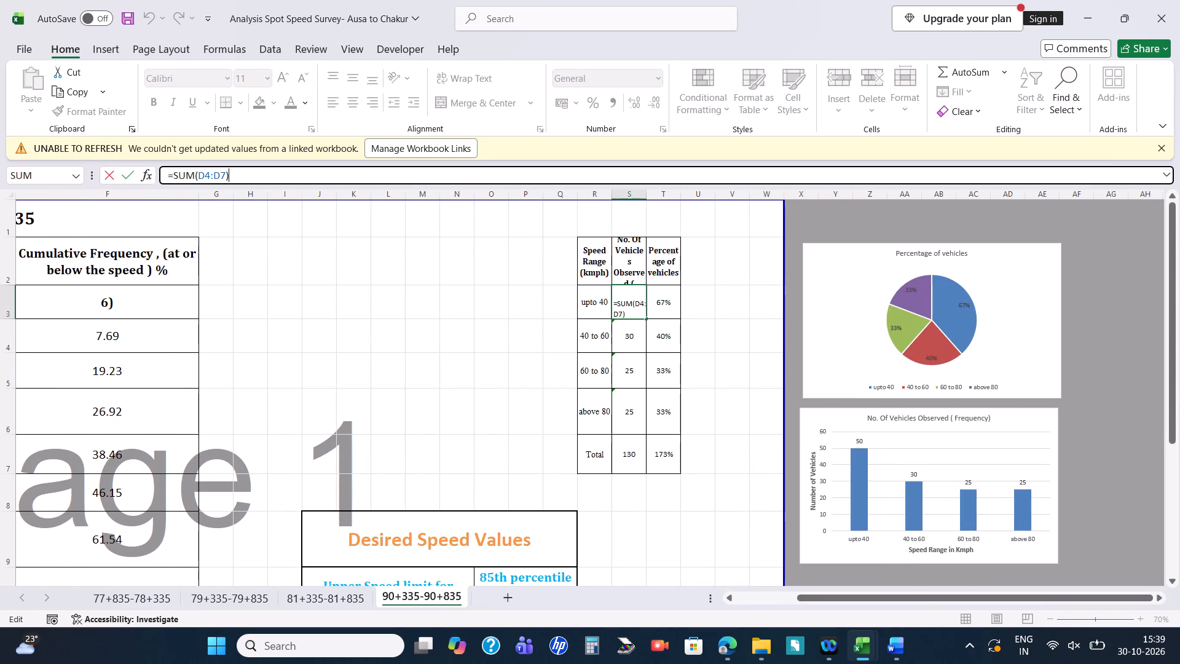
{"action": "left_click", "coordinate": [411, 331]}
{"action": "scroll", "coordinate": [411, 331], "scroll_direction": "down", "scroll_amount": 2, "text": "ctrl"}
{"action": "left_click", "coordinate": [656, 254]}
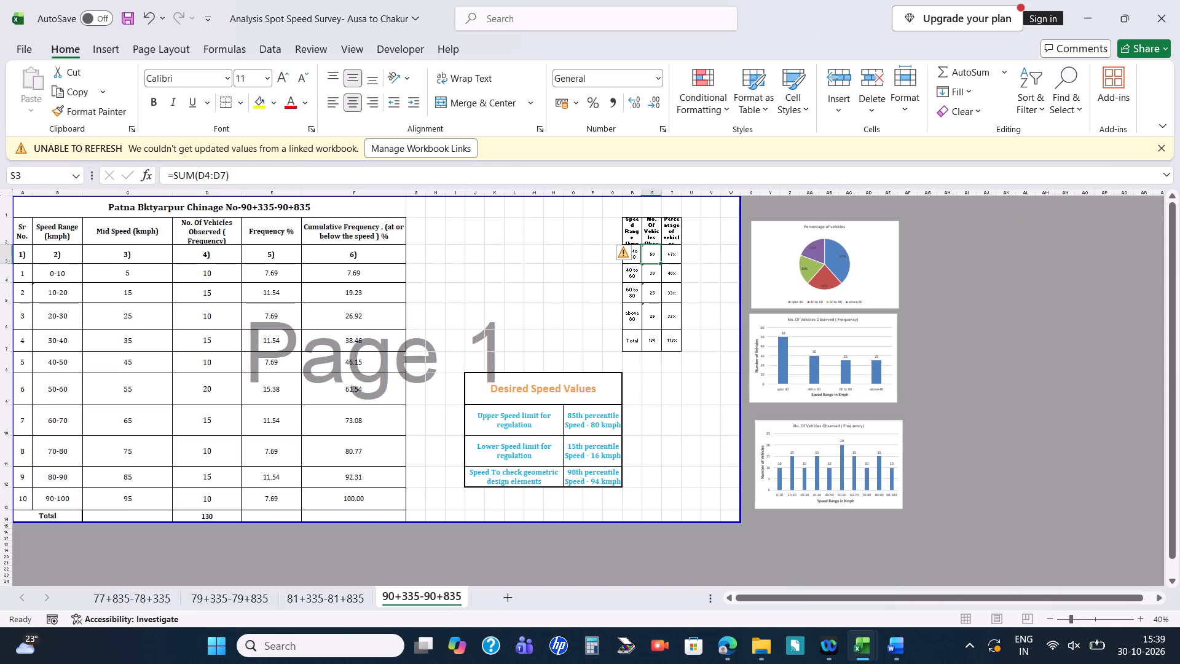
{"action": "left_click", "coordinate": [670, 179]}
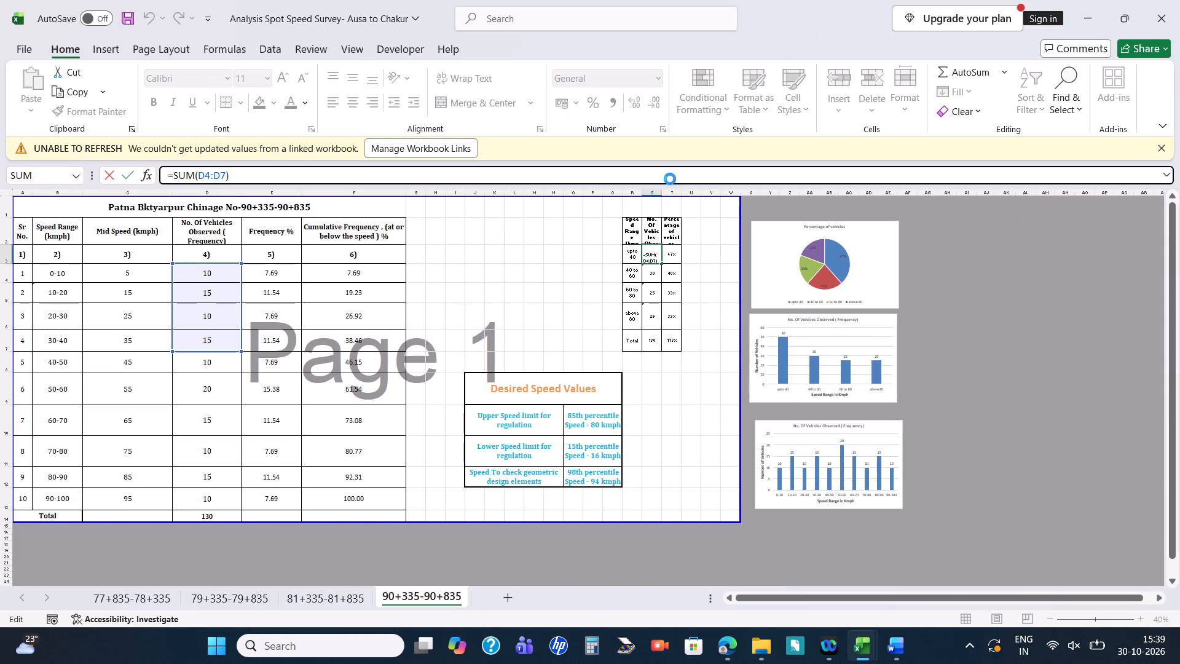
{"action": "key", "text": "Return"}
{"action": "left_click", "coordinate": [670, 179]}
{"action": "key", "text": "Return"}
{"action": "left_click", "coordinate": [670, 179]}
{"action": "key", "text": "Return"}
{"action": "left_click", "coordinate": [670, 179]}
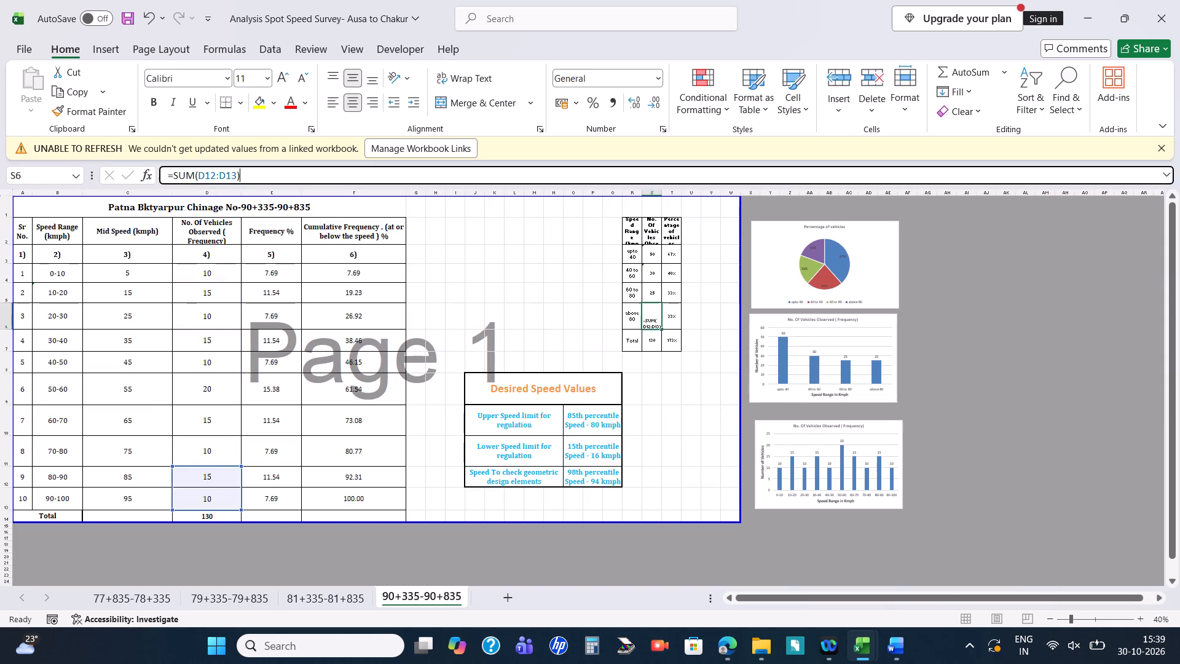
{"action": "key", "text": "Return"}
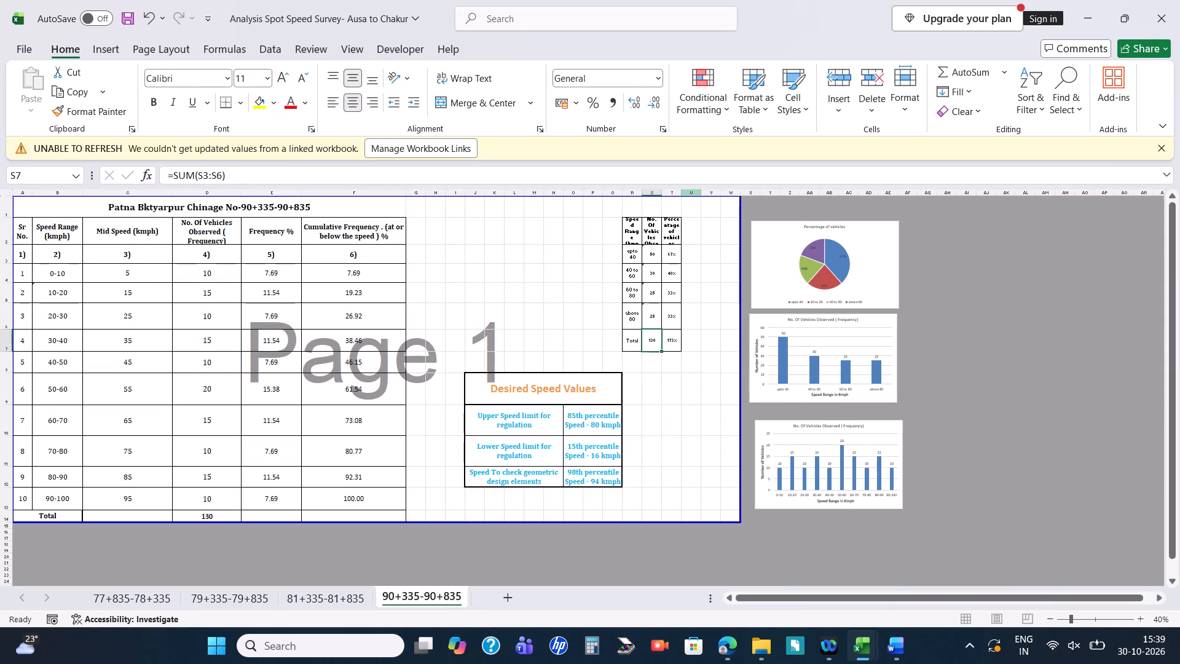
On sheet 90+335-90+835, make the upto 40 percentage formula =S3/130 and copy it down through the Total row.
{"action": "left_click", "coordinate": [675, 257]}
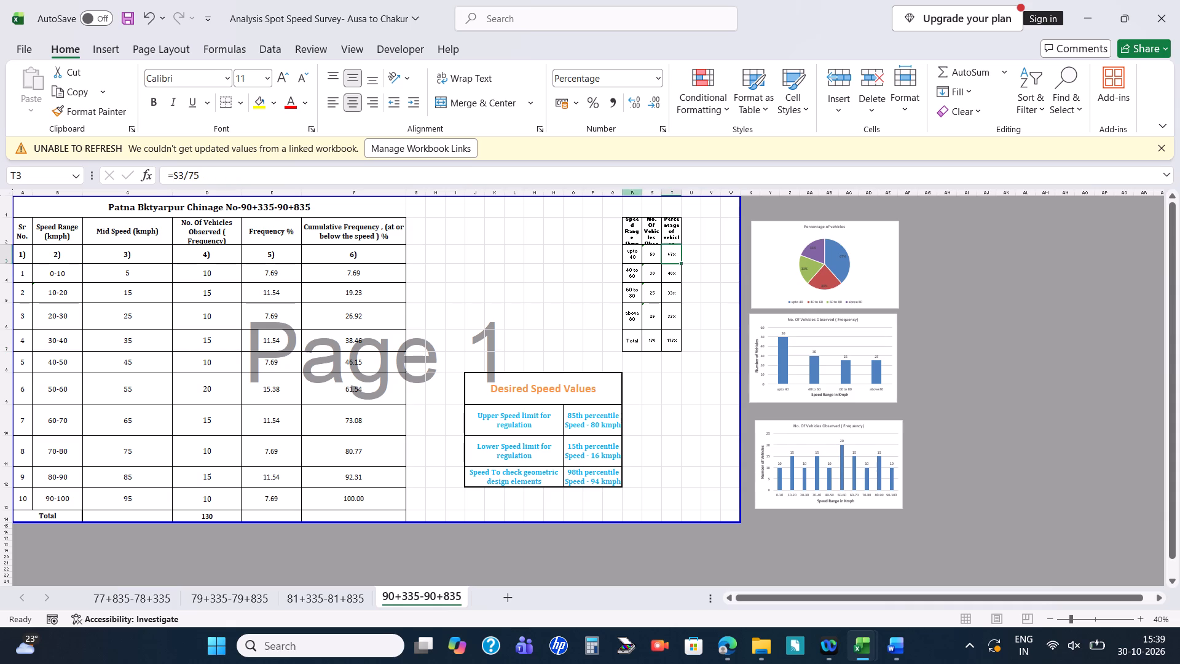
{"action": "double_click", "coordinate": [651, 180]}
{"action": "key", "text": "BackSpace"}
{"action": "type", "text": "13"}
{"action": "key", "text": "0"}
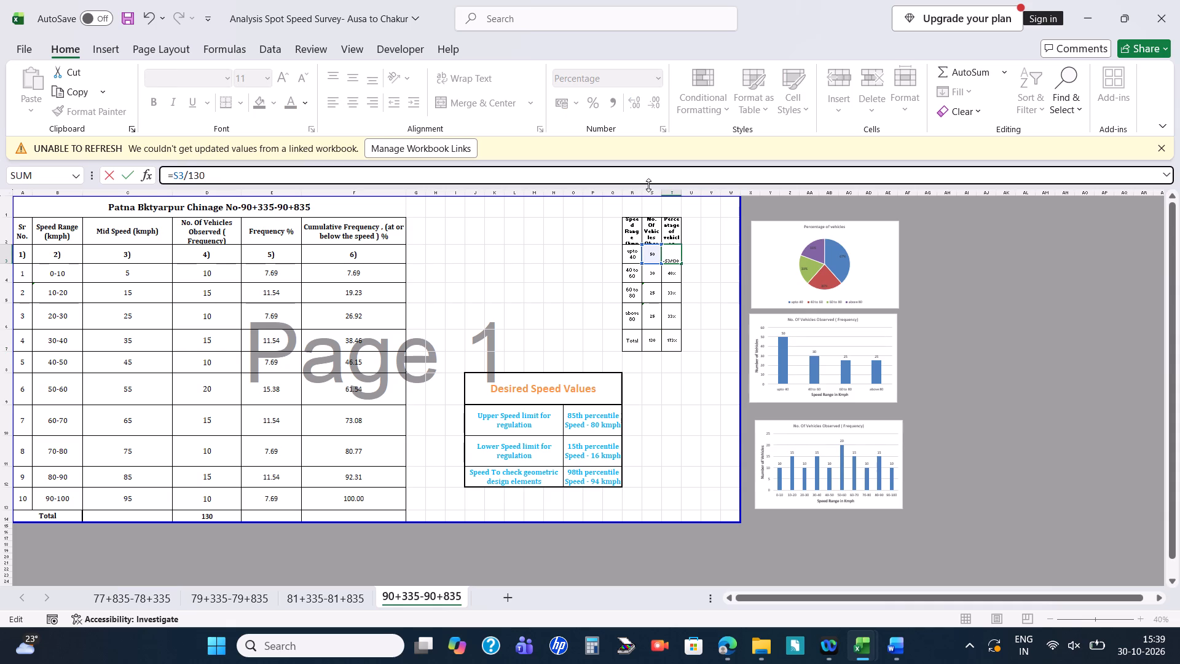
{"action": "key", "text": "Return"}
{"action": "left_click", "coordinate": [682, 255]}
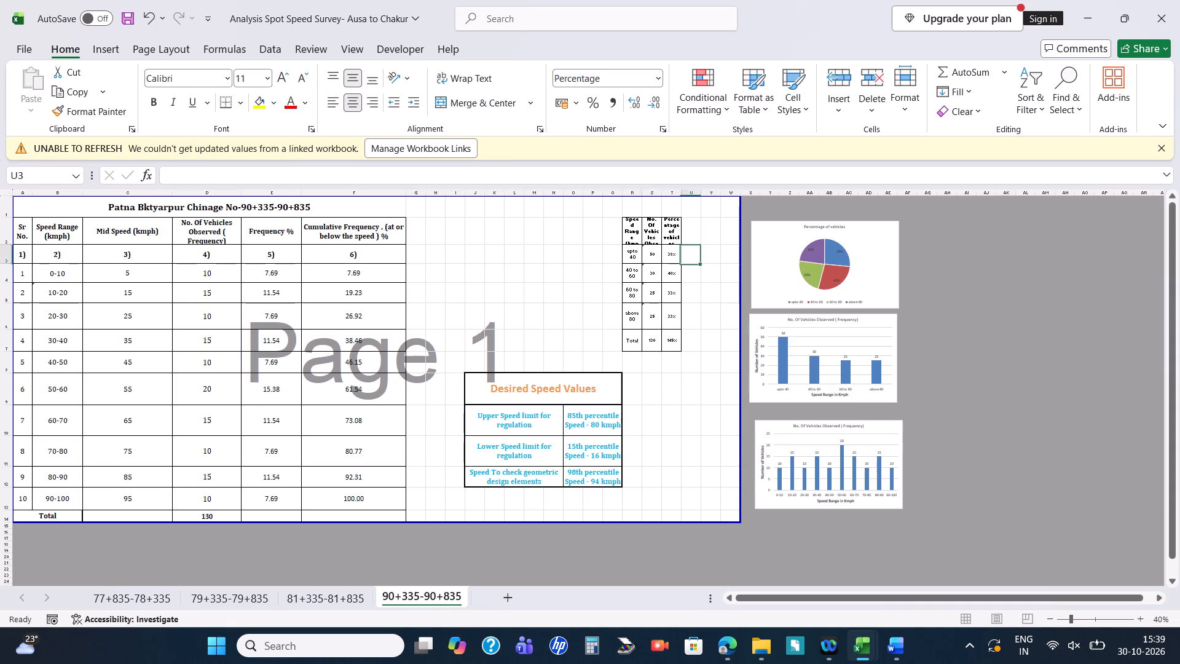
{"action": "left_click", "coordinate": [680, 255]}
{"action": "left_click", "coordinate": [676, 259]}
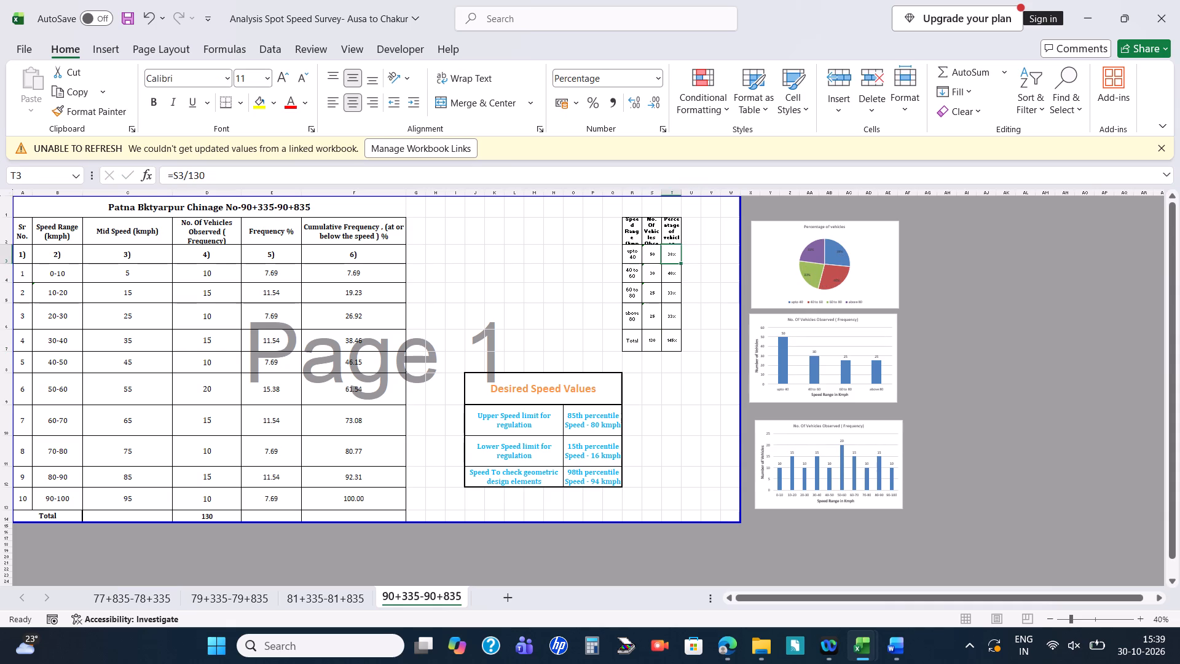
{"action": "left_click_drag", "start_coordinate": [679, 263], "coordinate": [674, 350]}
{"action": "left_click", "coordinate": [666, 398]}
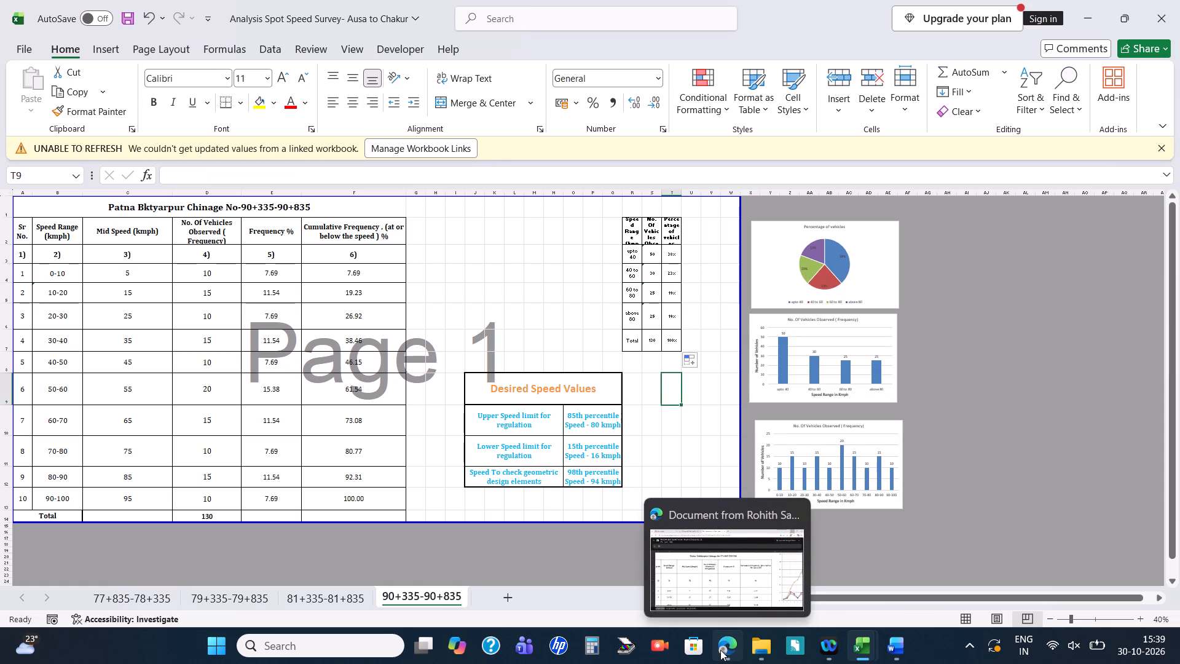
Compare the source ranges of the column charts on sheet 90+335-90+835 with the vehicle count chart in the sec 4 amravati R workbook.
{"action": "left_click", "coordinate": [865, 477]}
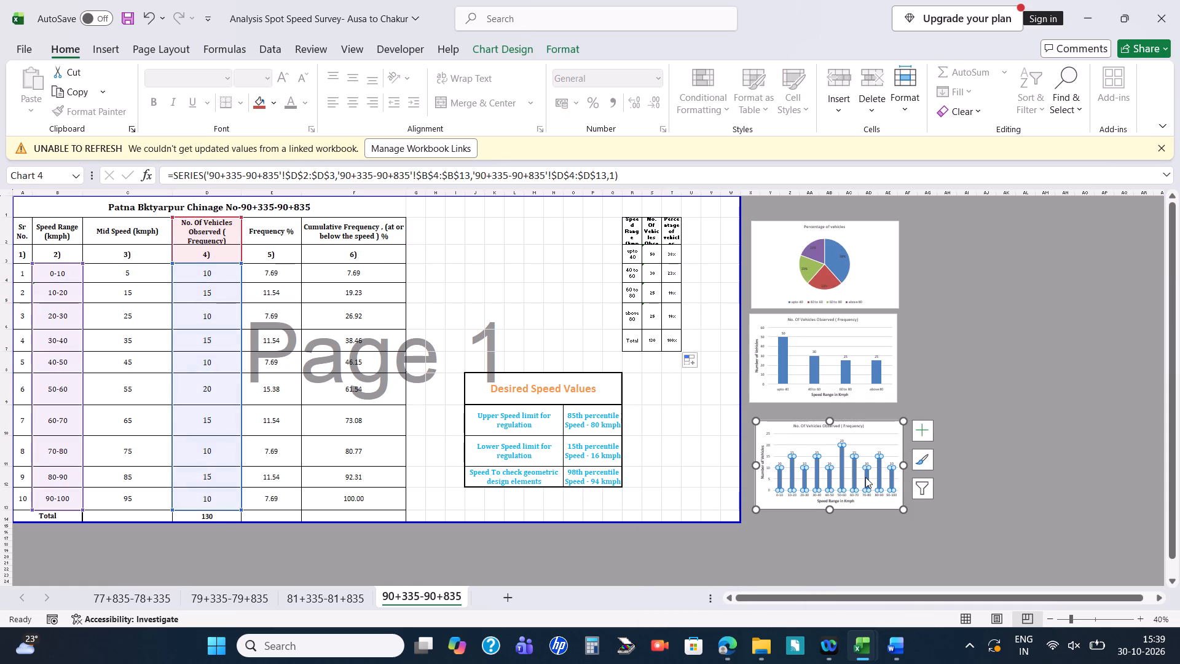
{"action": "left_click", "coordinate": [813, 377]}
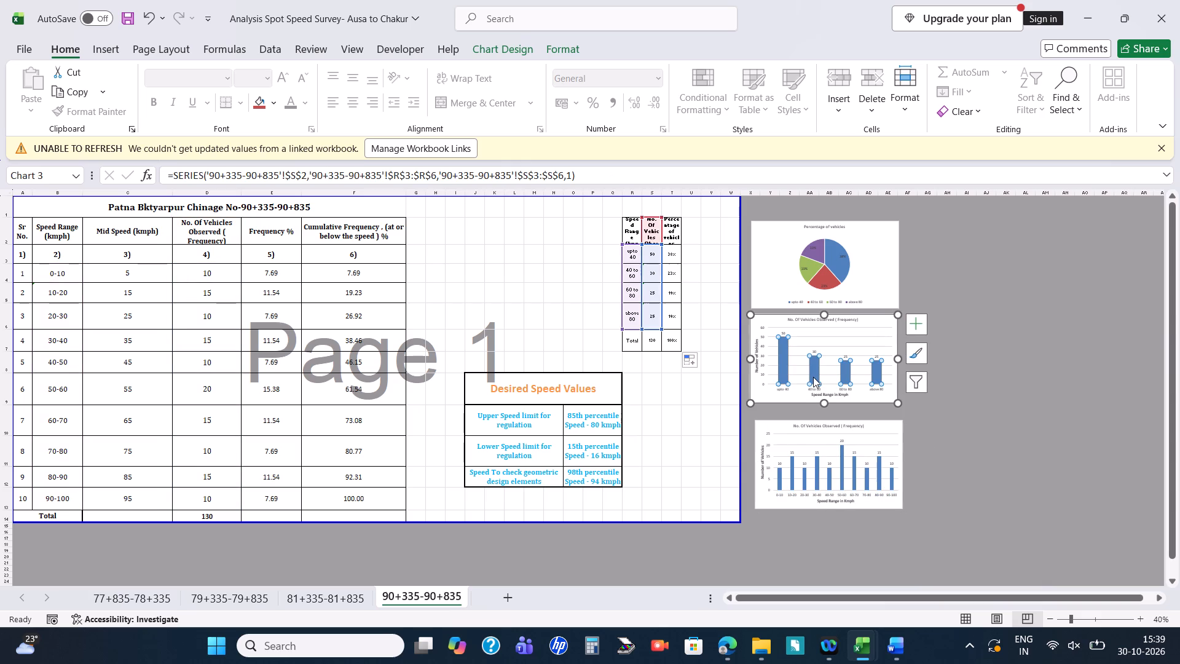
{"action": "key", "text": "alt+Tab"}
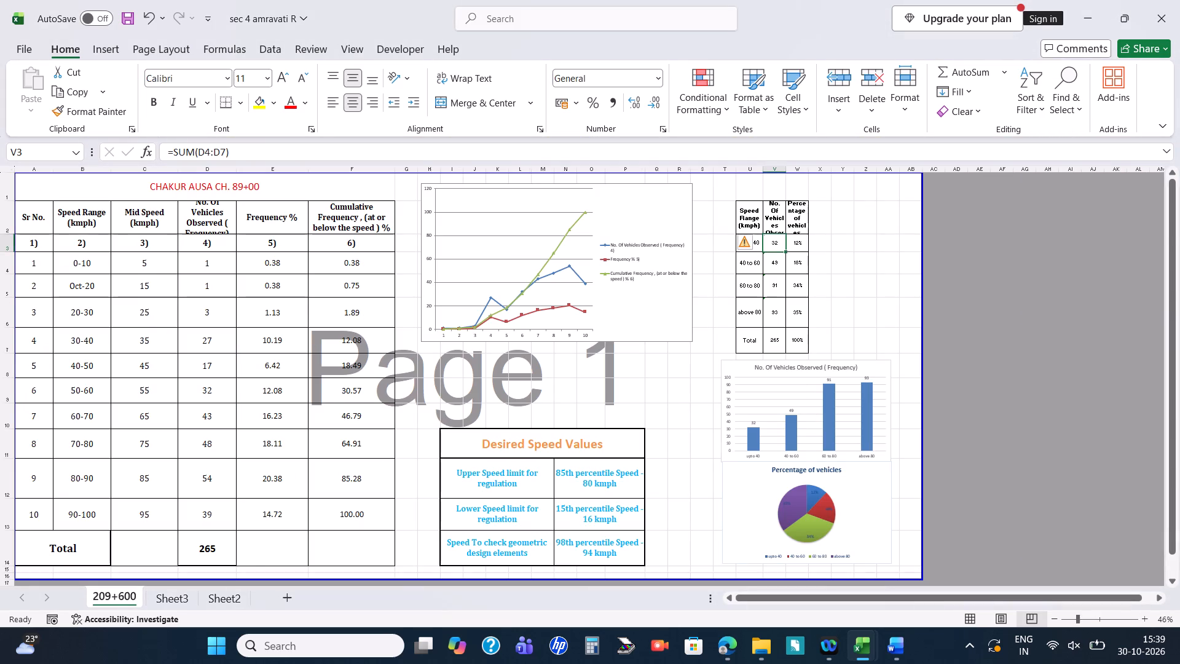
{"action": "scroll", "coordinate": [806, 470], "scroll_direction": "down", "scroll_amount": 2}
{"action": "scroll", "coordinate": [806, 461], "scroll_direction": "down", "scroll_amount": 3, "text": "ctrl"}
{"action": "scroll", "coordinate": [442, 383], "scroll_direction": "up", "scroll_amount": 2, "text": "ctrl"}
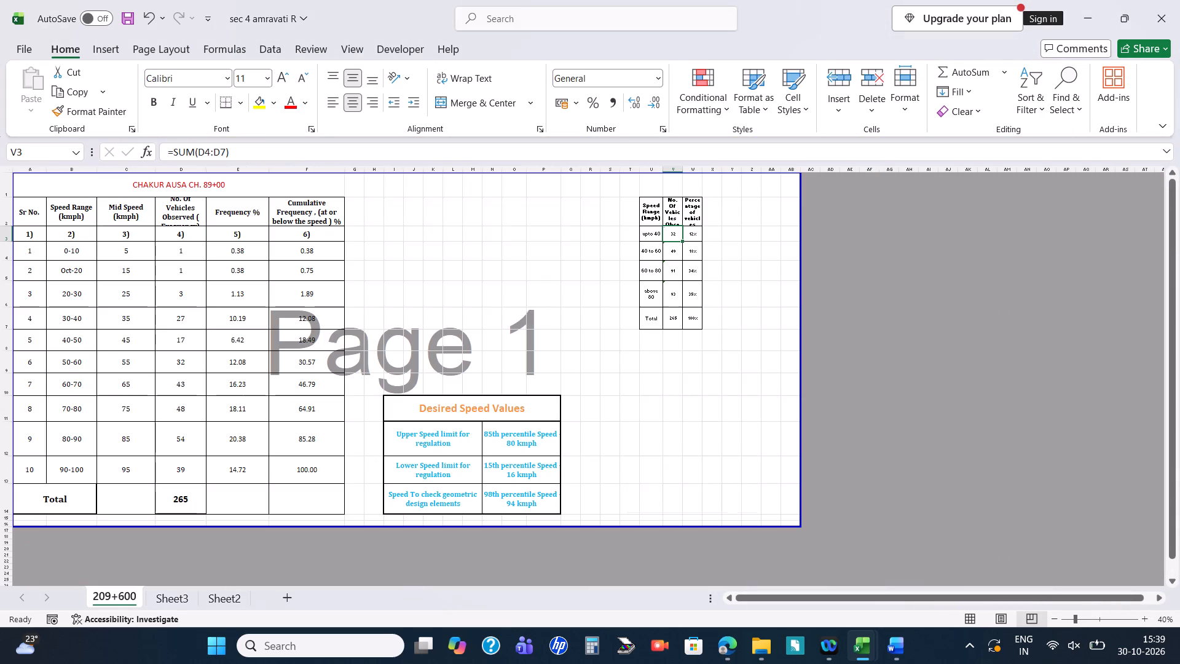
{"action": "left_click", "coordinate": [694, 400]}
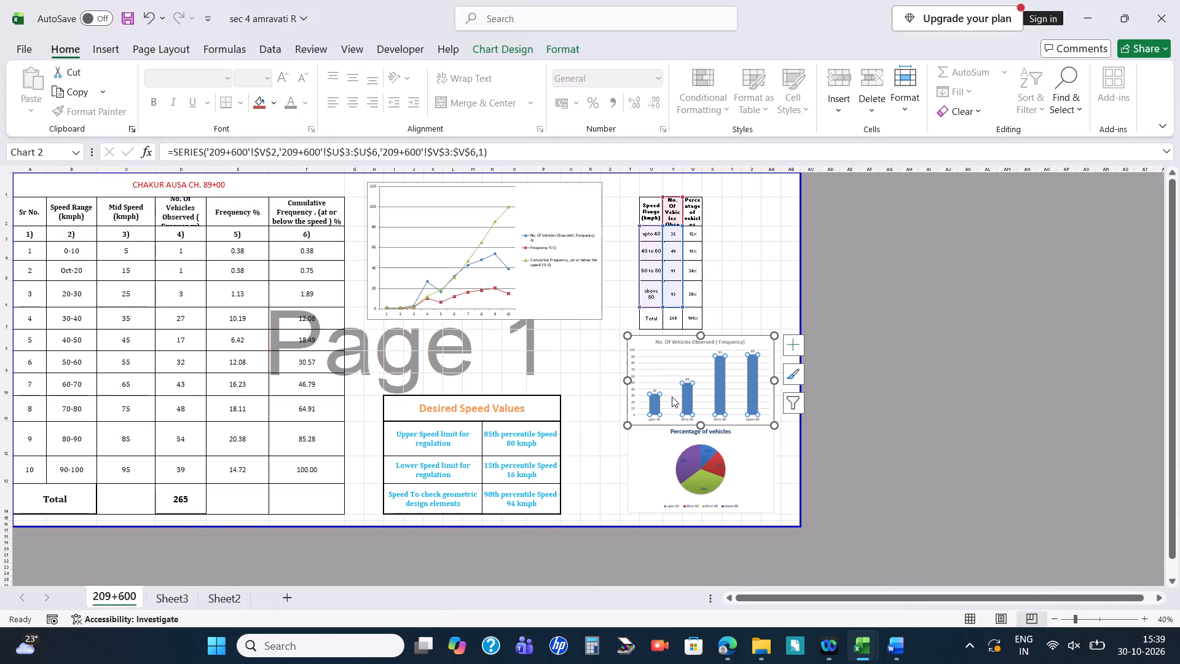
{"action": "key", "text": "alt+Tab"}
{"action": "left_click", "coordinate": [650, 410]}
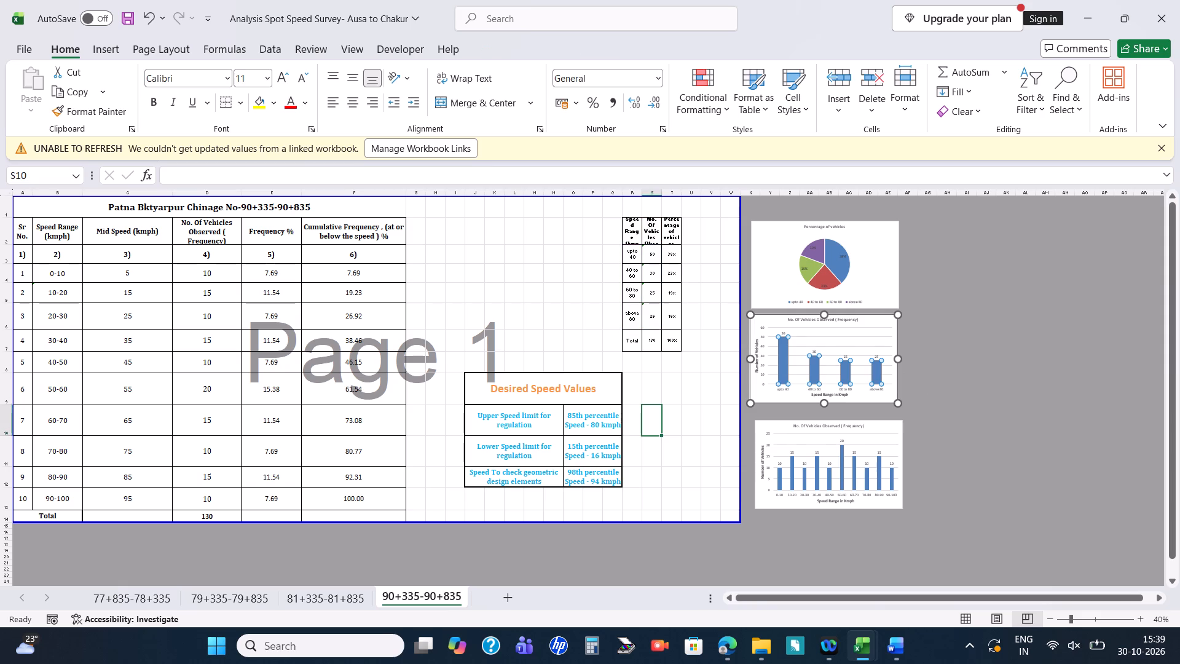
{"action": "left_click", "coordinate": [782, 355]}
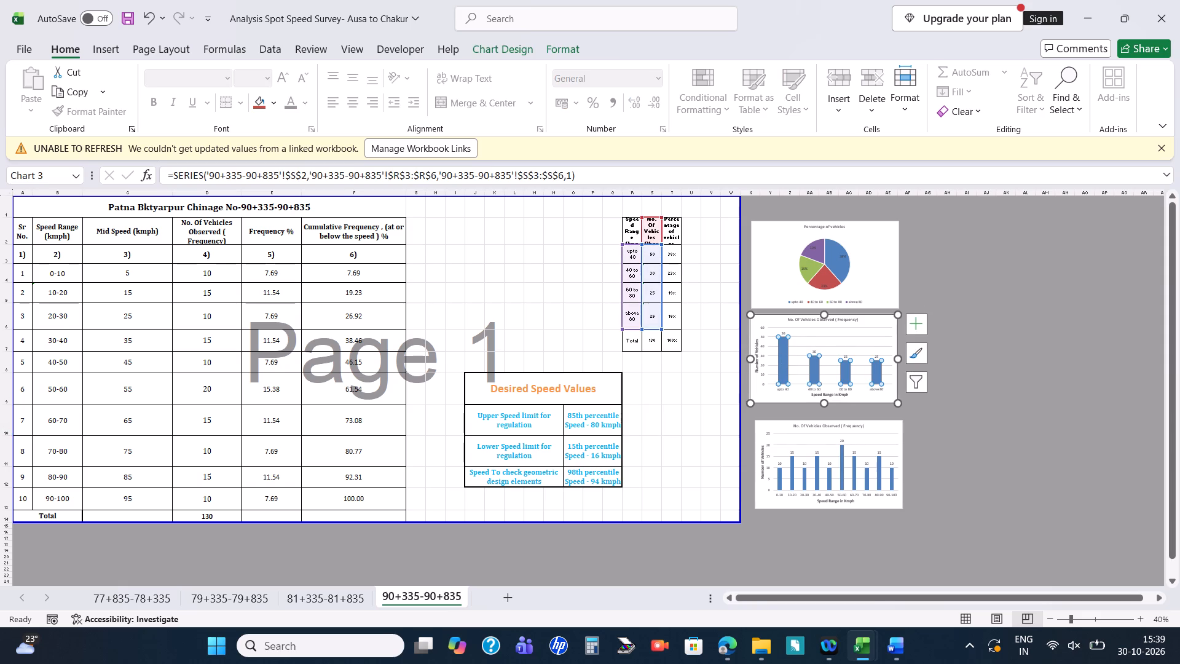
{"action": "left_click", "coordinate": [713, 379]}
Compare the chart sets on sheets 81+335-81+835 and 90+335-90+835, and check the source ranges of the 81+335-81+835 column charts.
{"action": "left_click", "coordinate": [350, 591]}
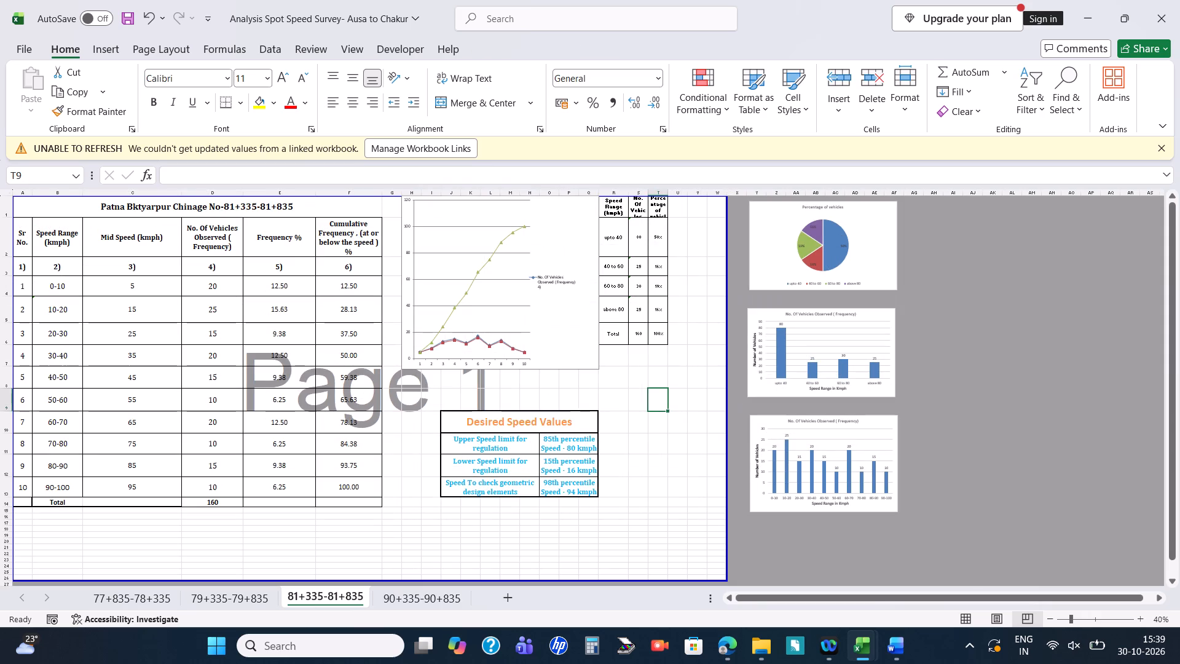
{"action": "left_click", "coordinate": [425, 597]}
{"action": "scroll", "coordinate": [526, 342], "scroll_direction": "up", "scroll_amount": 4}
{"action": "left_click", "coordinate": [526, 334]}
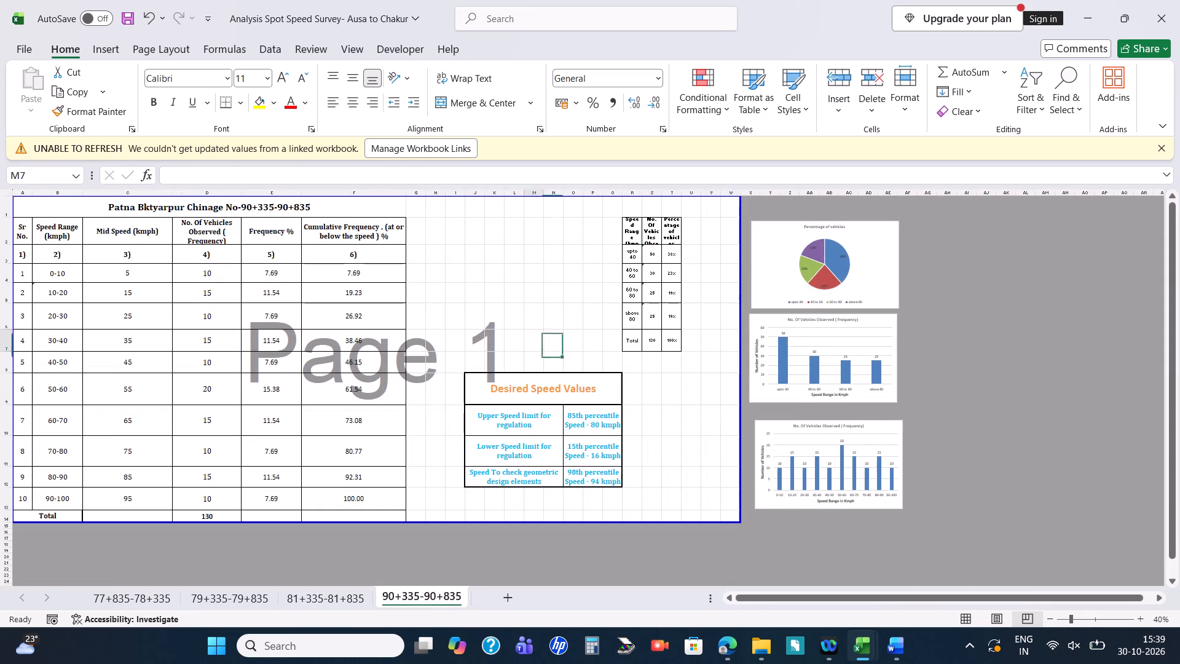
{"action": "left_click", "coordinate": [467, 250]}
{"action": "left_click", "coordinate": [331, 597]}
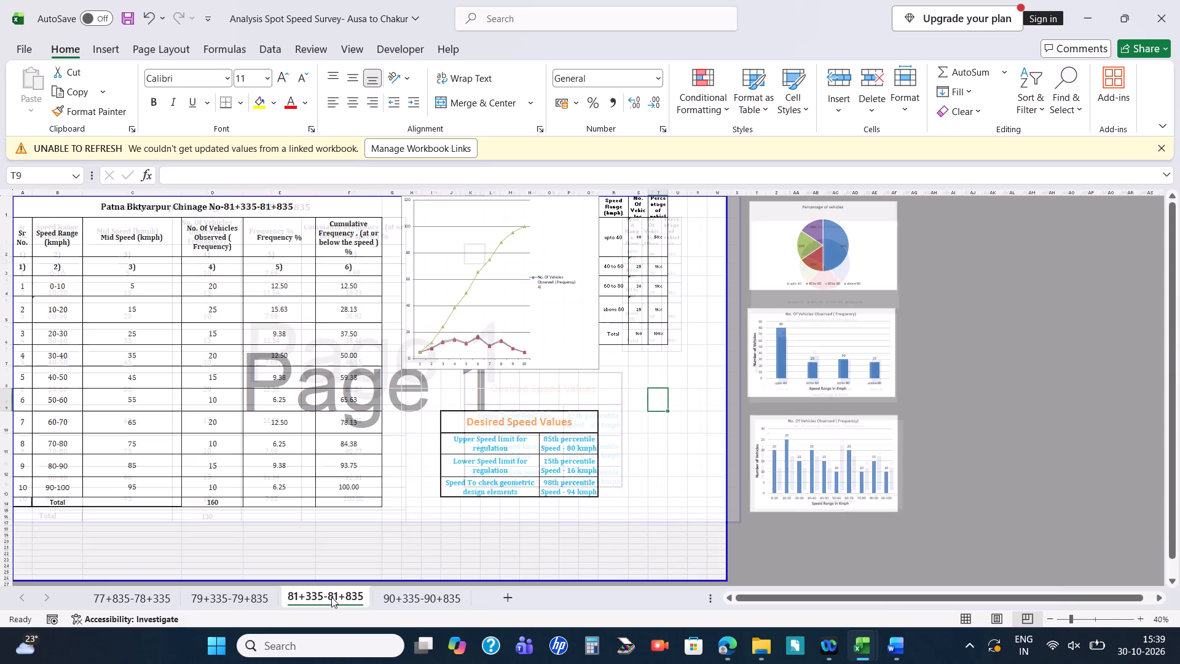
{"action": "left_click", "coordinate": [786, 363]}
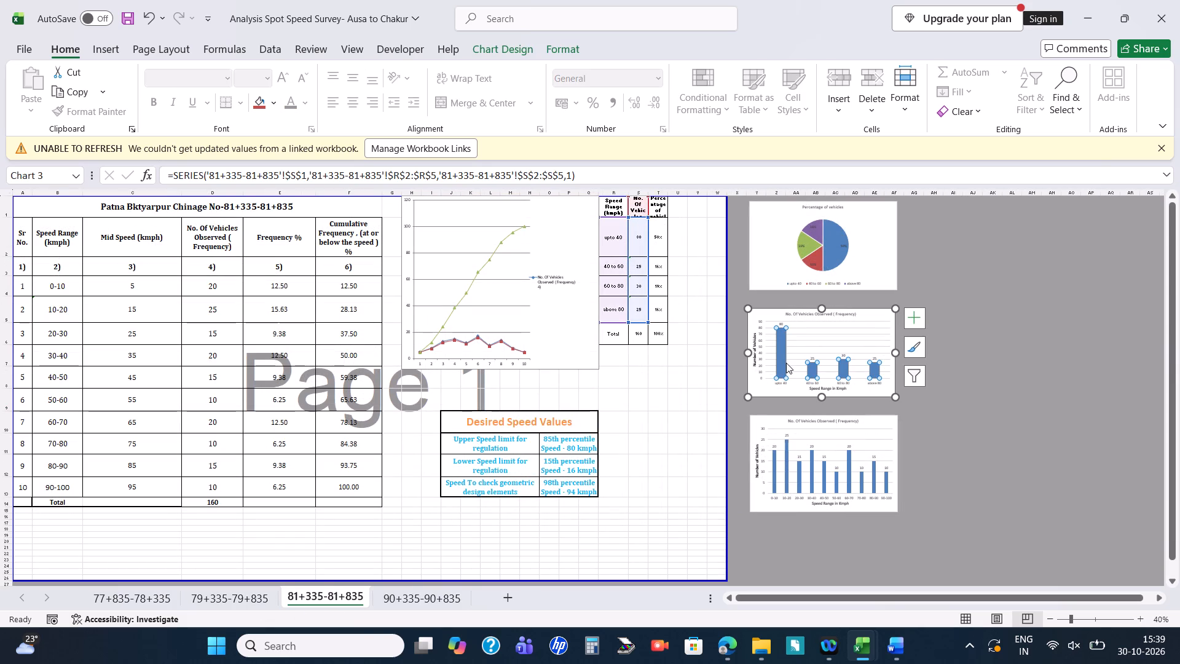
{"action": "left_click", "coordinate": [672, 406]}
{"action": "left_click", "coordinate": [765, 454]}
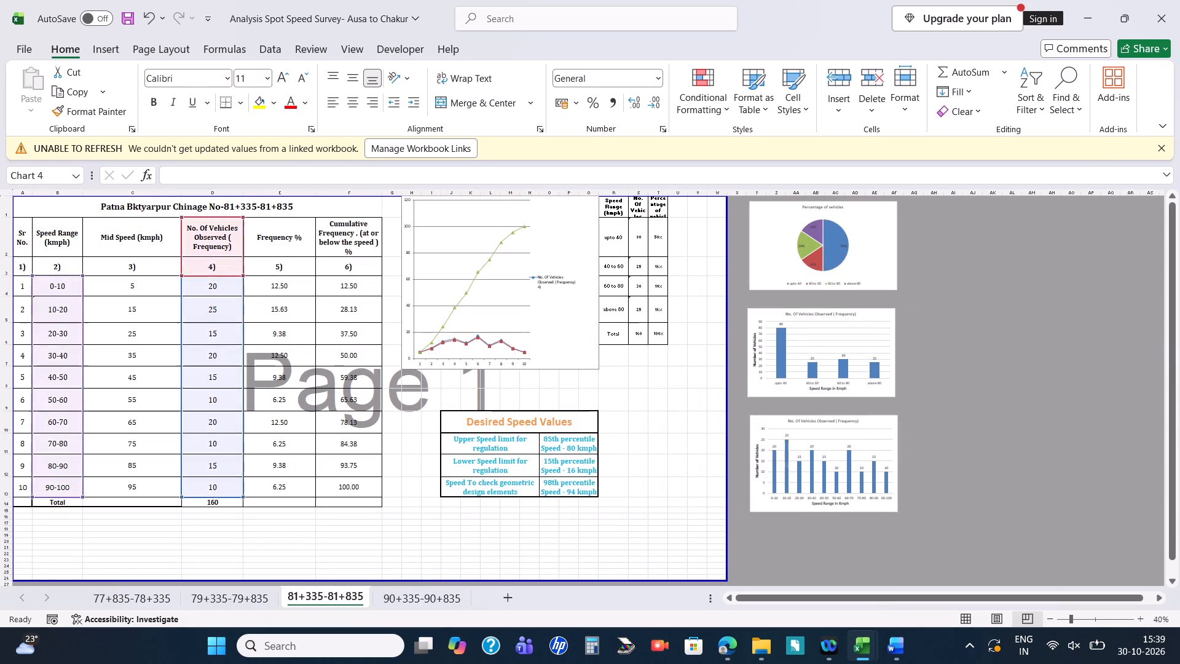
{"action": "left_click", "coordinate": [803, 472]}
{"action": "left_click", "coordinate": [814, 476]}
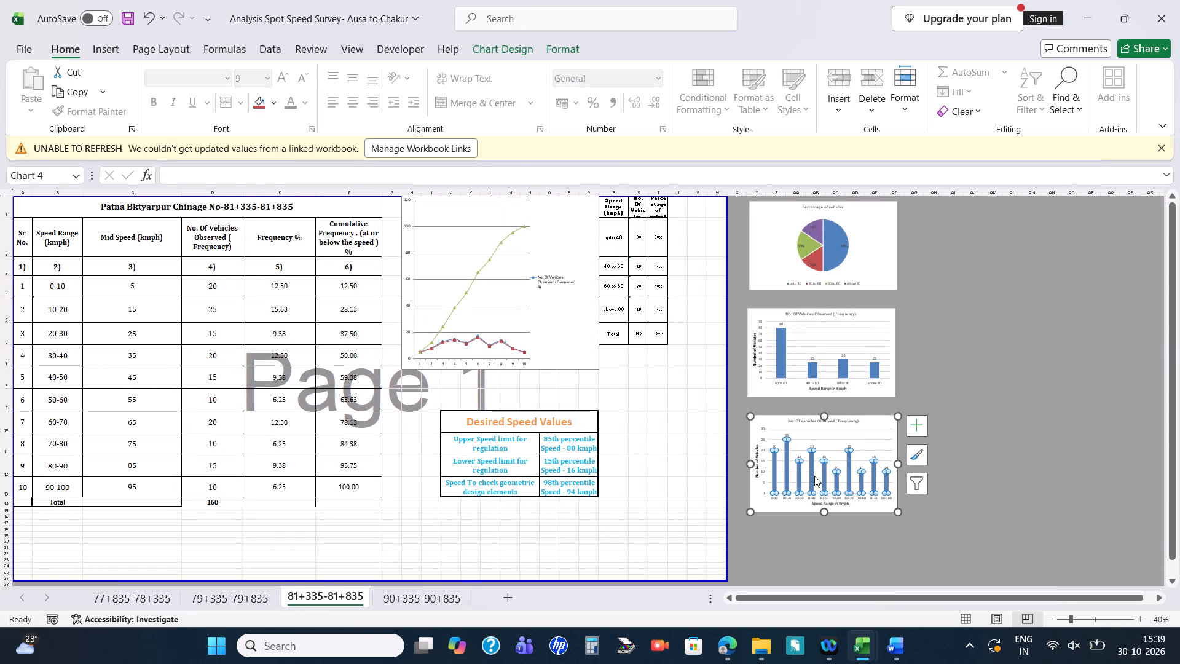
{"action": "left_click", "coordinate": [615, 427]}
On sheet 209+600 of the sec 4 amravati R workbook, move the vehicle count column chart and percentage pie chart beside the speed range table.
{"action": "key", "text": "alt+Tab"}
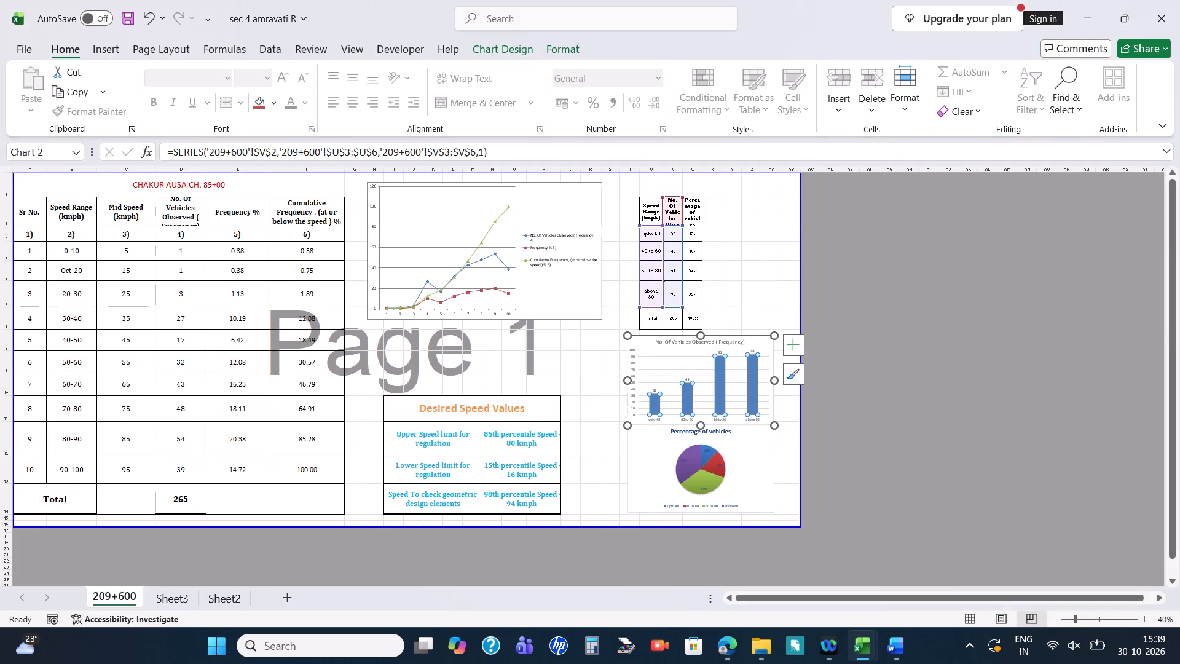
{"action": "scroll", "coordinate": [615, 427], "scroll_direction": "down", "scroll_amount": 4}
{"action": "scroll", "coordinate": [615, 427], "scroll_direction": "up", "scroll_amount": 5}
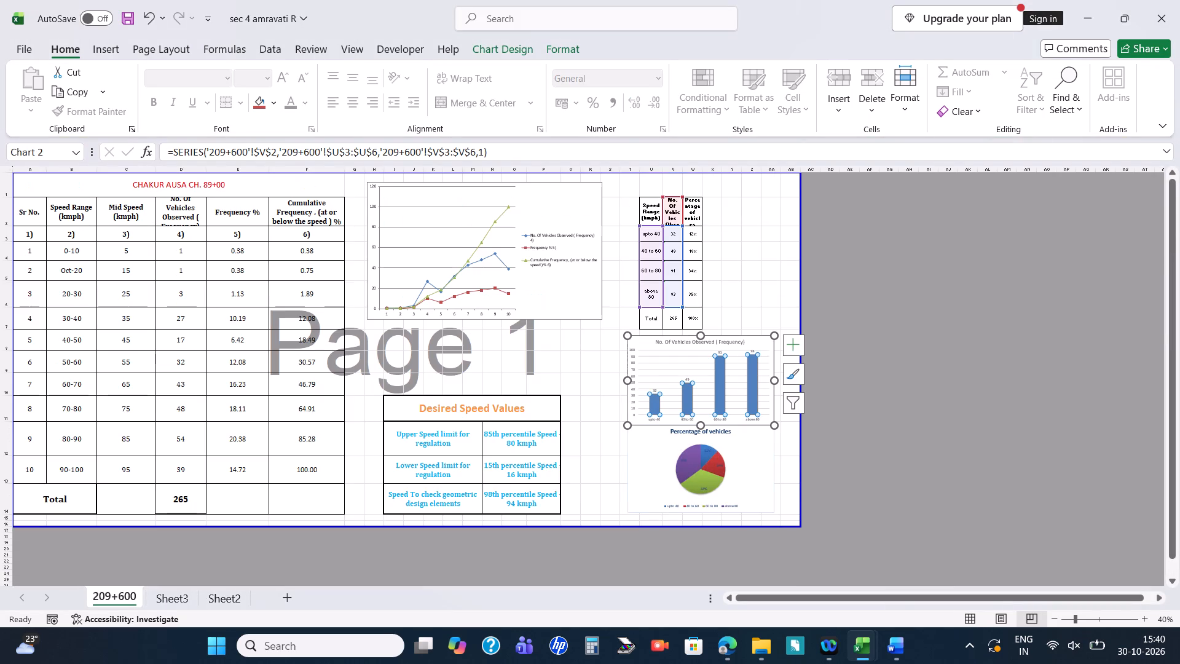
{"action": "left_click_drag", "start_coordinate": [732, 338], "coordinate": [765, 273]}
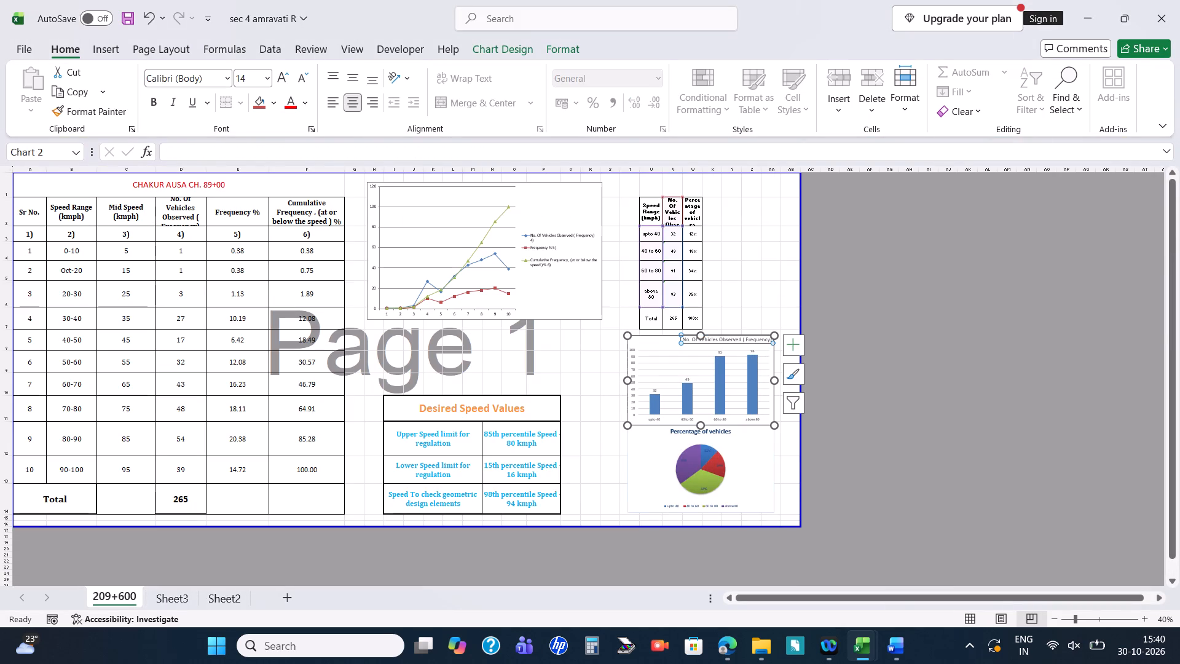
{"action": "key", "text": "ctrl+z"}
{"action": "left_click_drag", "start_coordinate": [761, 334], "coordinate": [819, 211]}
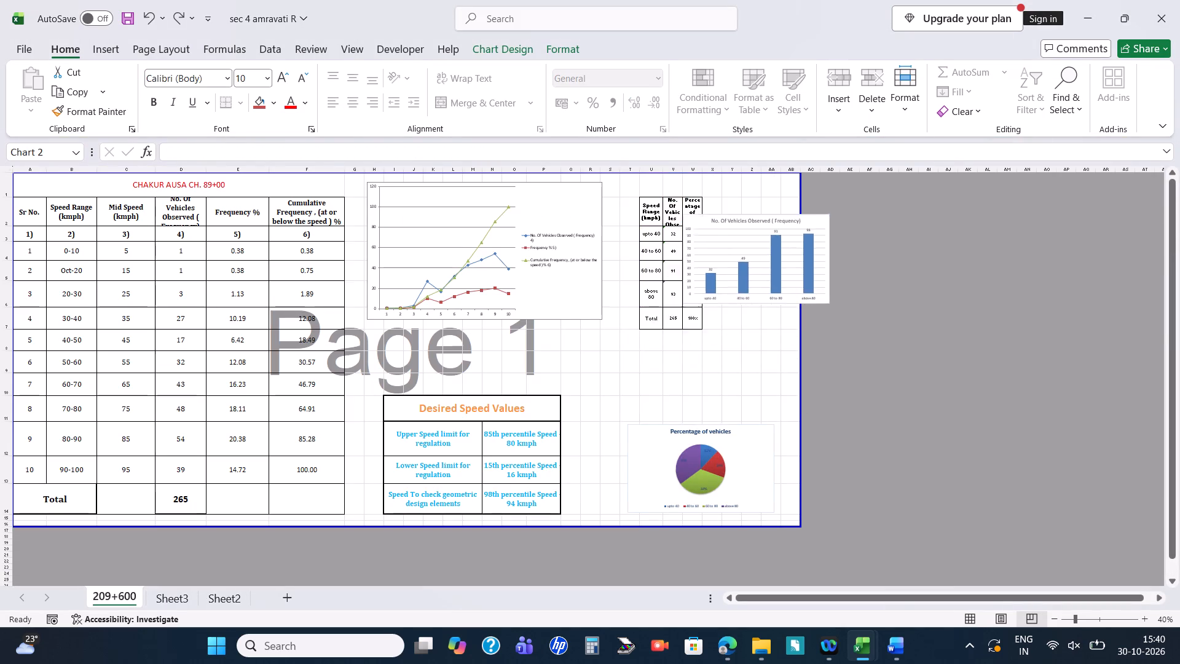
{"action": "left_click_drag", "start_coordinate": [819, 211], "coordinate": [871, 205]}
{"action": "left_click", "coordinate": [736, 466]}
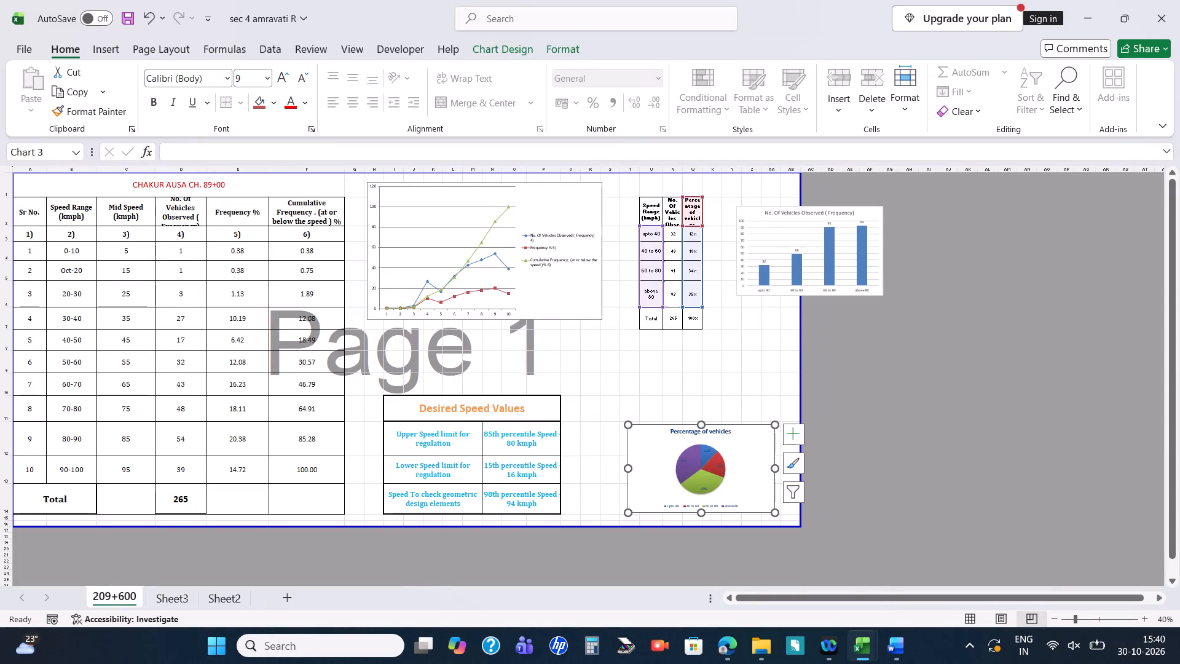
{"action": "left_click_drag", "start_coordinate": [753, 425], "coordinate": [873, 314]}
Compare the source columns of the line chart on sheet 209+600 with those of the line chart on Ausa to Chakur sheet 81+335-81+835.
{"action": "left_click", "coordinate": [442, 267]}
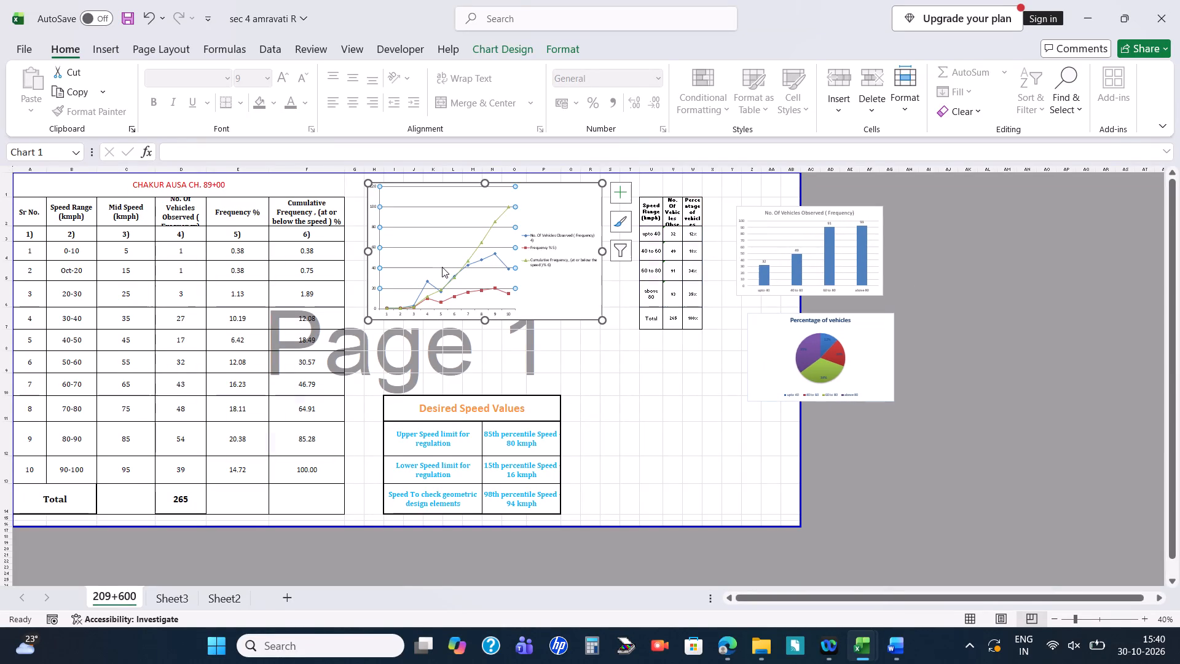
{"action": "left_click", "coordinate": [452, 285]}
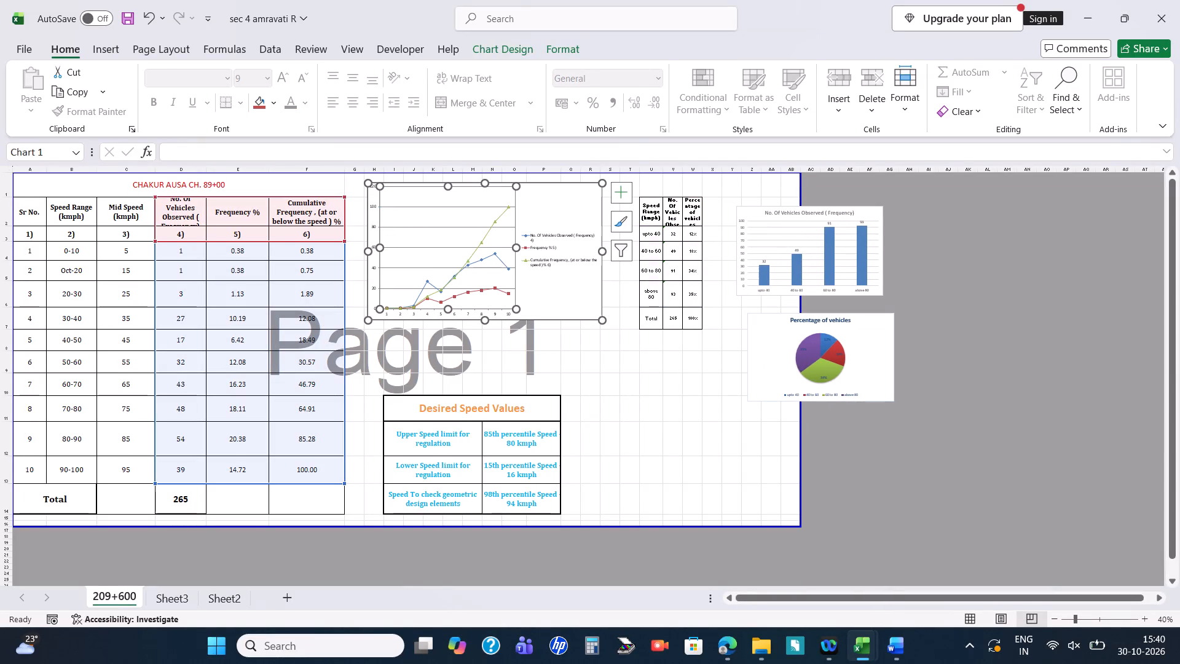
{"action": "left_click", "coordinate": [546, 302]}
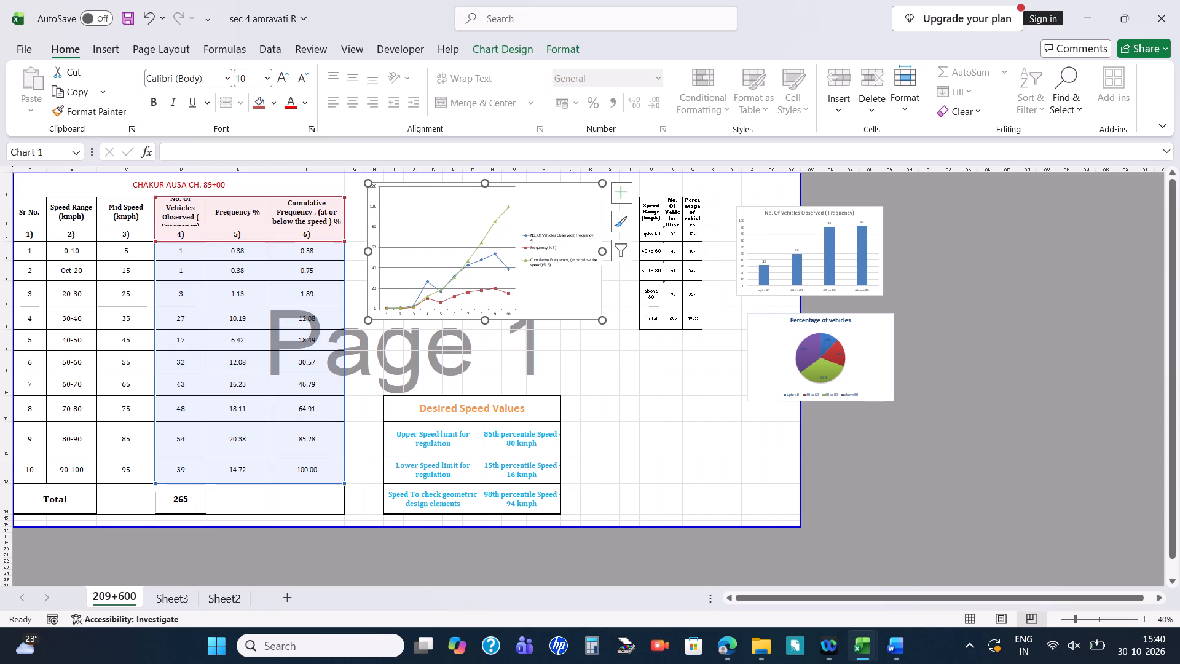
{"action": "key", "text": "alt+Tab"}
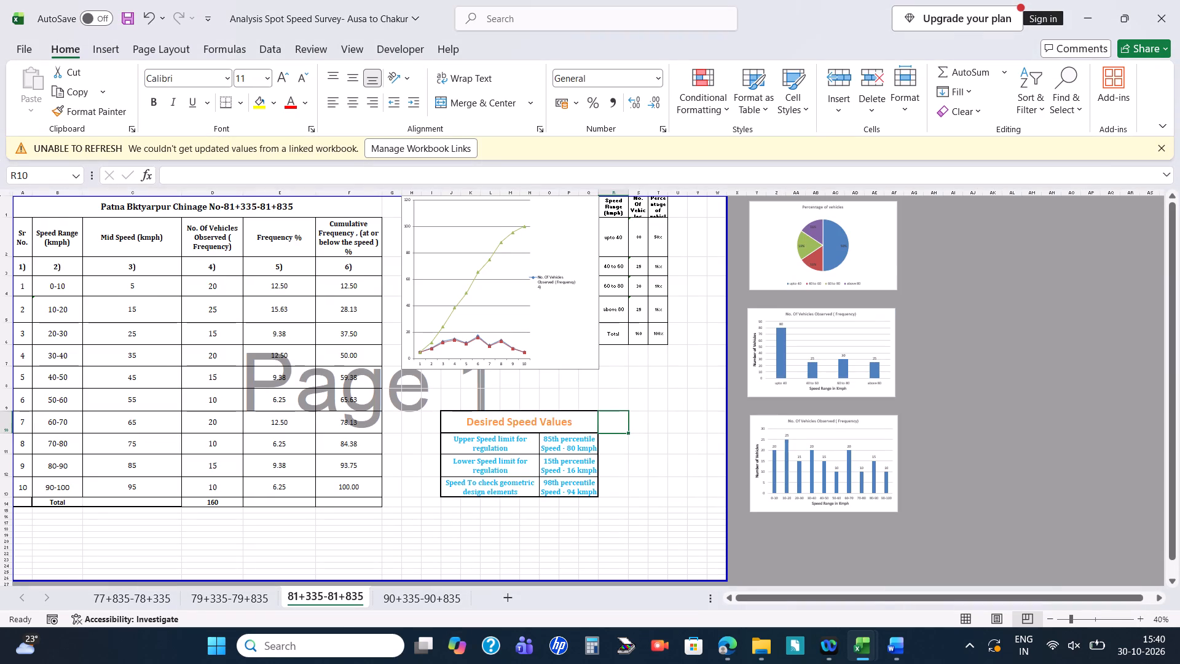
{"action": "left_click", "coordinate": [507, 339]}
{"action": "left_click", "coordinate": [490, 339]}
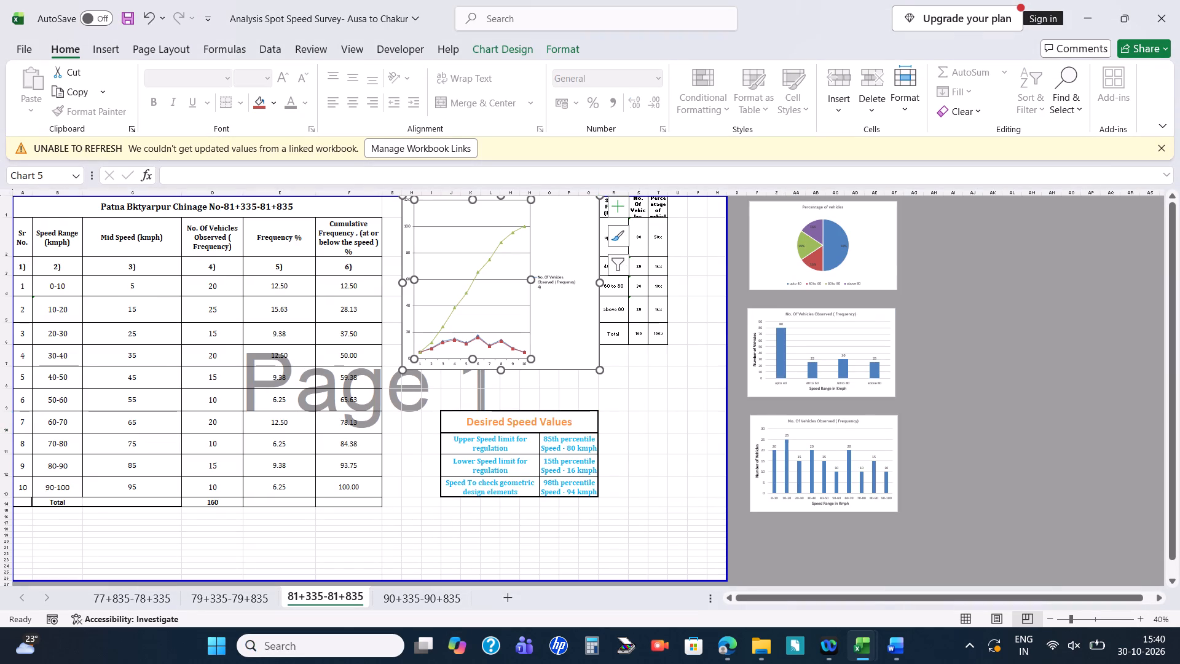
{"action": "left_click", "coordinate": [560, 303]}
{"action": "left_click", "coordinate": [557, 331]}
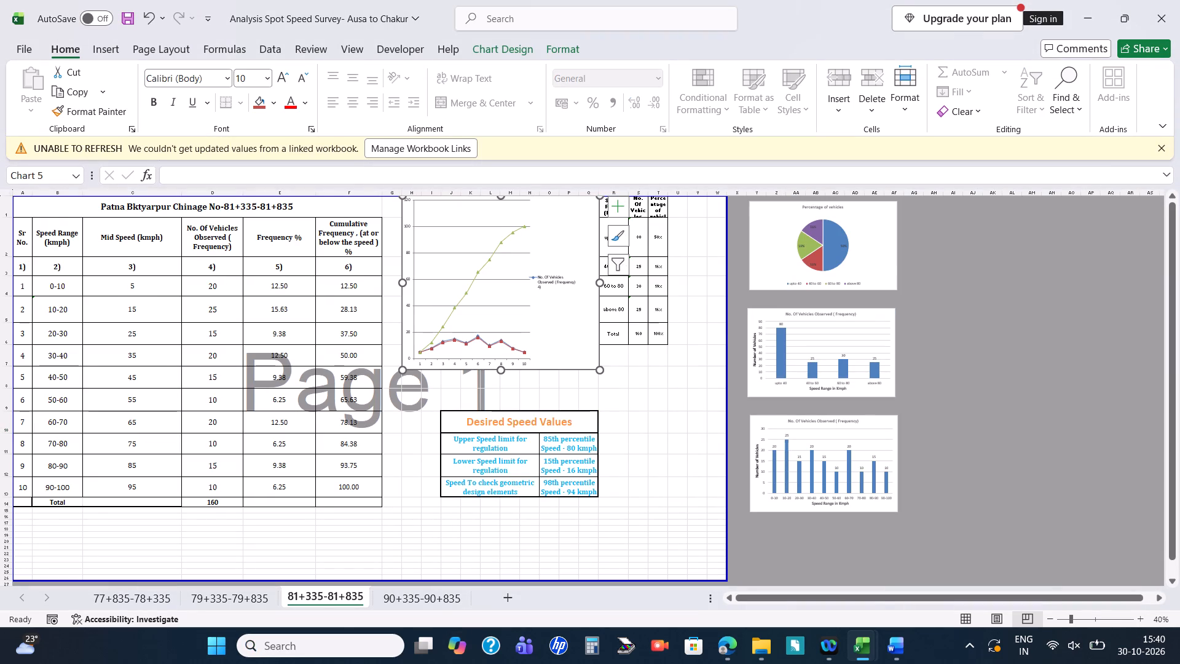
Move the line chart on sheet 81+335-81+835 clear of the speed range table, placing it just above the Desired Speed Values table.
{"action": "left_click_drag", "start_coordinate": [578, 371], "coordinate": [556, 415]}
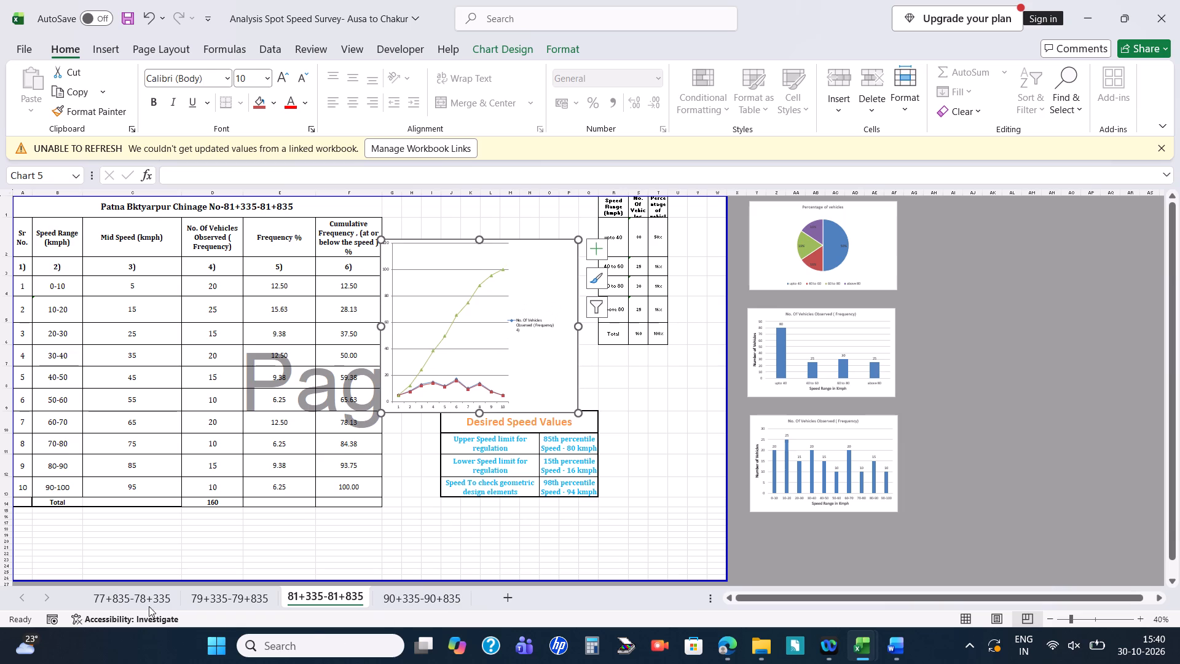
Check the source references of the line chart on sheet 77+835-78+335.
{"action": "left_click", "coordinate": [147, 606]}
{"action": "left_click", "coordinate": [718, 357]}
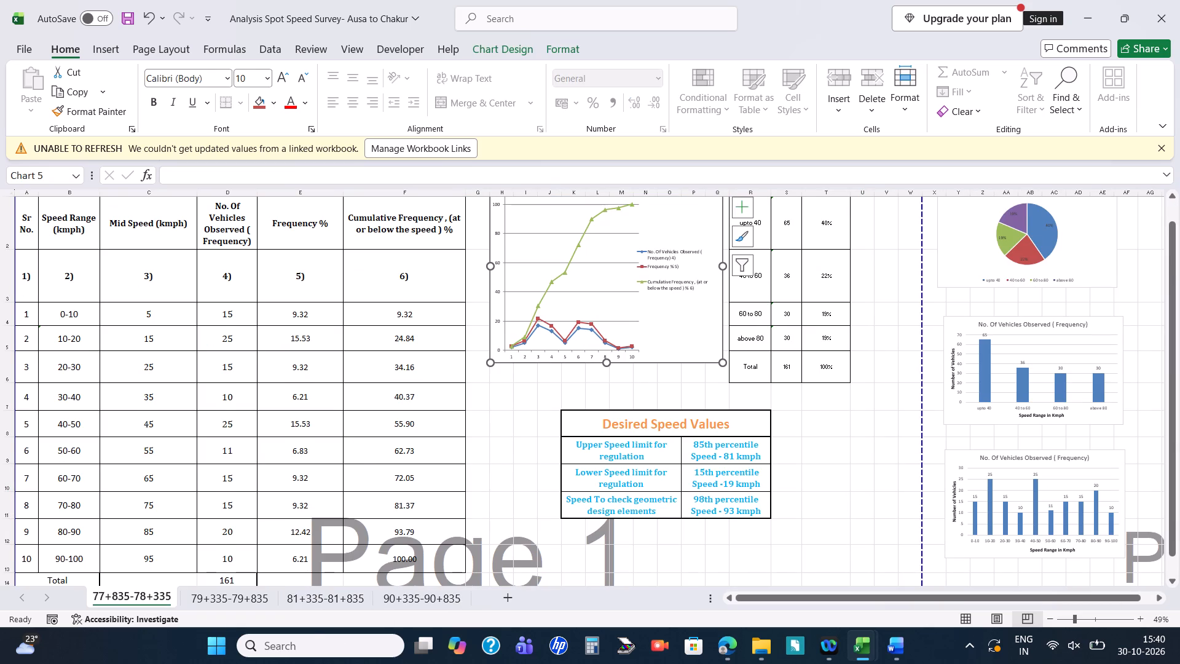
{"action": "scroll", "coordinate": [624, 376], "scroll_direction": "up", "scroll_amount": 2}
{"action": "left_click", "coordinate": [565, 349]}
{"action": "left_click", "coordinate": [550, 355]}
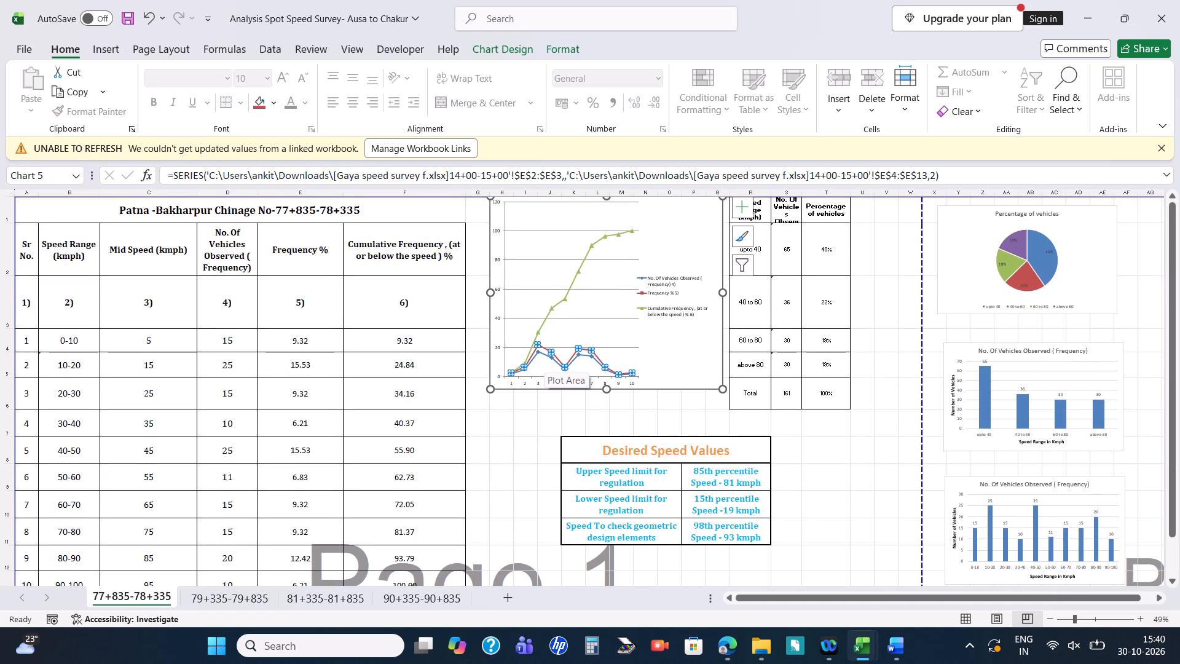
{"action": "left_click", "coordinate": [551, 464]}
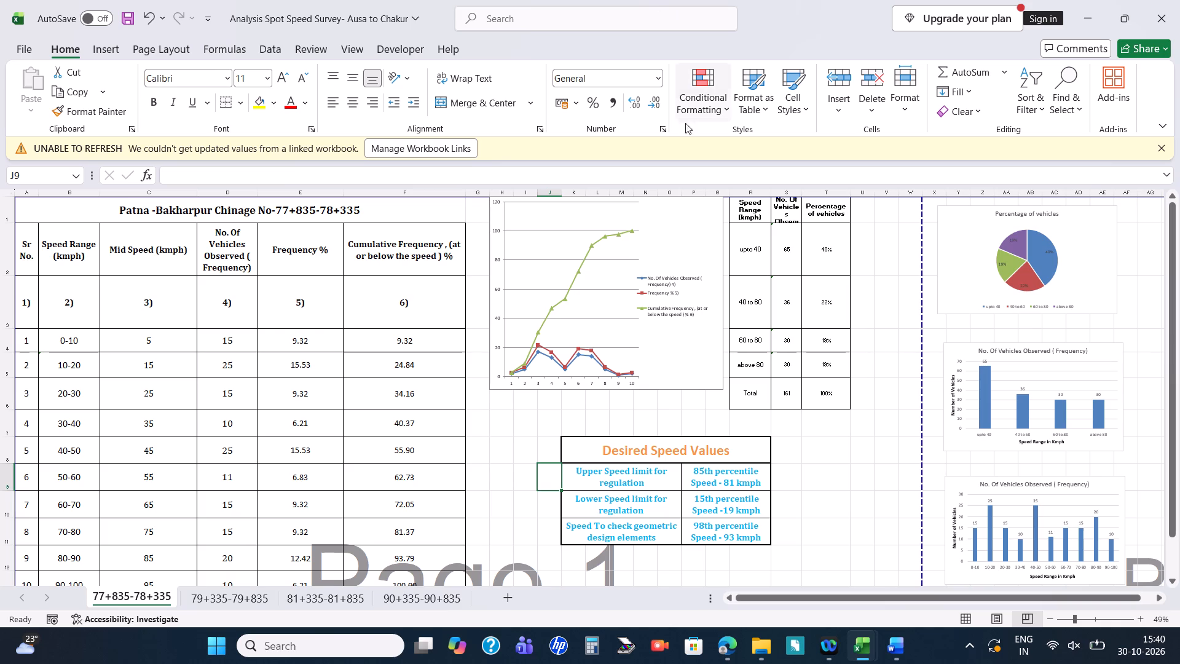
Delete the line chart from sheet 77+835-78+335.
{"action": "left_click", "coordinate": [603, 366]}
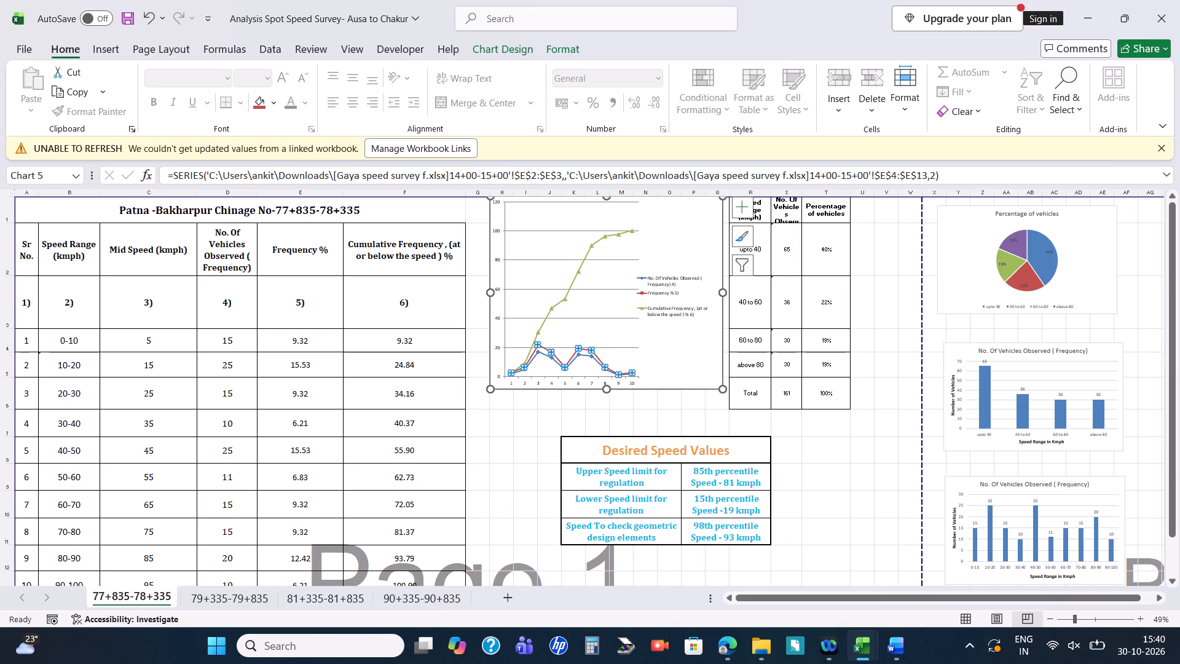
{"action": "left_click", "coordinate": [714, 352]}
{"action": "key", "text": "Delete"}
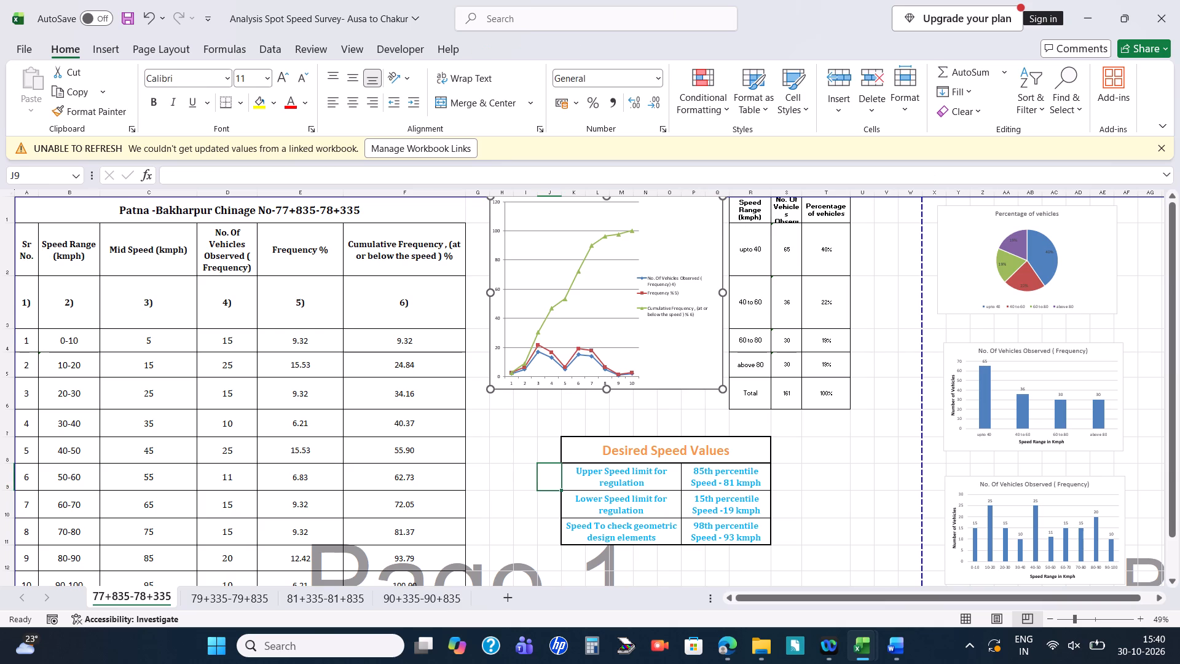
{"action": "left_click", "coordinate": [685, 369]}
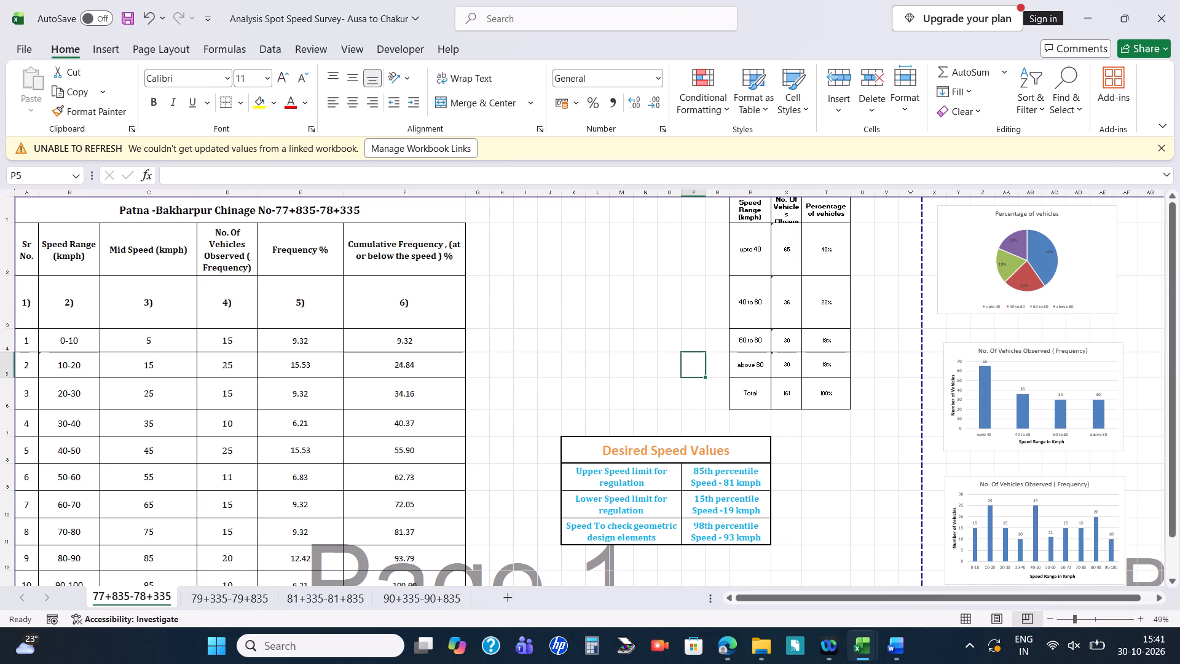
Check which table columns the line chart on sheet 209+600 of the sec 4 amravati R workbook plots.
{"action": "scroll", "coordinate": [213, 296], "scroll_direction": "down", "scroll_amount": 2}
{"action": "key", "text": "alt+Tab"}
{"action": "left_click", "coordinate": [485, 286]}
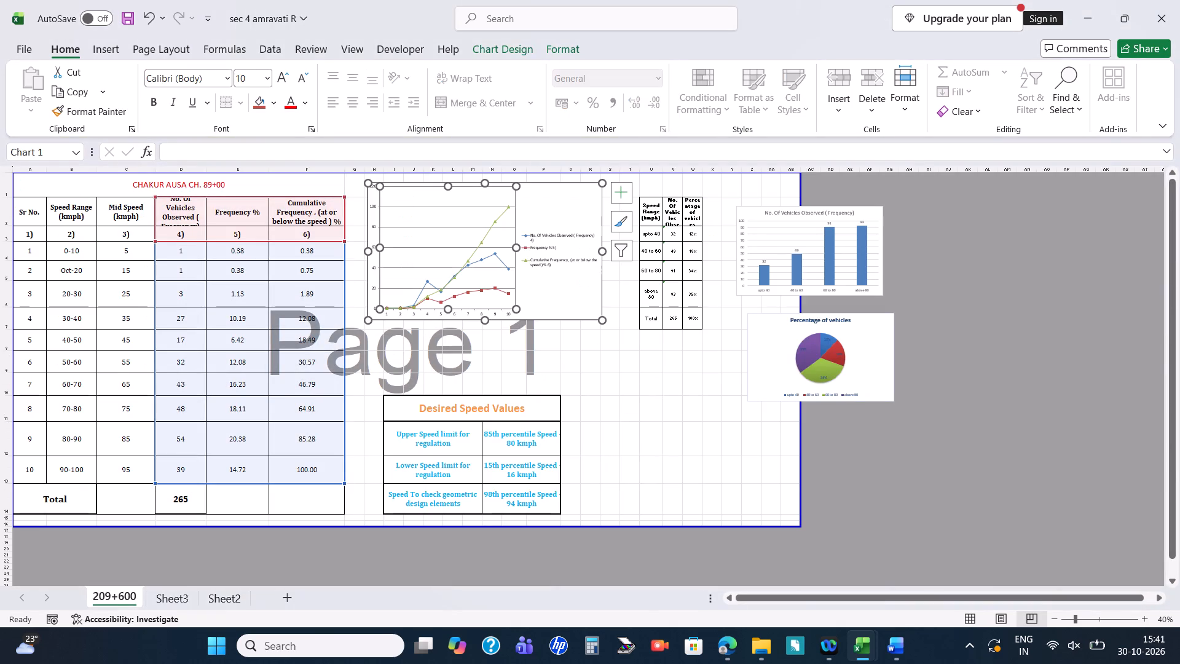
{"action": "left_click", "coordinate": [658, 401]}
{"action": "left_click", "coordinate": [578, 275]}
{"action": "key", "text": "alt+Tab"}
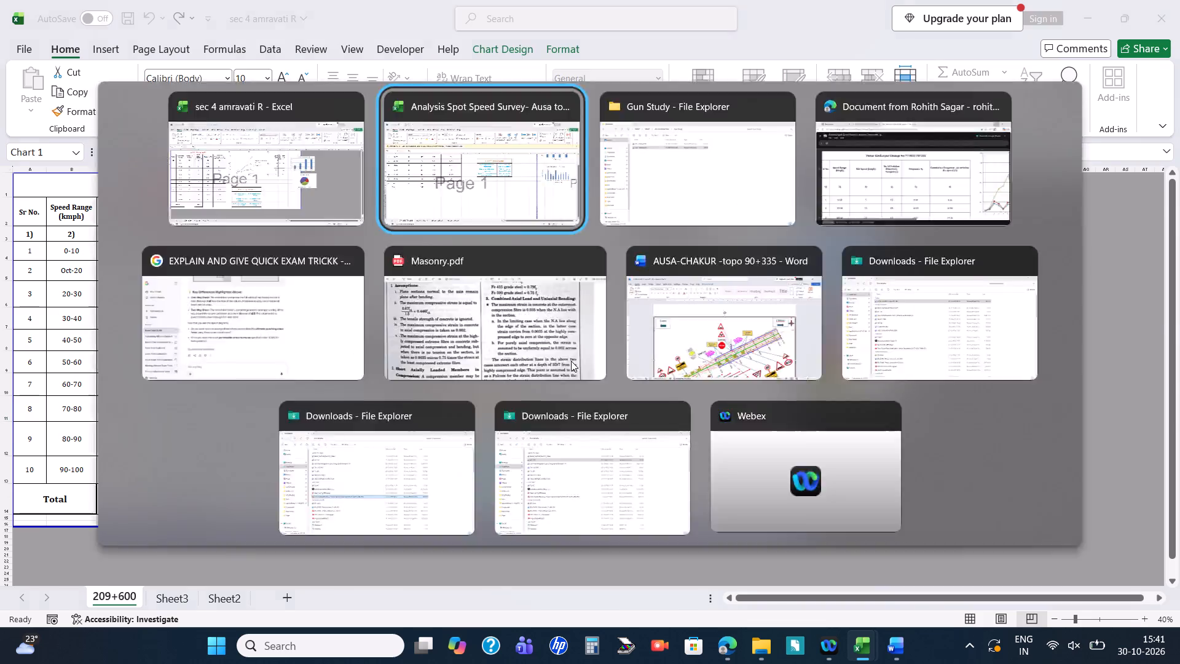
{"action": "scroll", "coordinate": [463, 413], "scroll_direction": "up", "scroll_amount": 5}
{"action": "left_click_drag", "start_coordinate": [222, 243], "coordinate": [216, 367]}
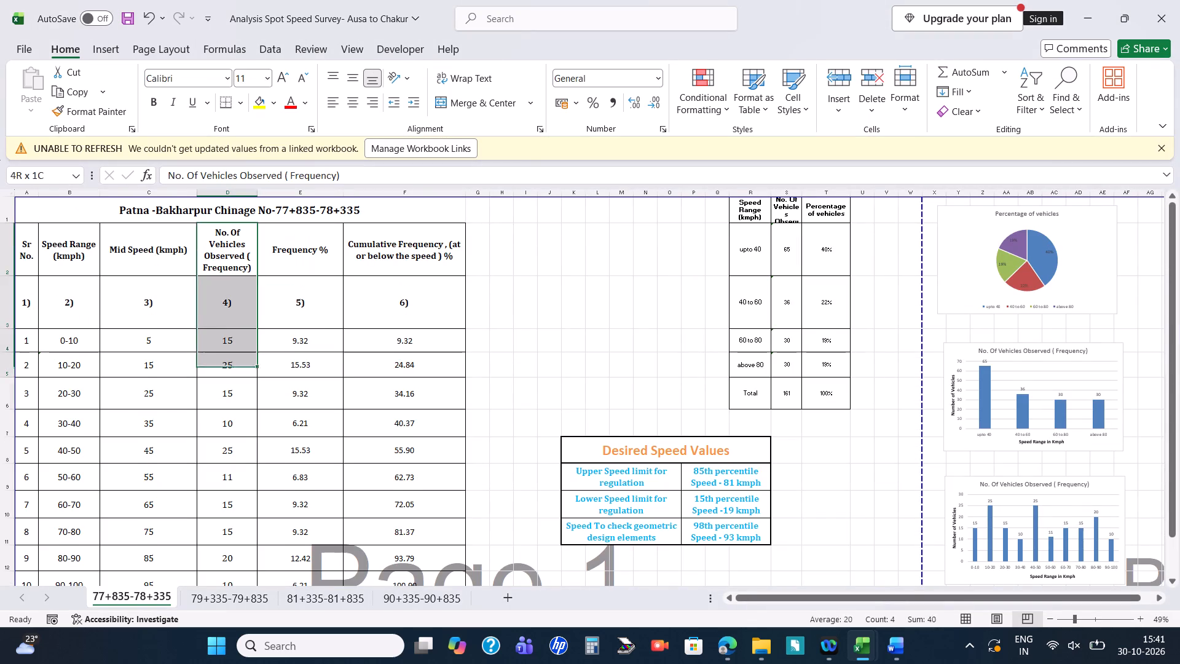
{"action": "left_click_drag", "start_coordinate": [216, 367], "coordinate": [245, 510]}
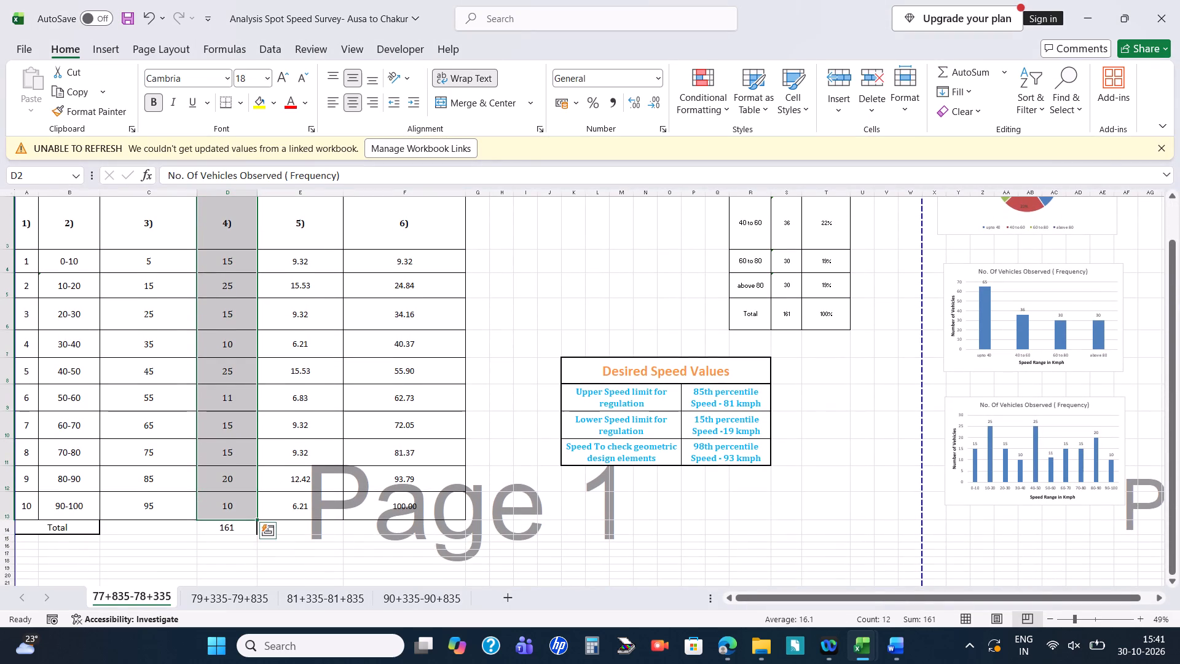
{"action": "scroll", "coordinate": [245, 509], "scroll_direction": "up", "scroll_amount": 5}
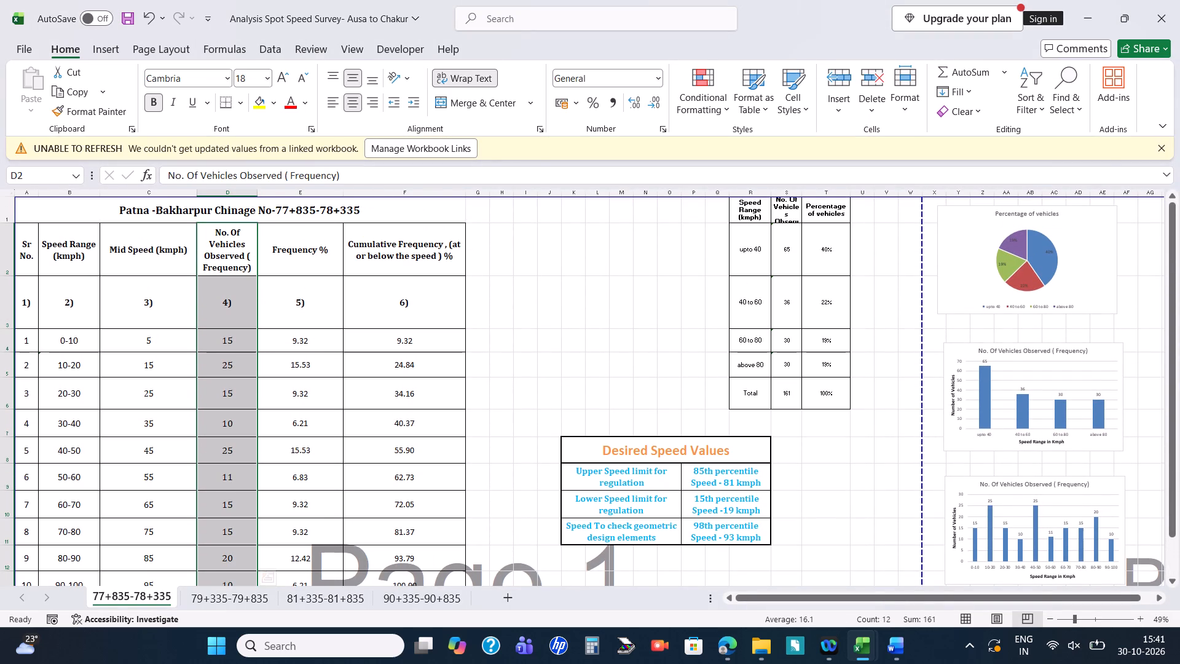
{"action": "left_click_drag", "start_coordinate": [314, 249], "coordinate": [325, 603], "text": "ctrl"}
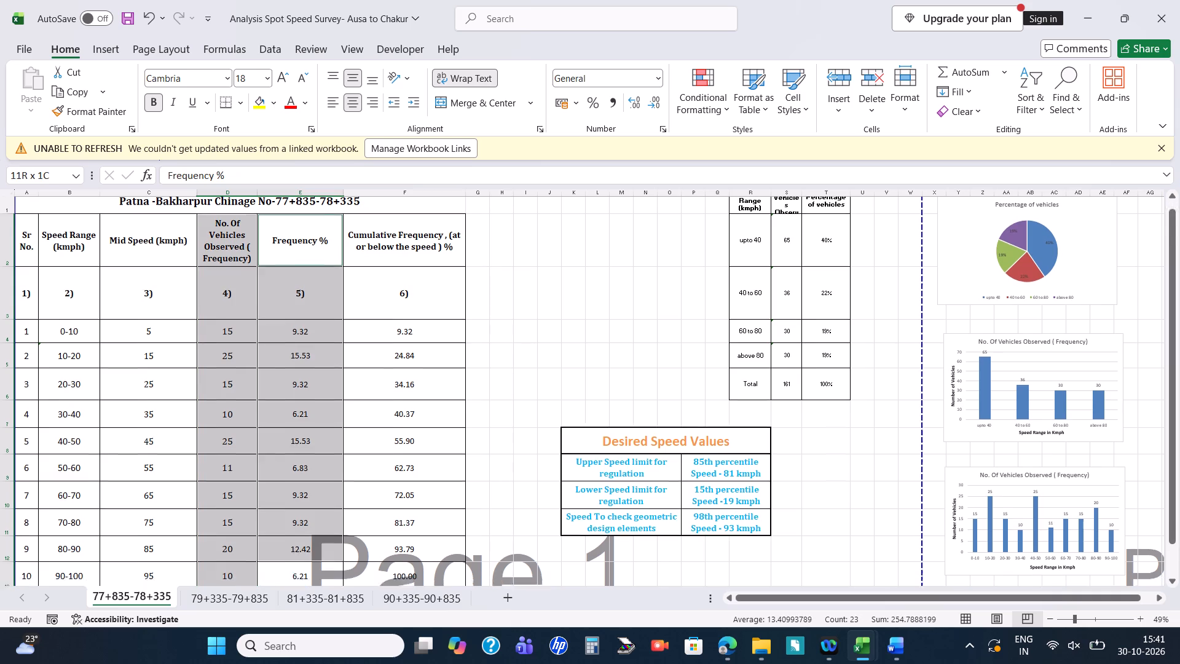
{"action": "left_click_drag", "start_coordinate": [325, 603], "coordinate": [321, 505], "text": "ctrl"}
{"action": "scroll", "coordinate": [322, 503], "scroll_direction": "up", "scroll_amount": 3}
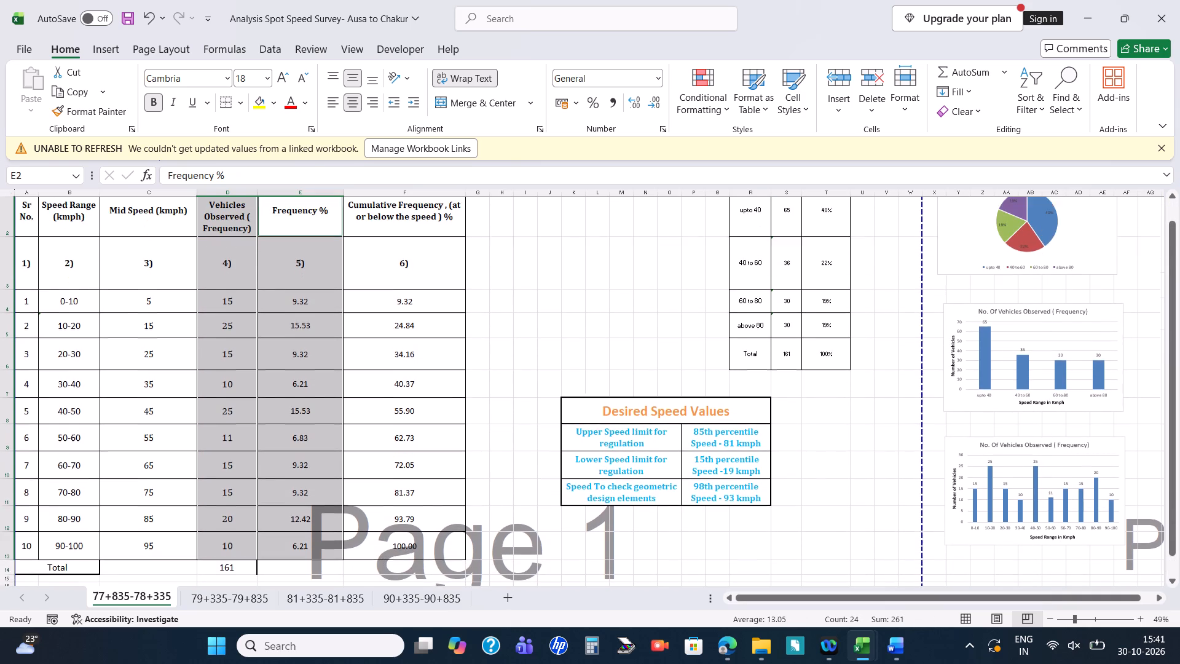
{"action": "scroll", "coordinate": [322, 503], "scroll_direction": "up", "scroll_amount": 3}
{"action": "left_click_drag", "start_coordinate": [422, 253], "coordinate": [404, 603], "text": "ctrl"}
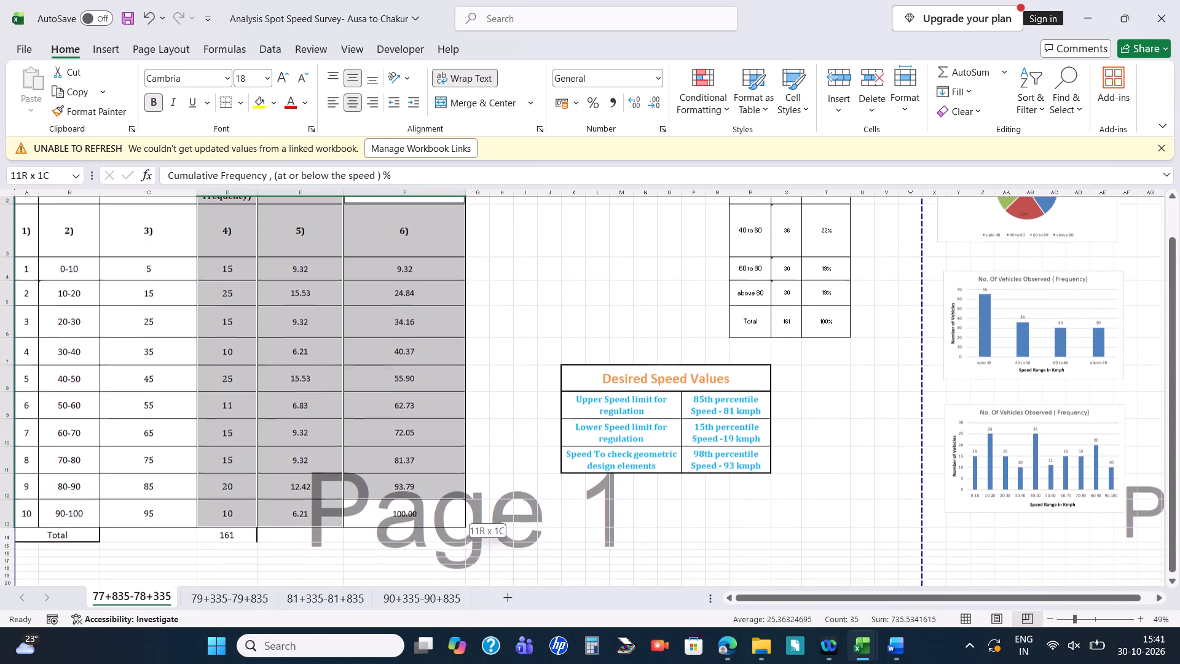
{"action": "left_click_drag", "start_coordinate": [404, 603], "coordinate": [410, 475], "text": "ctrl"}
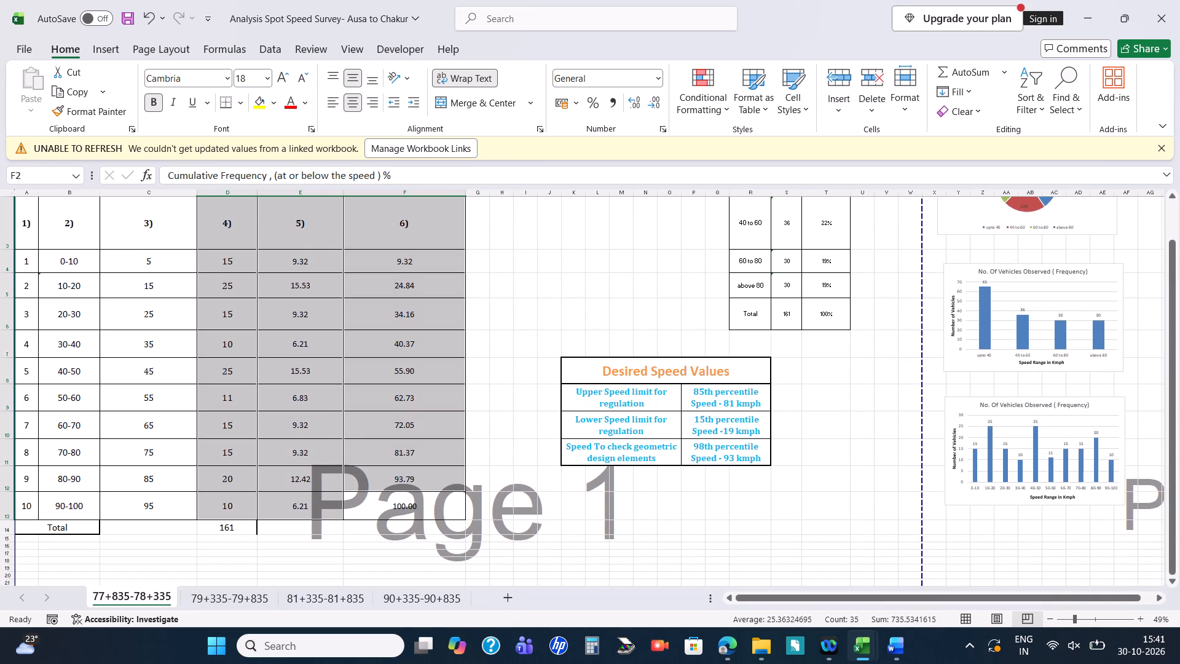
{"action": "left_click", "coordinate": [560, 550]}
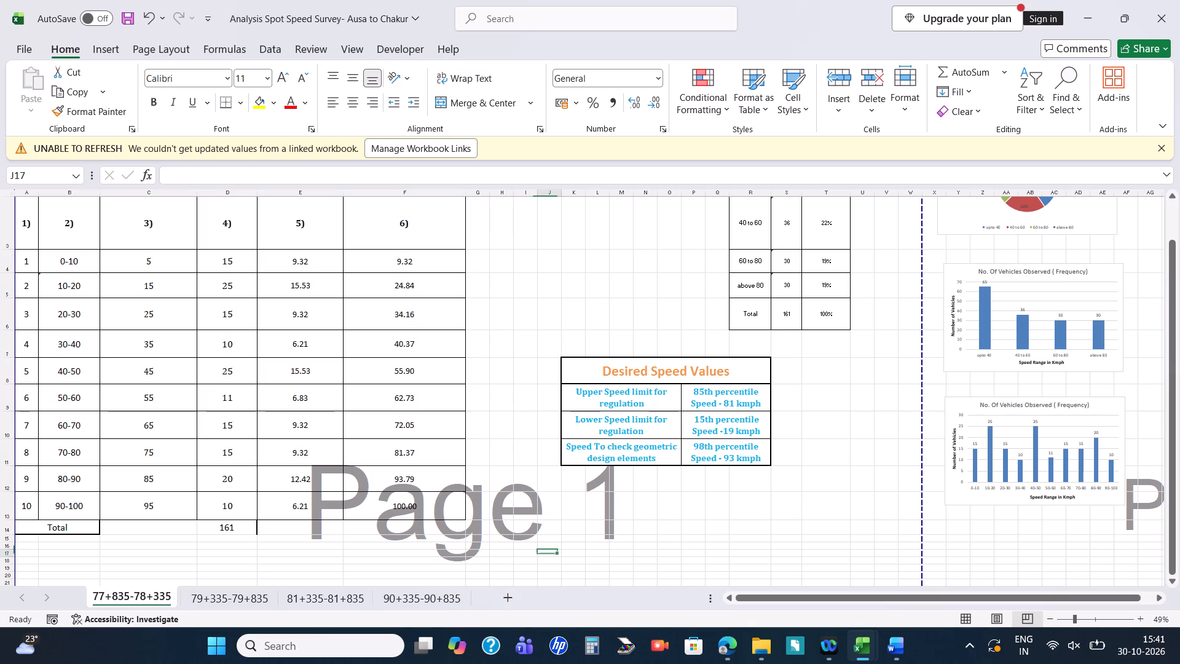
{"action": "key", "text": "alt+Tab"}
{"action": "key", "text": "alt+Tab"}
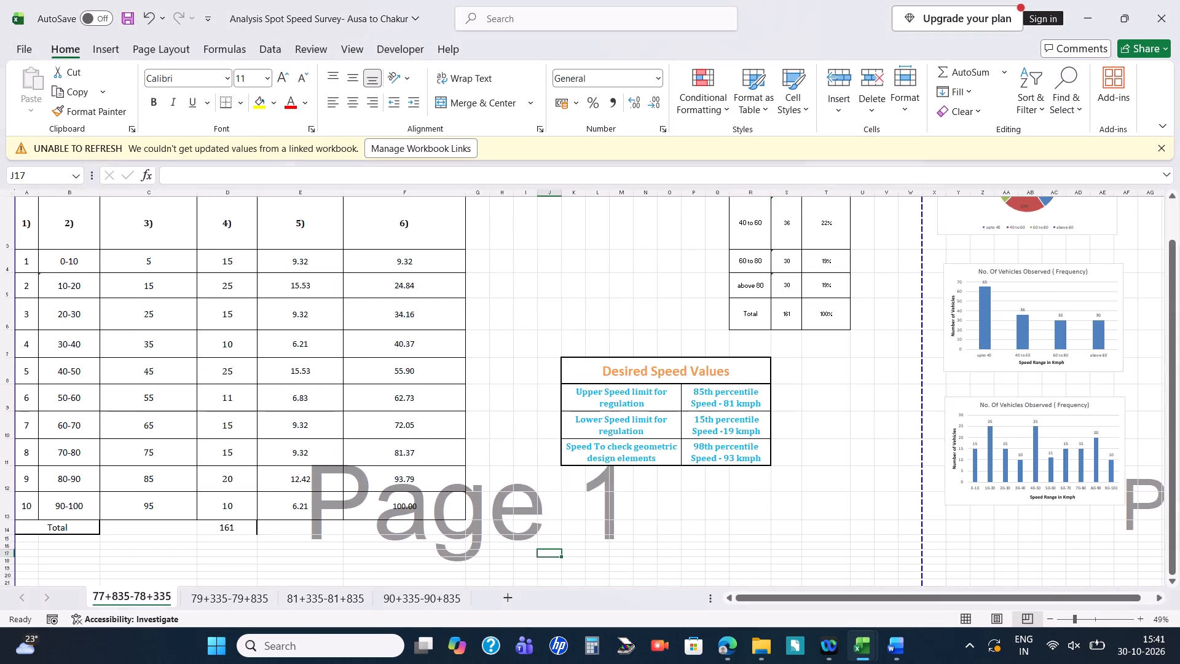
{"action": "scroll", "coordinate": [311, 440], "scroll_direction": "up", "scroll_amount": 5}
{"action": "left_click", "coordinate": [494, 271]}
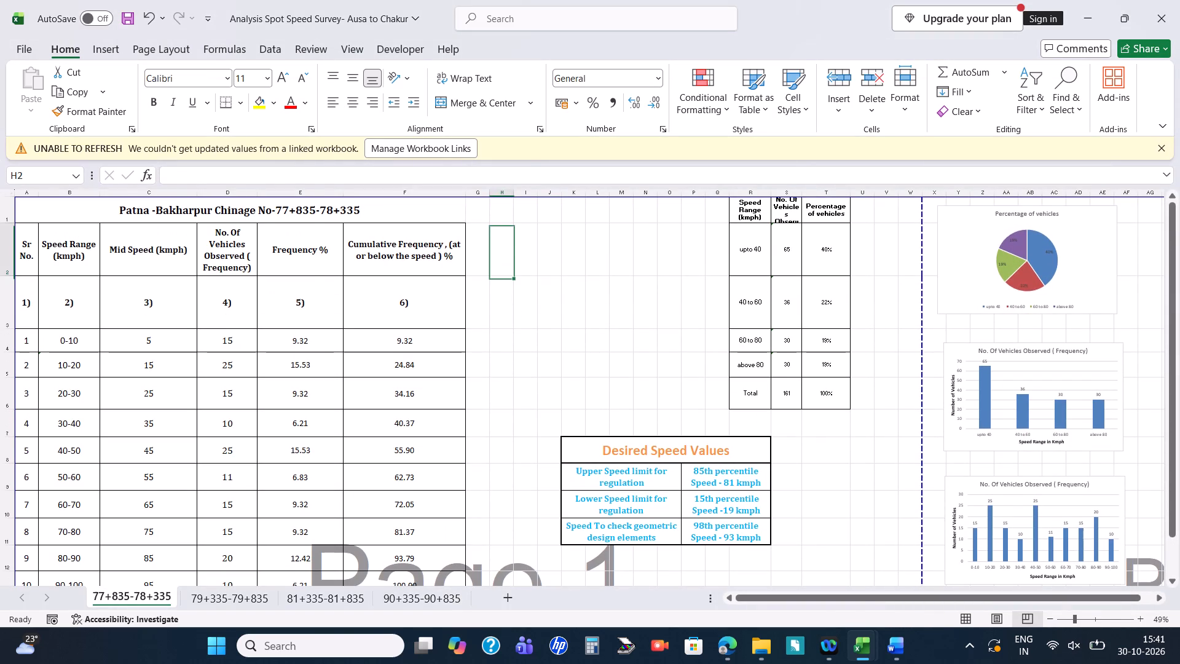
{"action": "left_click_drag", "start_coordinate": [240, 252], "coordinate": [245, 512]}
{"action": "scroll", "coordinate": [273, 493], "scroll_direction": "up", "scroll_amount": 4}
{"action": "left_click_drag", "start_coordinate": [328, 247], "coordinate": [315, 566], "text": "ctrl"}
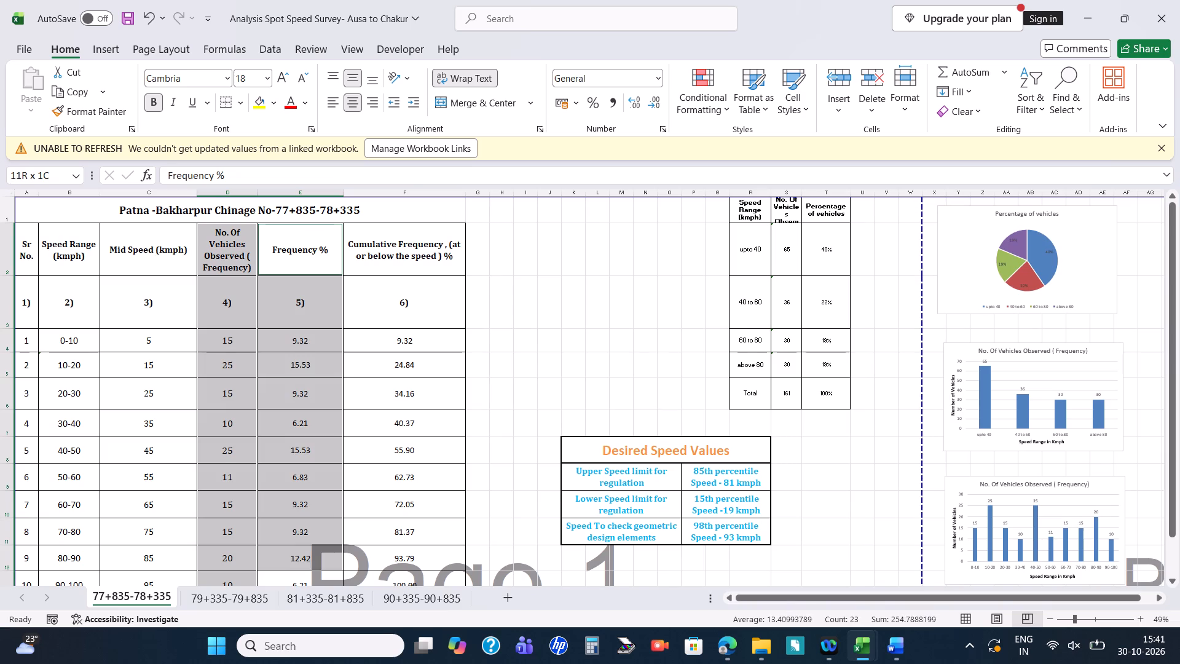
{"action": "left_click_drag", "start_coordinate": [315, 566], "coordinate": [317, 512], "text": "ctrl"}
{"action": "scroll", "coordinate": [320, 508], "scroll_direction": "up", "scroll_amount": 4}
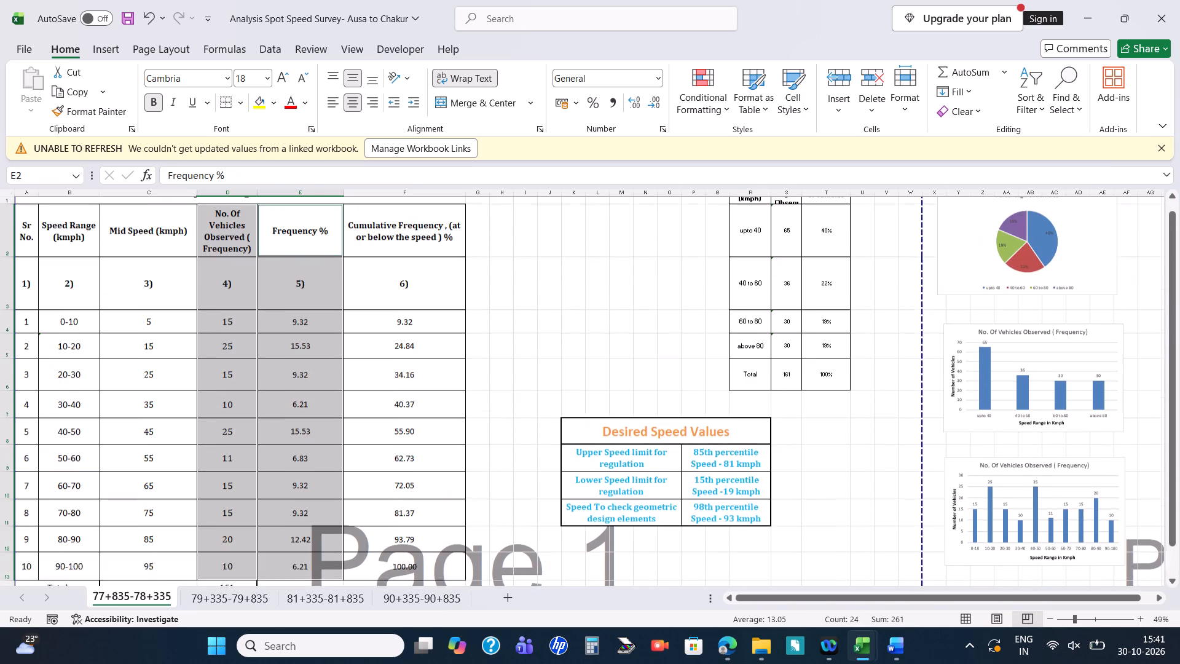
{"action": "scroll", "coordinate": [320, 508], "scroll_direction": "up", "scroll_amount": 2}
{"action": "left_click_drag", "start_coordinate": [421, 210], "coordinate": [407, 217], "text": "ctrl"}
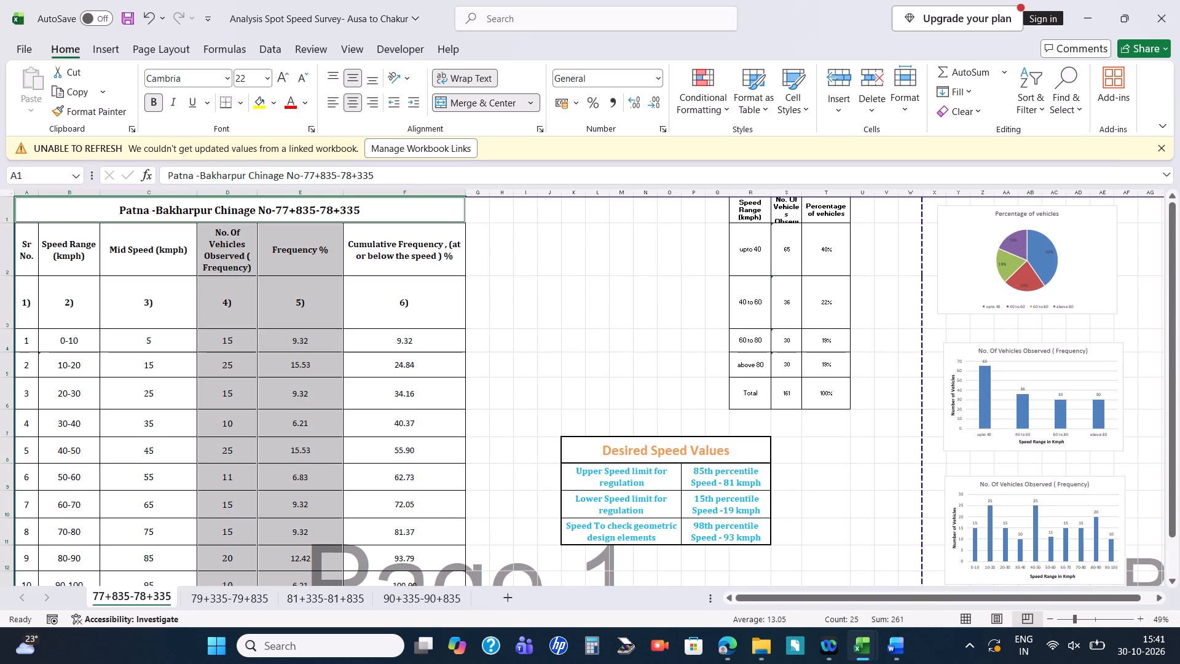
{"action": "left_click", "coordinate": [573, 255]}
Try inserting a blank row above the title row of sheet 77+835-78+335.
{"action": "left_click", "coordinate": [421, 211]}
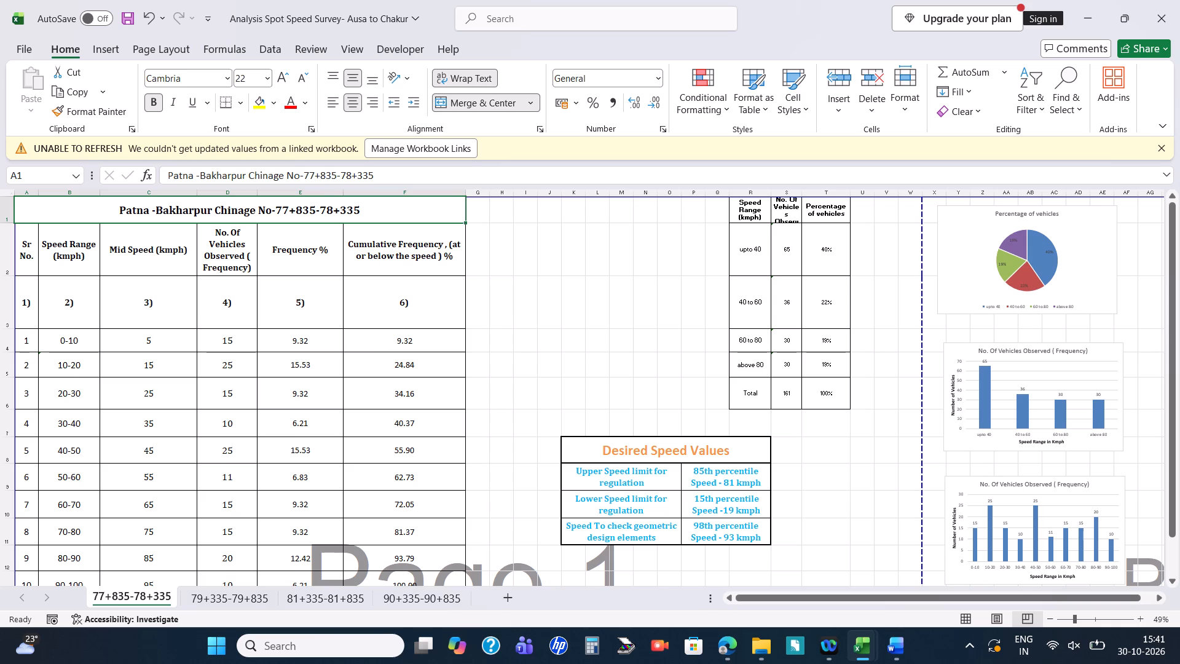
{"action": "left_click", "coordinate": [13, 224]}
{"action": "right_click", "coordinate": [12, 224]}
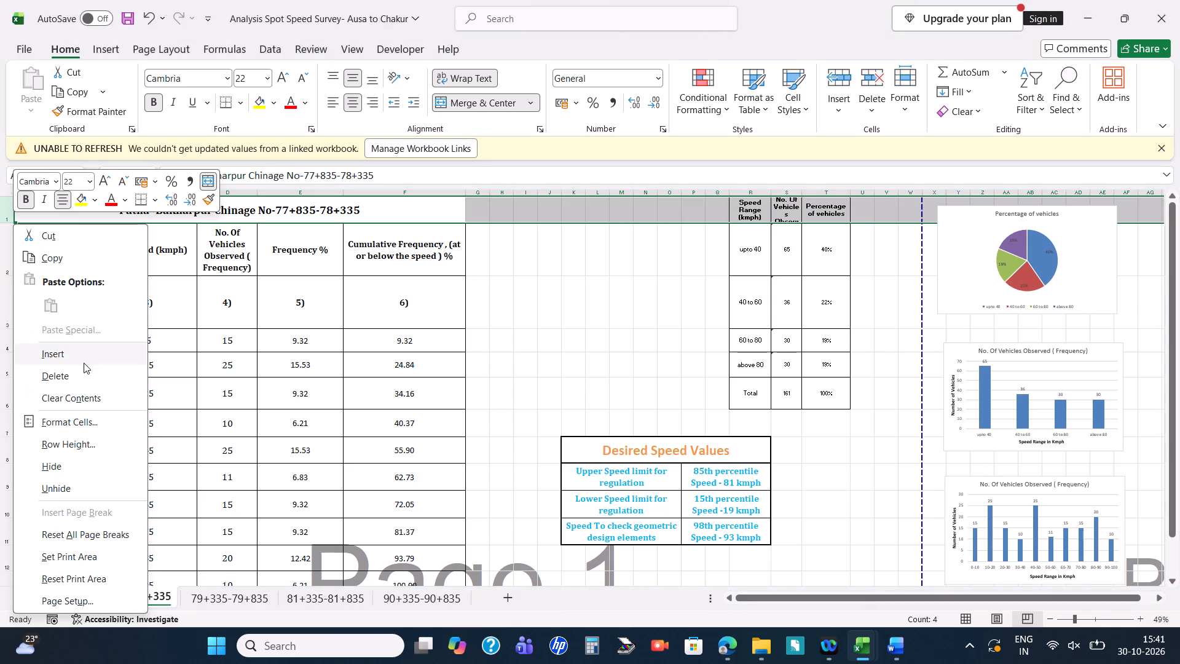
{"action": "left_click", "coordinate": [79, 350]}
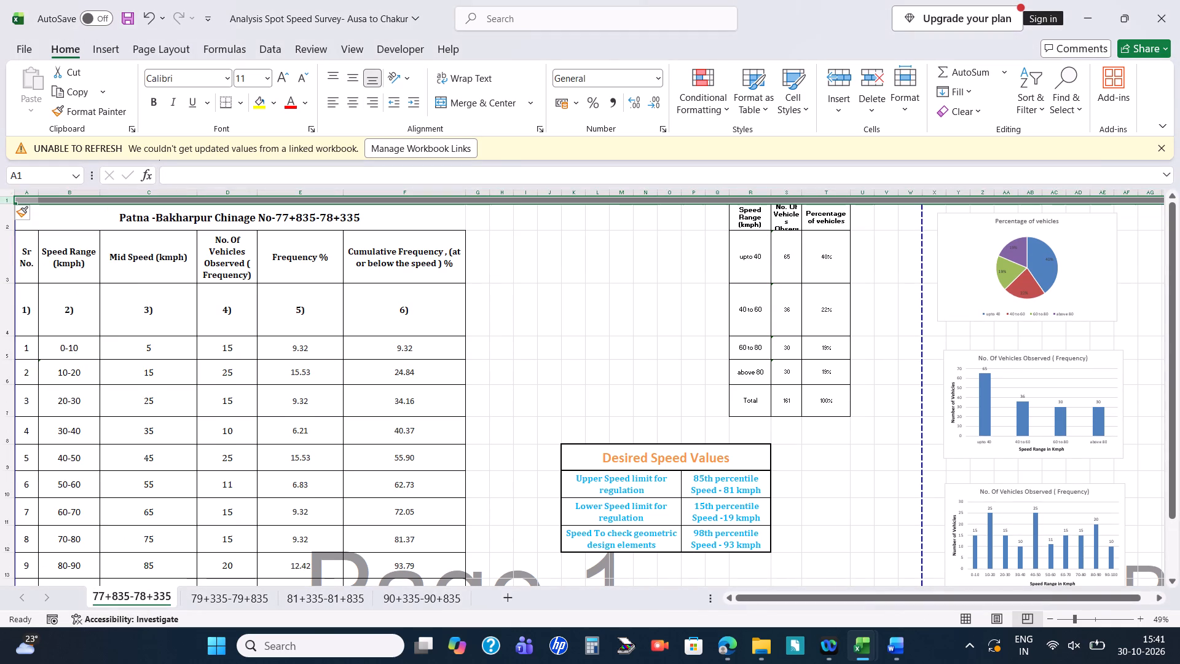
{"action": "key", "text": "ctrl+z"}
Insert a blank row between the title row and the table header row on sheet 77+835-78+335.
{"action": "left_click", "coordinate": [15, 251]}
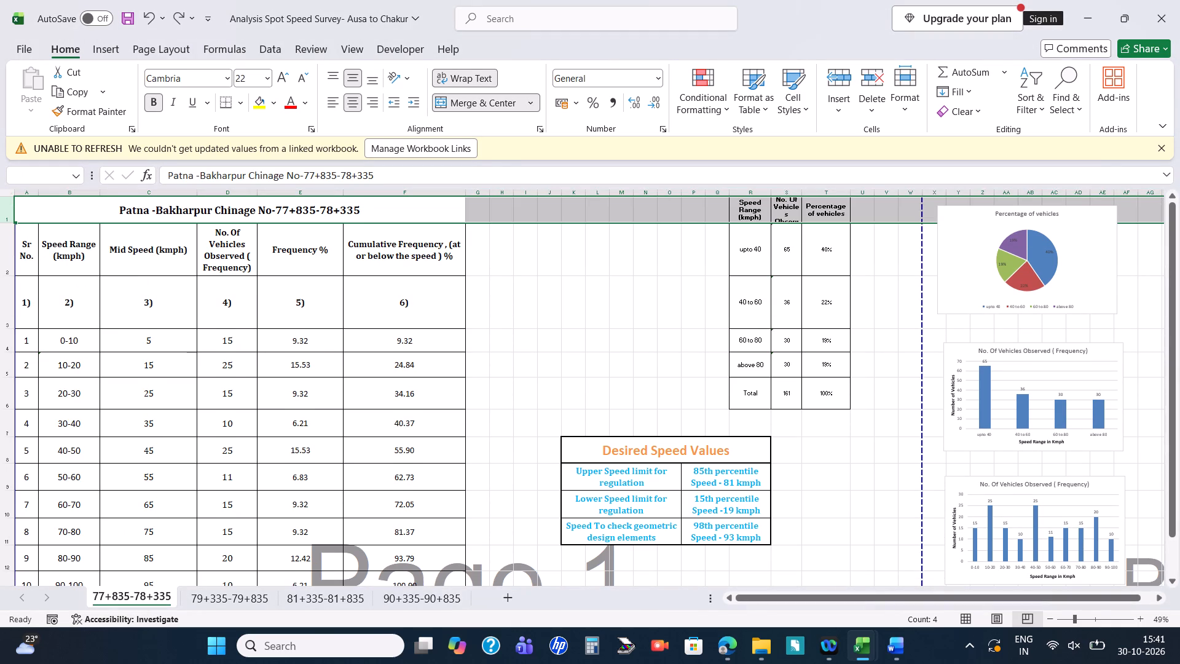
{"action": "right_click", "coordinate": [10, 250]}
{"action": "left_click", "coordinate": [85, 360]}
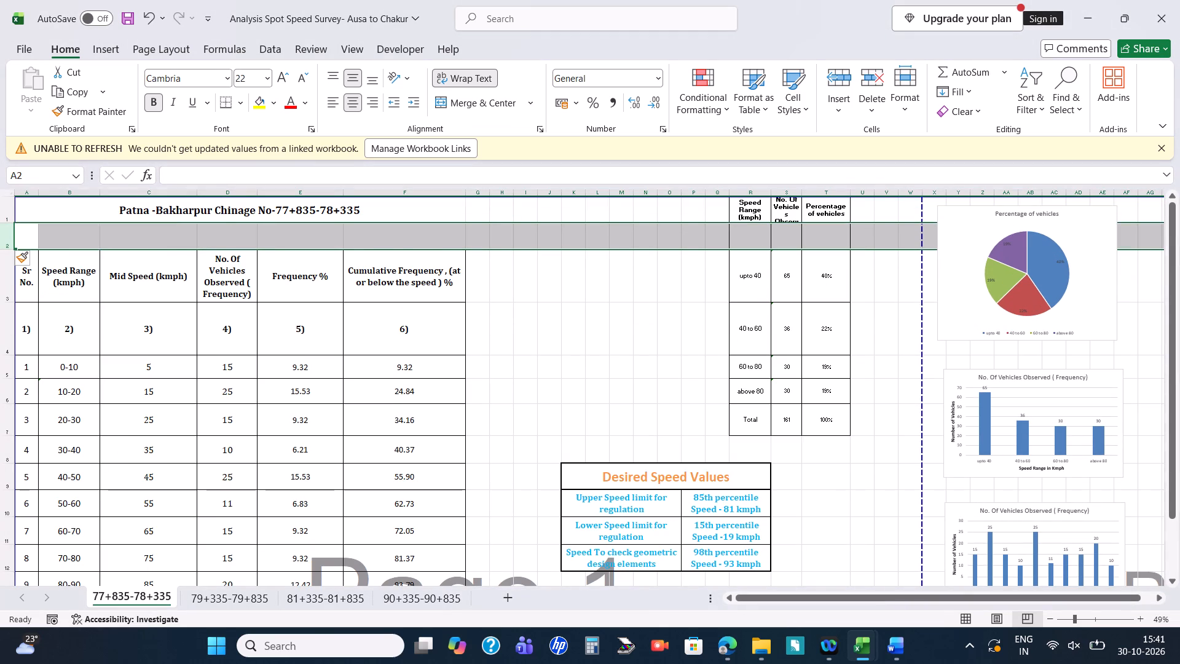
{"action": "left_click", "coordinate": [588, 323]}
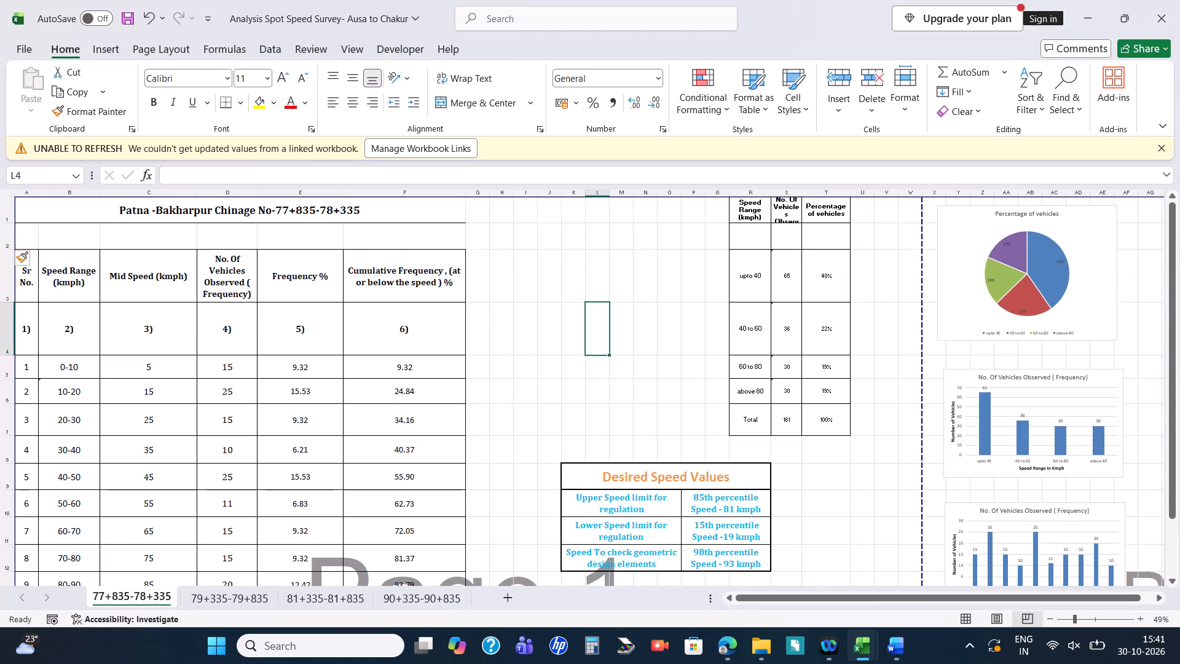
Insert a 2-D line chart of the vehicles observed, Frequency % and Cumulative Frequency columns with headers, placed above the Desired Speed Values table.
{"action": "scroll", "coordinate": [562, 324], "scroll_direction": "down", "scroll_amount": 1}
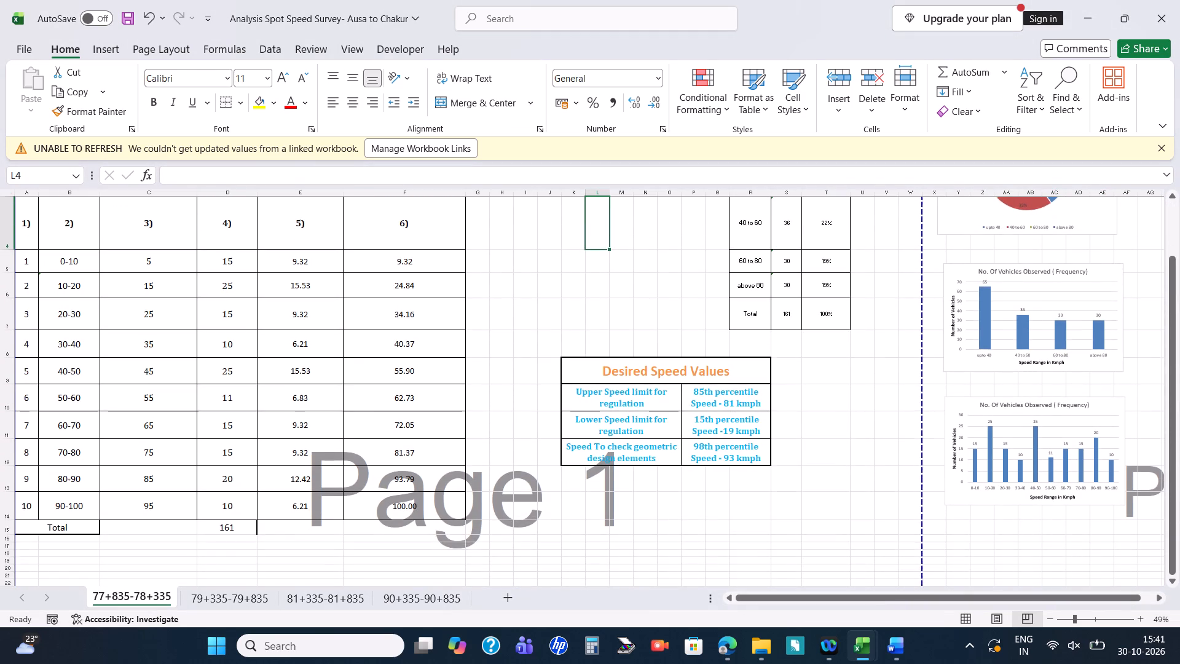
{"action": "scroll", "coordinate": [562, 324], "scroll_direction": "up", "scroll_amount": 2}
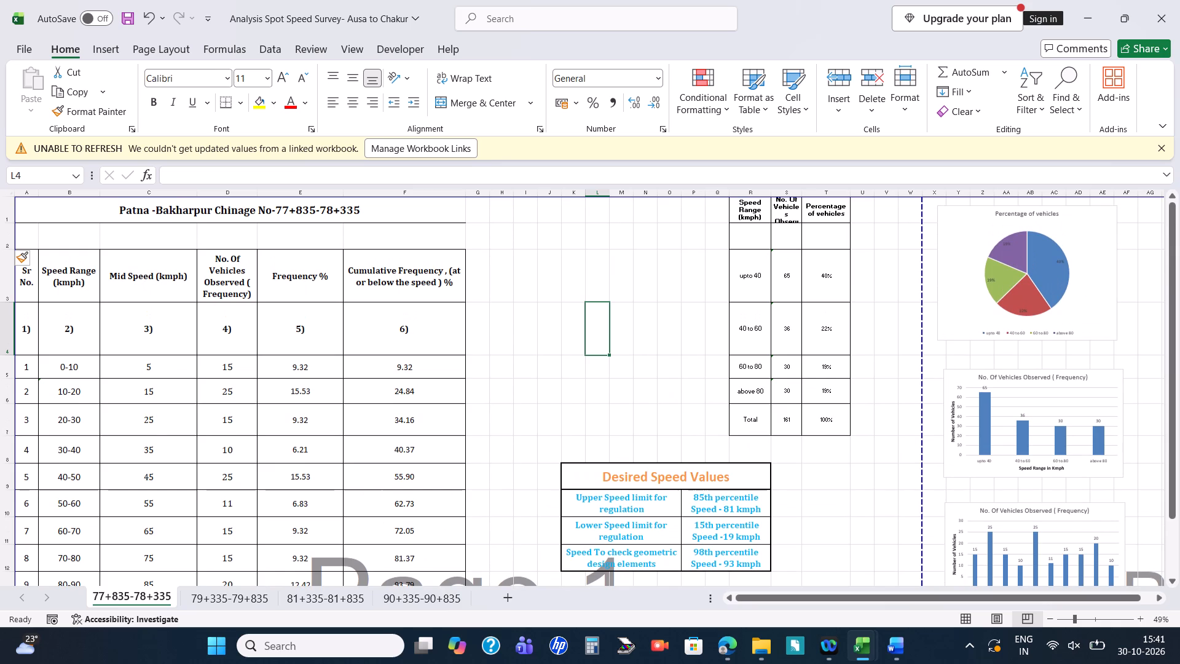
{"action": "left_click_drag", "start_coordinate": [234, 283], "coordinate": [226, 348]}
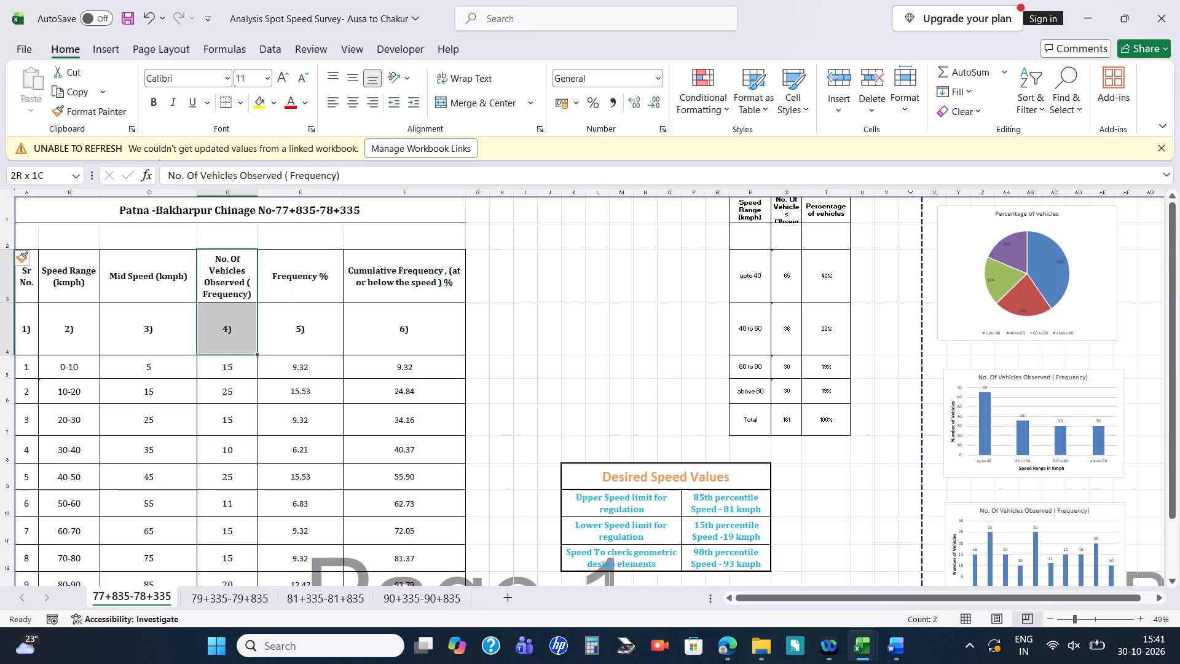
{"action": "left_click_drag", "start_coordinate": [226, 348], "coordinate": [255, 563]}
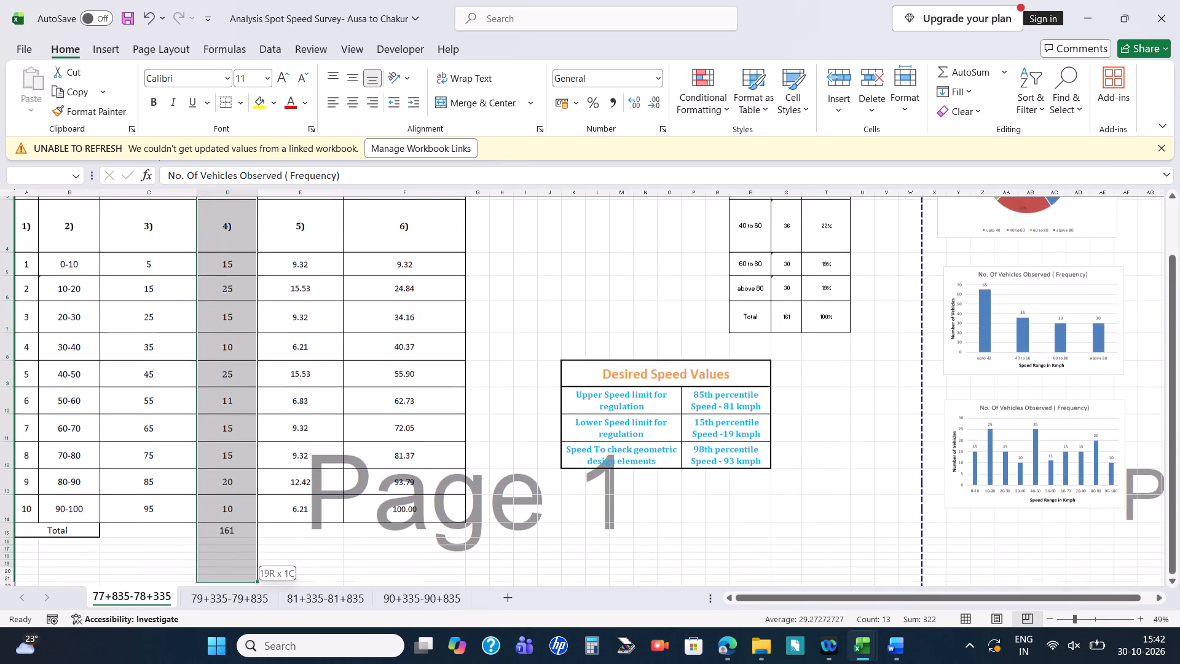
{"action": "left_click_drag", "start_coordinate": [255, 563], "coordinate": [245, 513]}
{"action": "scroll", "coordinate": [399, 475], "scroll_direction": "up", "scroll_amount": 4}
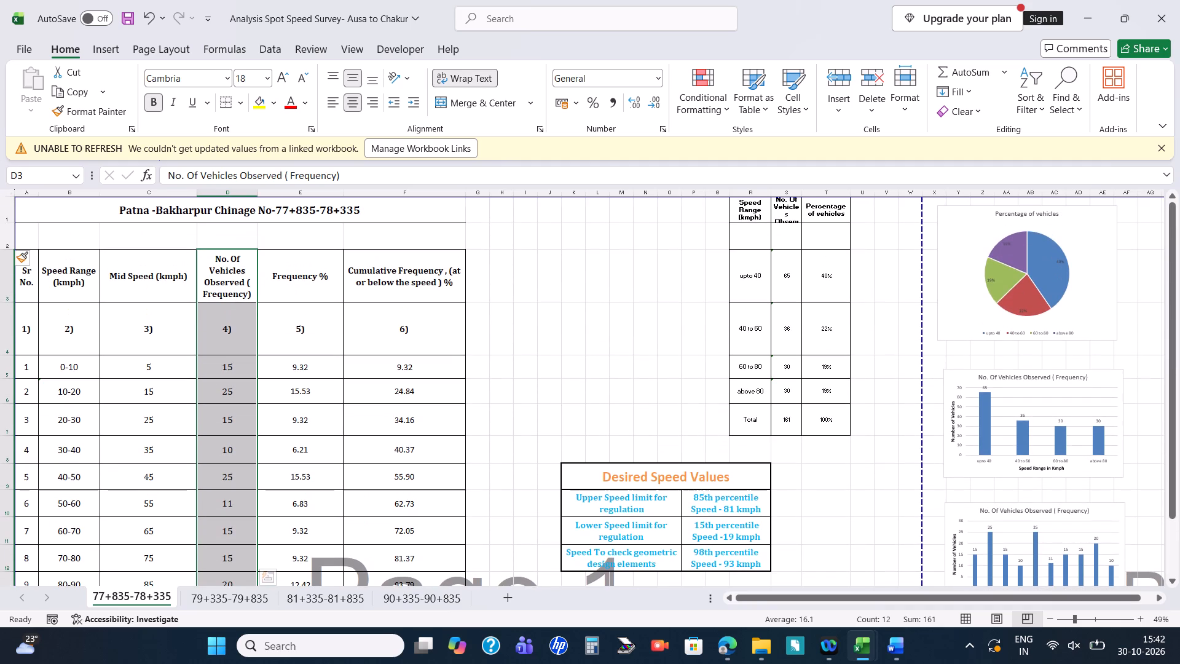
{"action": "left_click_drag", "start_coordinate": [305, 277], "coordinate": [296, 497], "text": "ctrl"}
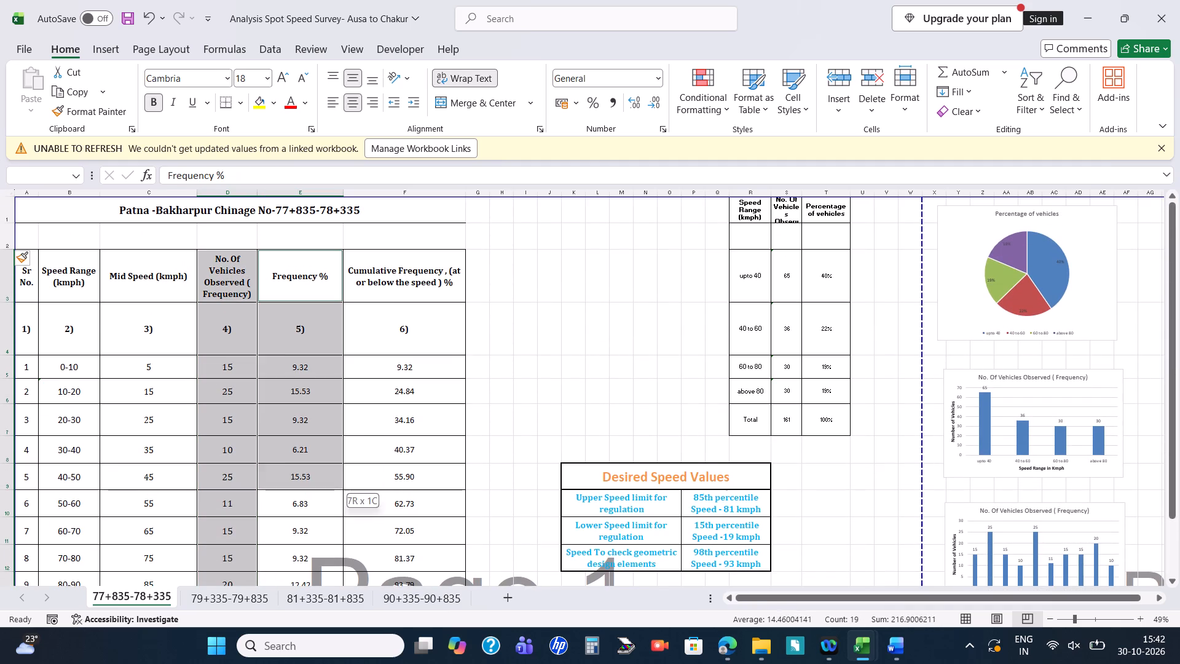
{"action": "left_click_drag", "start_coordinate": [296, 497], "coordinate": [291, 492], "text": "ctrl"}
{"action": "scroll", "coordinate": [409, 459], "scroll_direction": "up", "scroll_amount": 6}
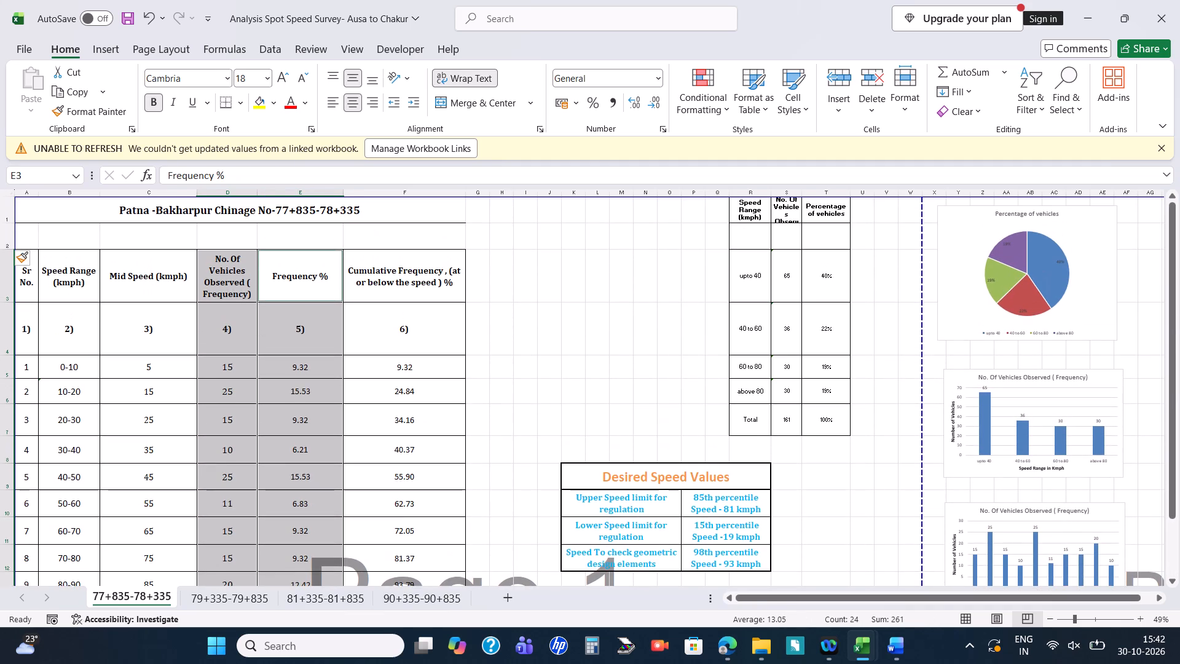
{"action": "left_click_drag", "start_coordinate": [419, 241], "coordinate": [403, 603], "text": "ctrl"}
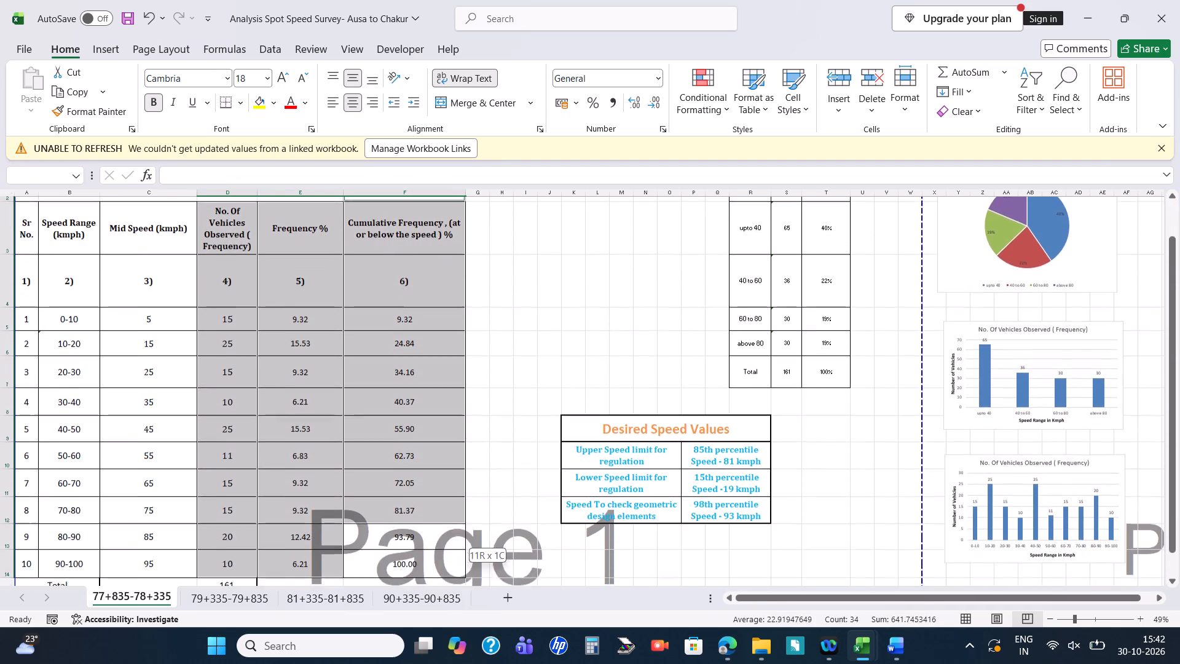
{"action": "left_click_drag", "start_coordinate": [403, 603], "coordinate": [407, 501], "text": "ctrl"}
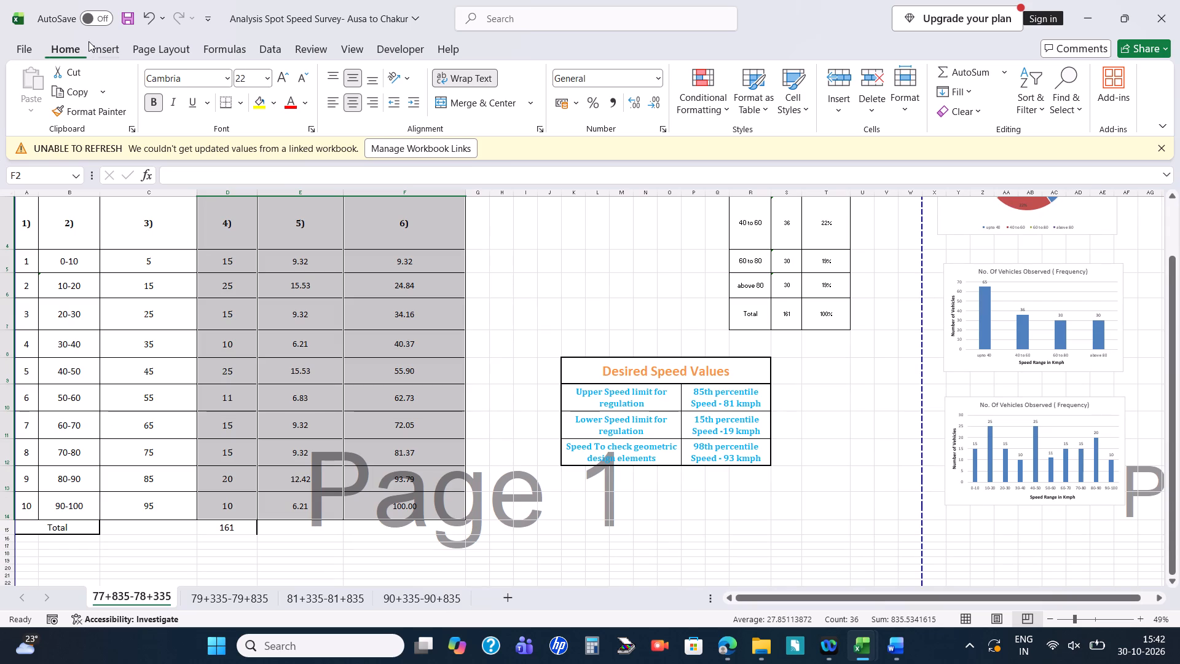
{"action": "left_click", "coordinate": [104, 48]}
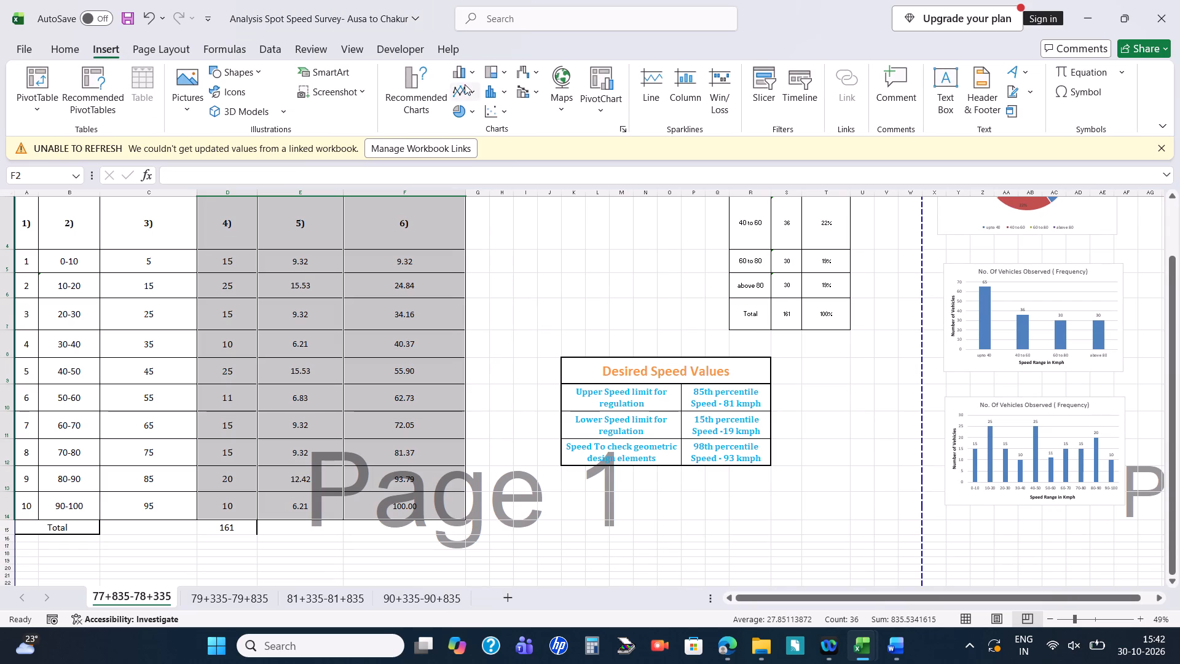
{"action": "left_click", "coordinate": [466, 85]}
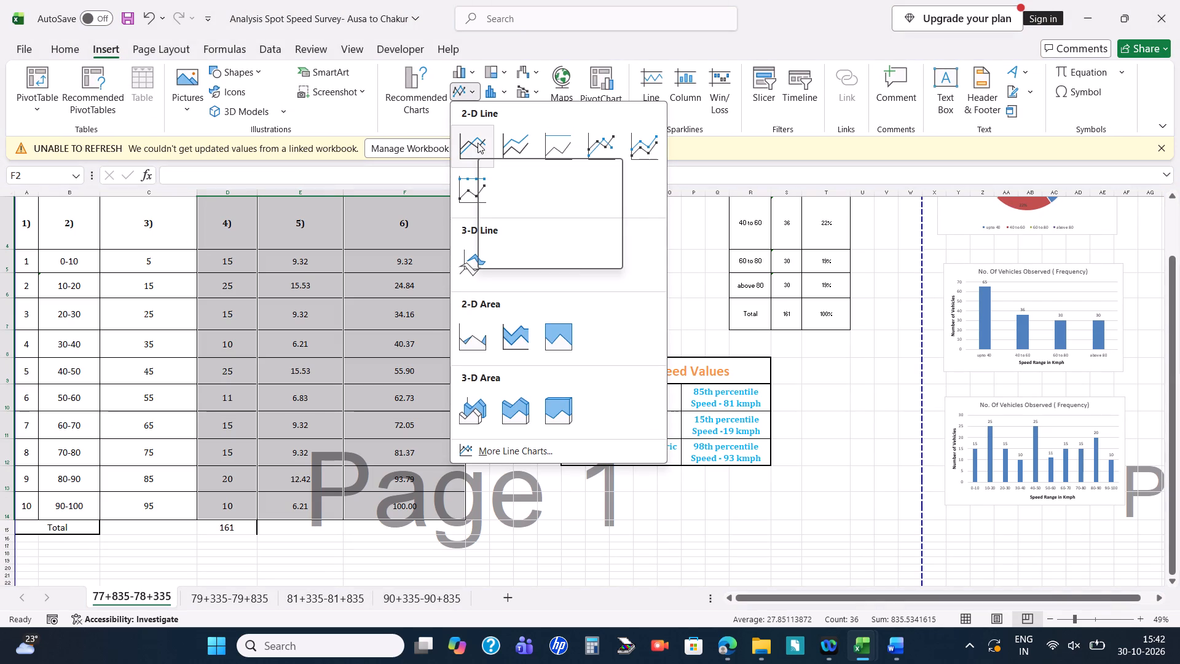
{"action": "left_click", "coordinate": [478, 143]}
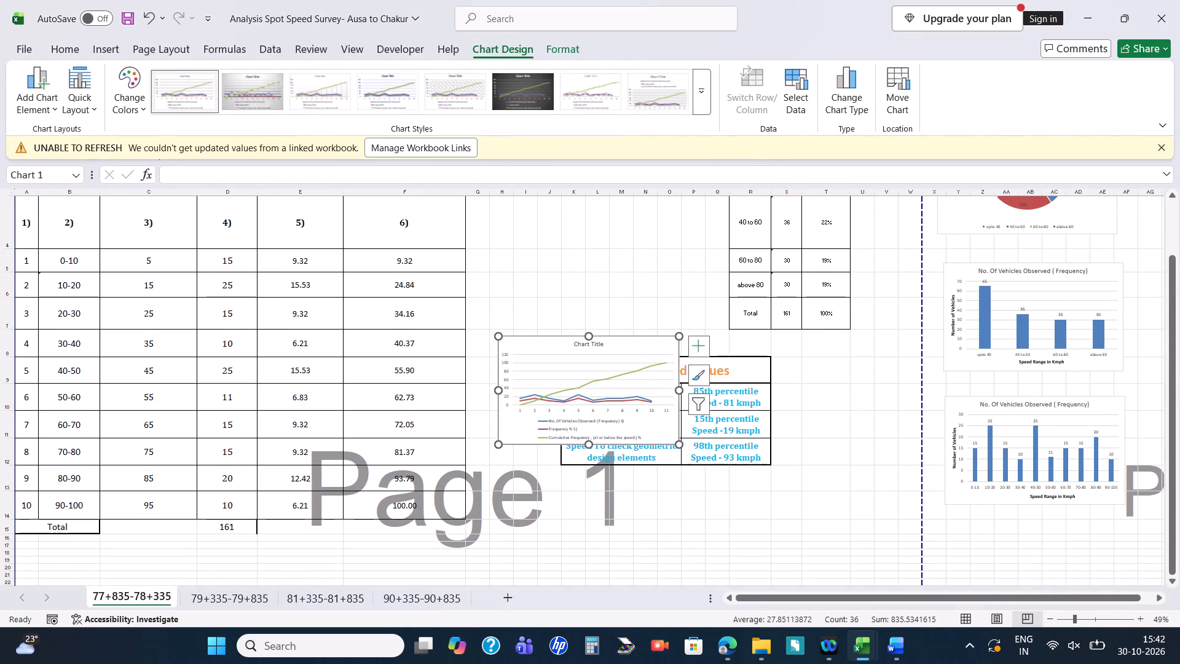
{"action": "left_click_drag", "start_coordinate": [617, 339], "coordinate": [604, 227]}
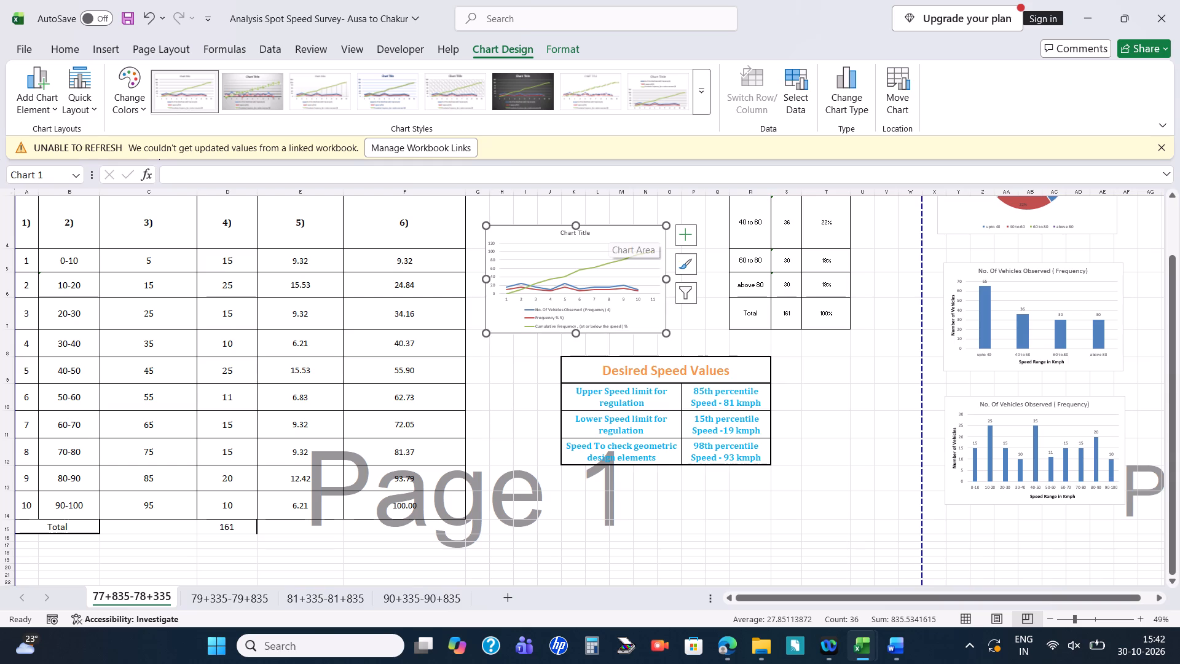
Examine the line chart's layout and the surrounding table and charts on sheet 209+600 of the sec 4 amravati R workbook.
{"action": "key", "text": "alt+Tab"}
{"action": "key", "text": "alt+Tab"}
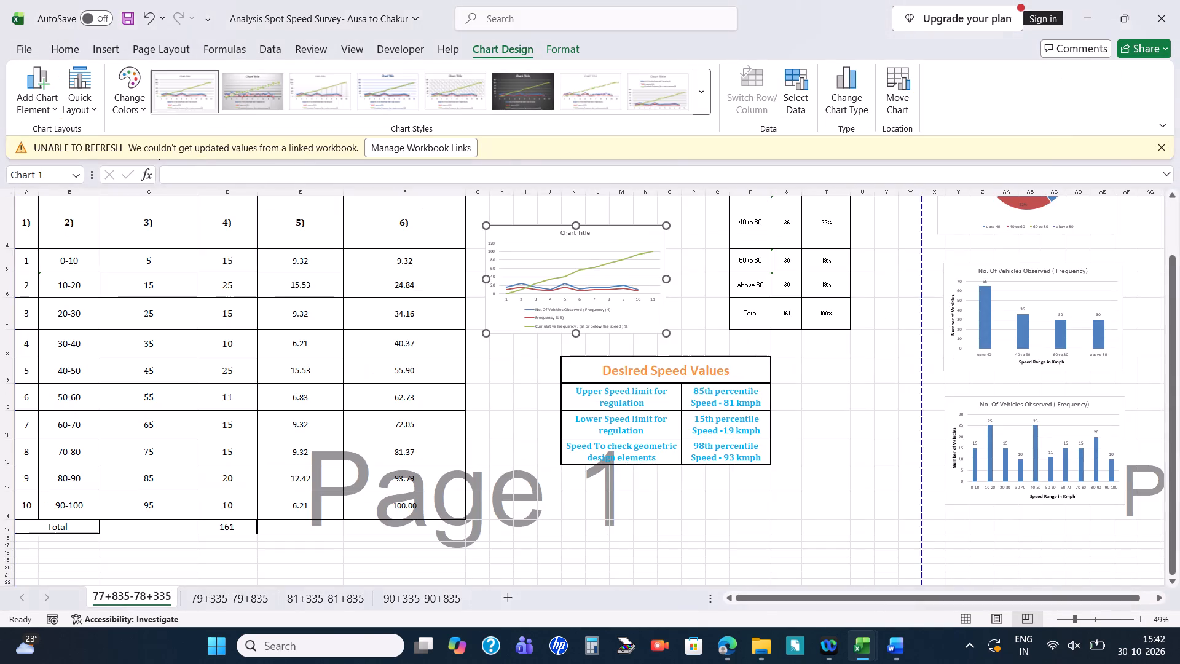
{"action": "key", "text": "alt+Tab"}
{"action": "scroll", "coordinate": [500, 303], "scroll_direction": "up", "scroll_amount": 9}
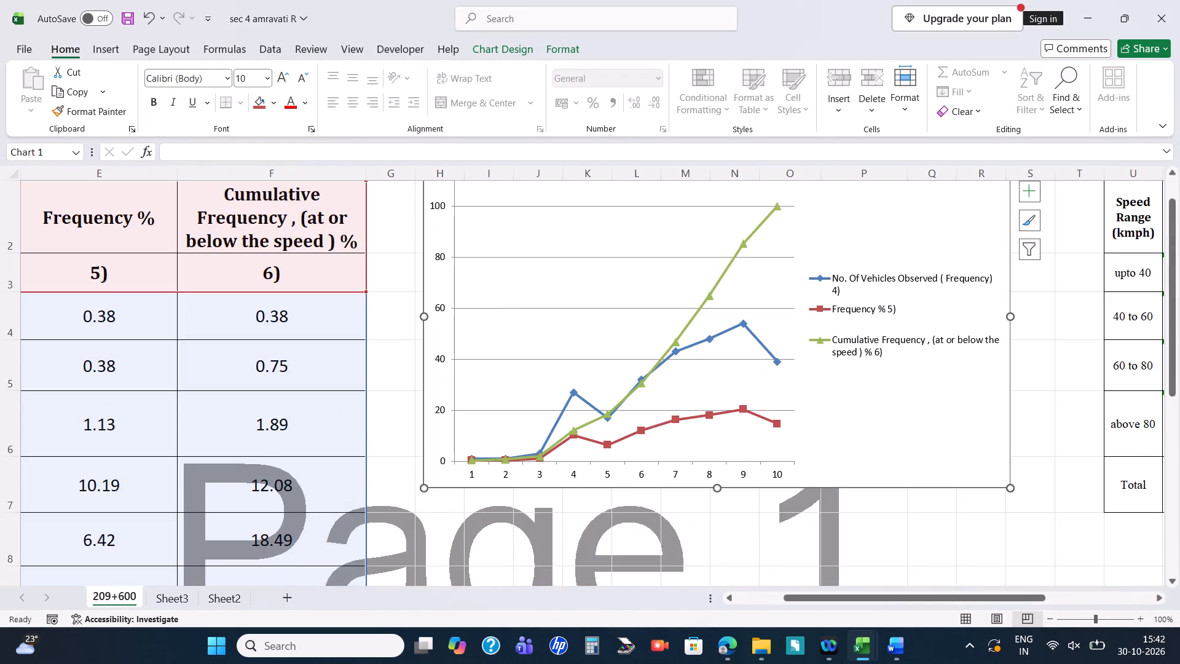
{"action": "scroll", "coordinate": [691, 478], "scroll_direction": "down", "scroll_amount": 1}
{"action": "left_click_drag", "start_coordinate": [838, 588], "coordinate": [894, 588]}
{"action": "left_click_drag", "start_coordinate": [894, 598], "coordinate": [1015, 581]}
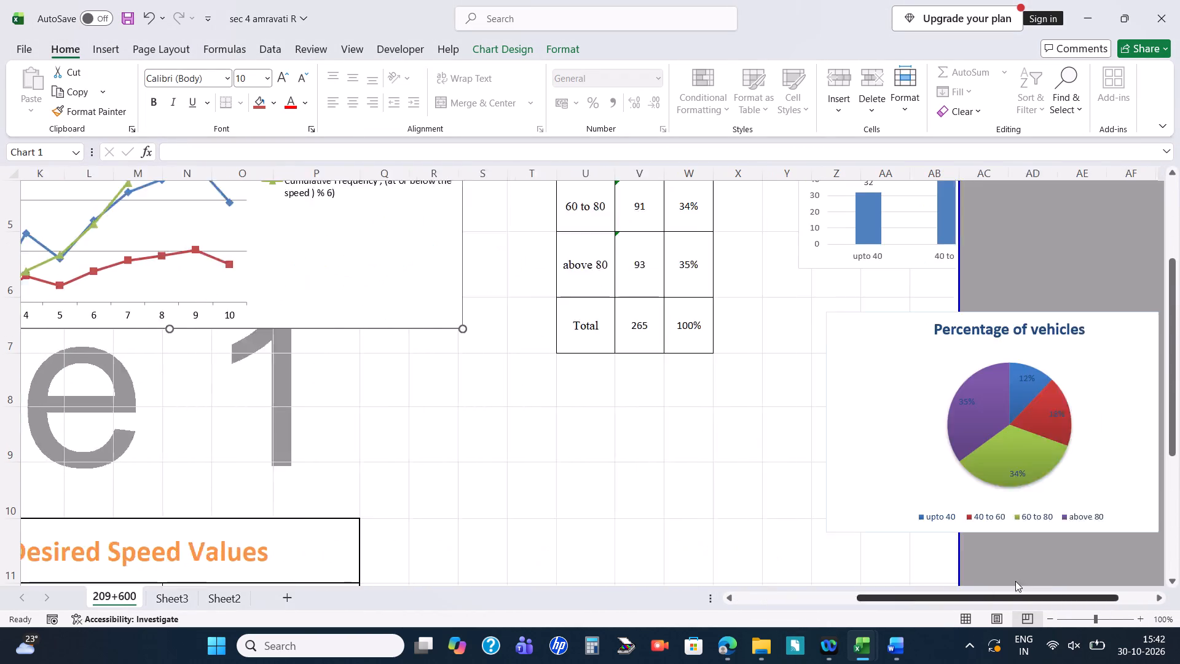
{"action": "left_click_drag", "start_coordinate": [1015, 581], "coordinate": [1017, 580]}
{"action": "scroll", "coordinate": [399, 420], "scroll_direction": "up", "scroll_amount": 3}
{"action": "left_click_drag", "start_coordinate": [899, 596], "coordinate": [805, 615]}
{"action": "key", "text": "alt+Tab"}
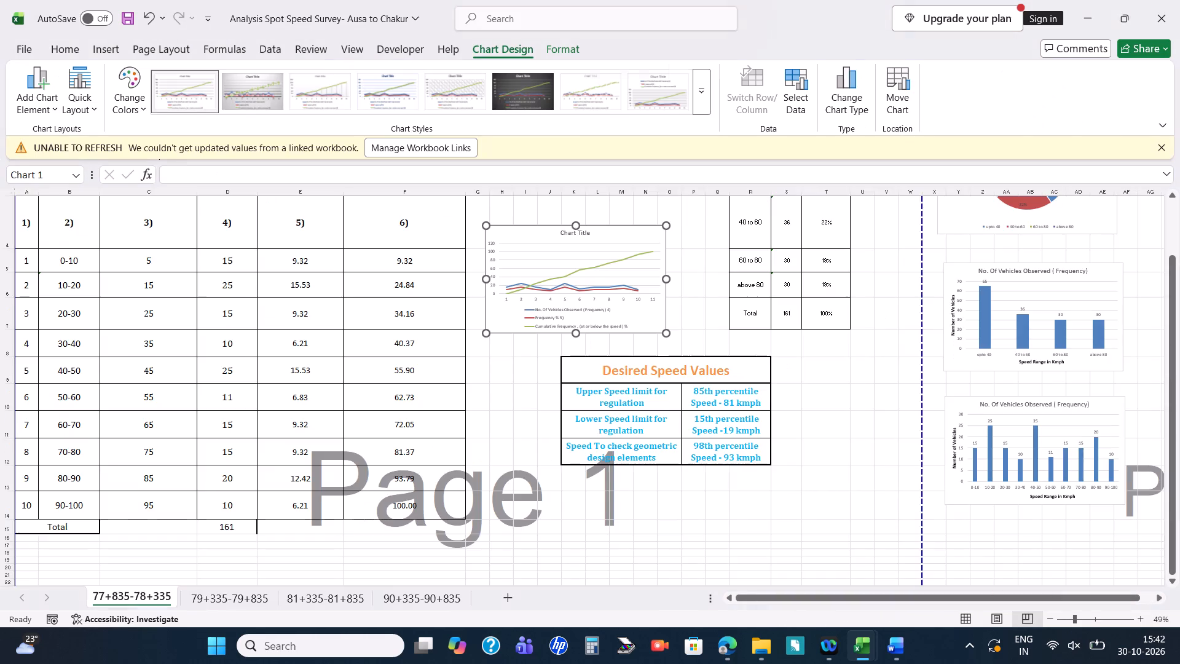
Check the new line chart's plotted series and source columns on sheet 77+835-78+335 against the sec 4 amravati R line chart.
{"action": "scroll", "coordinate": [599, 363], "scroll_direction": "up", "scroll_amount": 6, "text": "ctrl"}
{"action": "scroll", "coordinate": [453, 399], "scroll_direction": "up", "scroll_amount": 4}
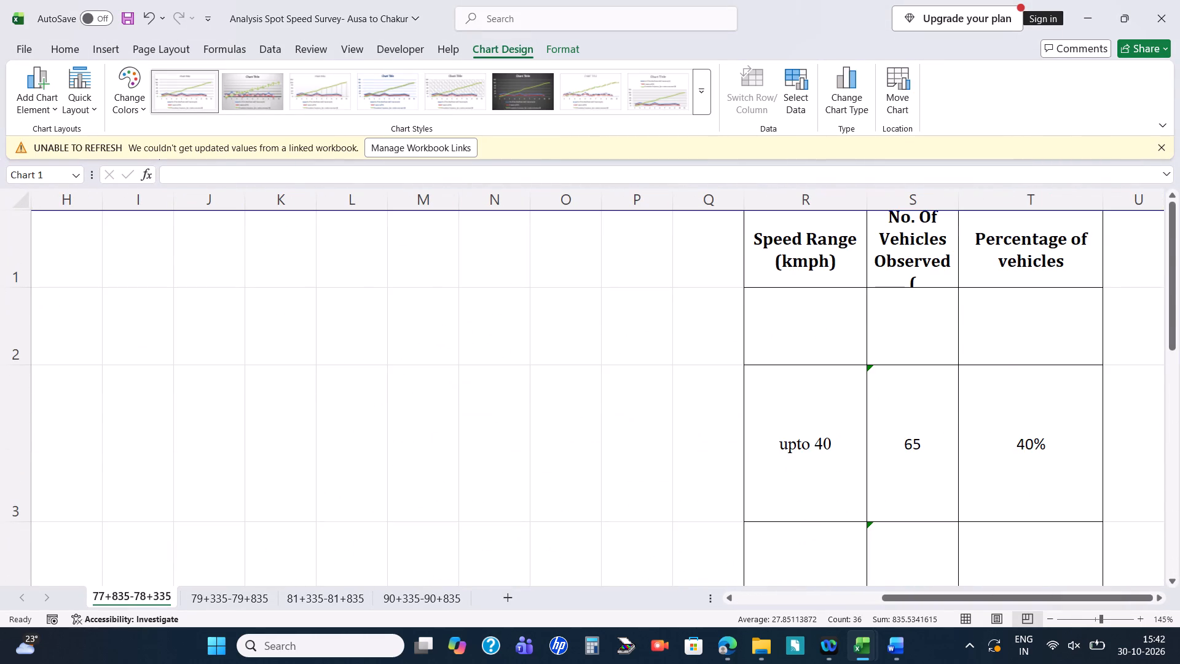
{"action": "scroll", "coordinate": [412, 401], "scroll_direction": "down", "scroll_amount": 2}
{"action": "scroll", "coordinate": [412, 401], "scroll_direction": "up", "scroll_amount": 1}
{"action": "left_click", "coordinate": [324, 483]}
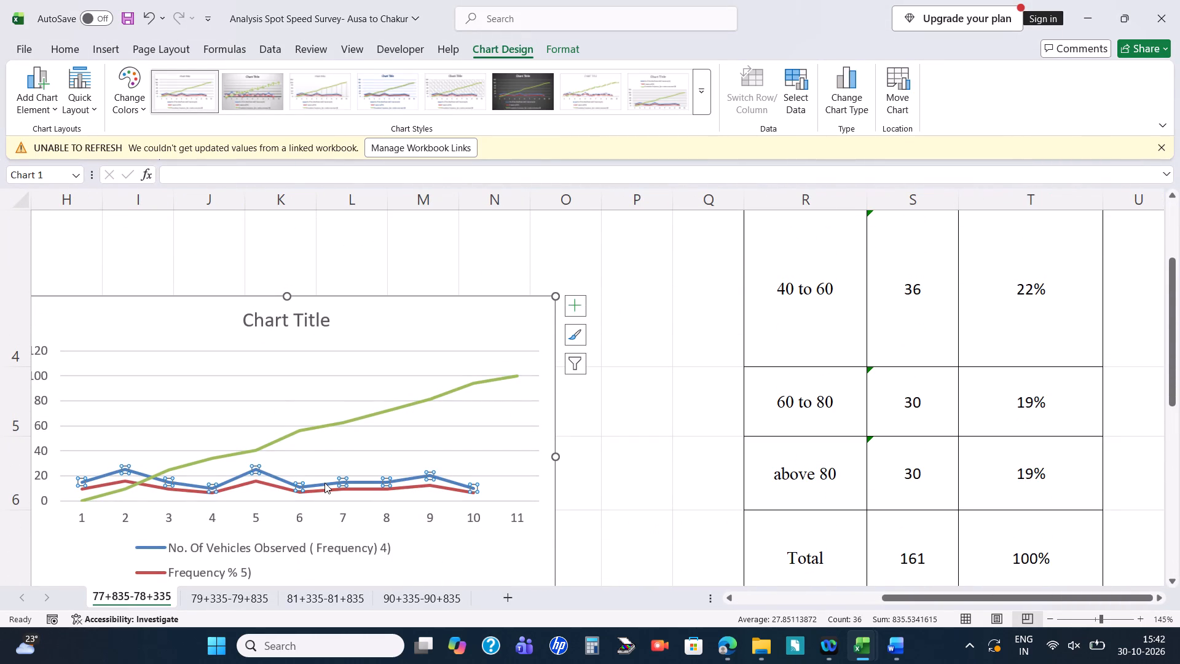
{"action": "scroll", "coordinate": [315, 489], "scroll_direction": "down", "scroll_amount": 2, "text": "ctrl"}
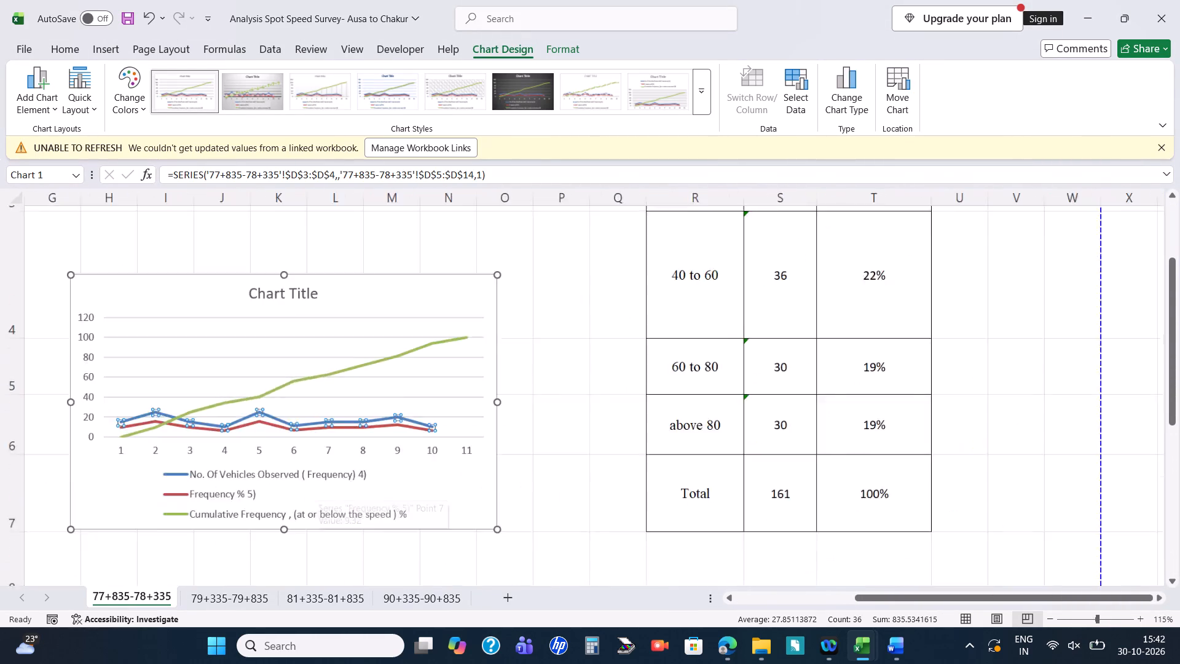
{"action": "scroll", "coordinate": [315, 489], "scroll_direction": "down", "scroll_amount": 2, "text": "ctrl"}
{"action": "scroll", "coordinate": [447, 402], "scroll_direction": "down", "scroll_amount": 3}
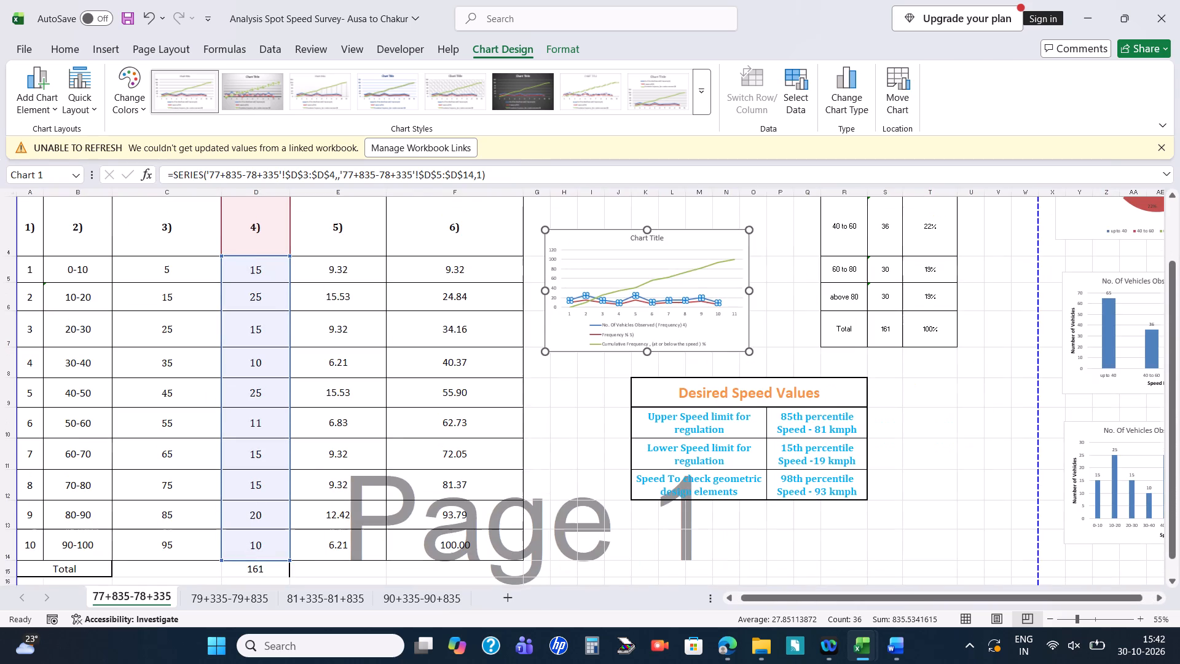
{"action": "scroll", "coordinate": [266, 273], "scroll_direction": "up", "scroll_amount": 2}
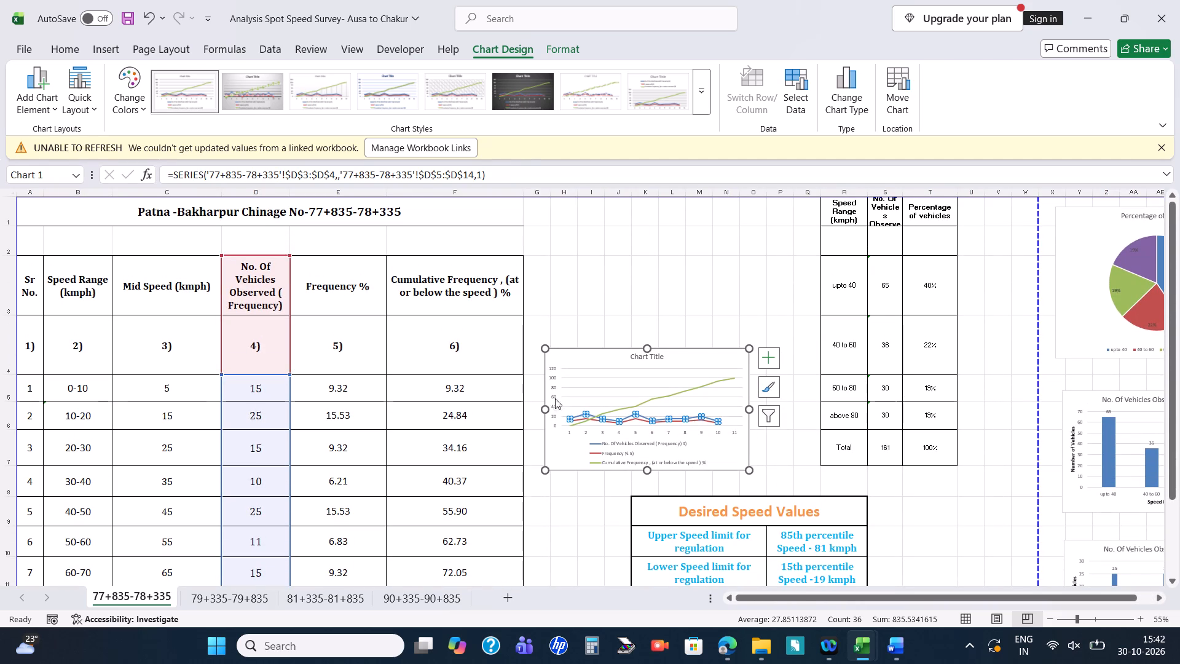
{"action": "left_click", "coordinate": [637, 325]}
{"action": "left_click", "coordinate": [652, 395]}
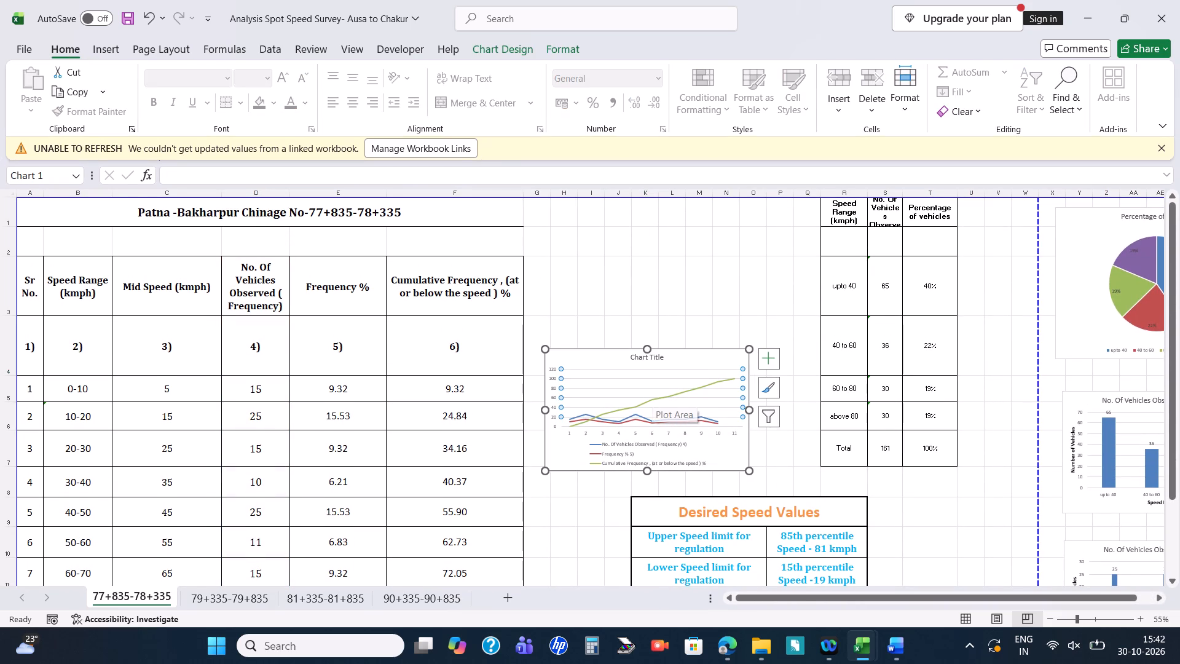
{"action": "key", "text": "alt+Tab"}
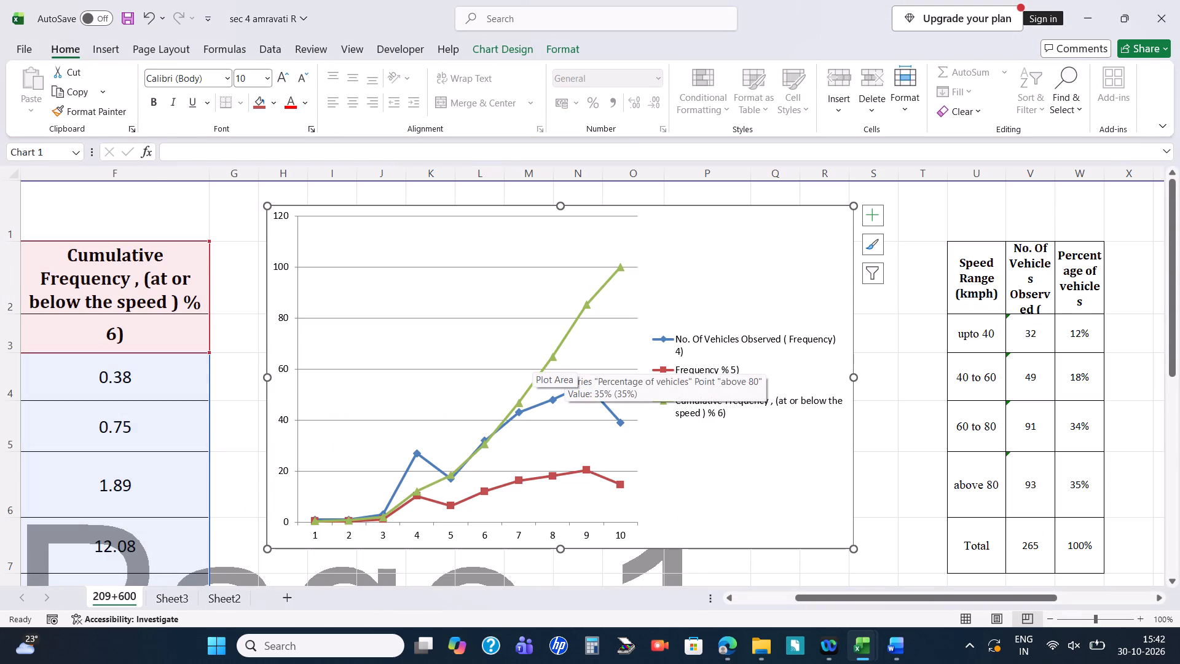
{"action": "key", "text": "alt+Tab"}
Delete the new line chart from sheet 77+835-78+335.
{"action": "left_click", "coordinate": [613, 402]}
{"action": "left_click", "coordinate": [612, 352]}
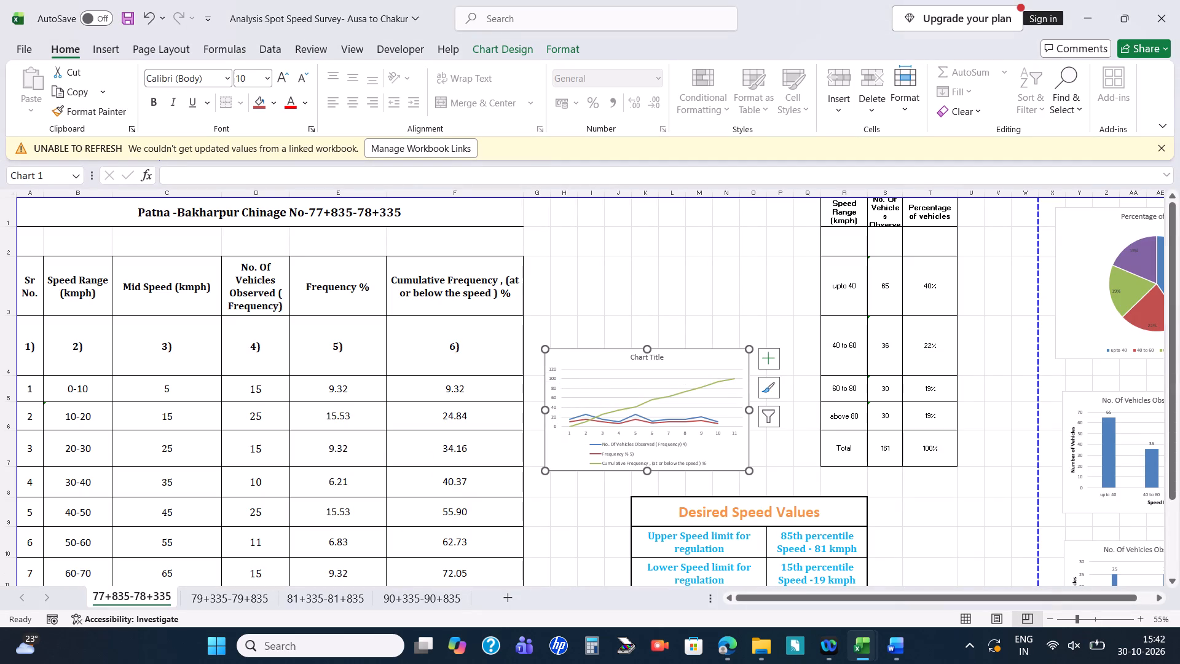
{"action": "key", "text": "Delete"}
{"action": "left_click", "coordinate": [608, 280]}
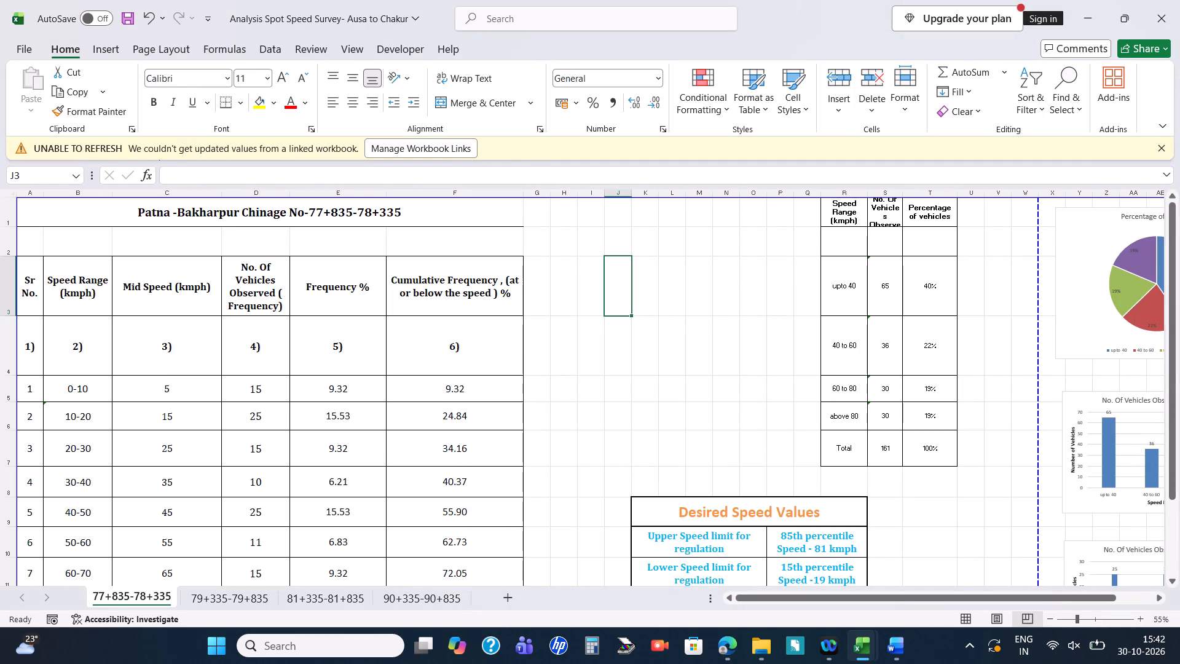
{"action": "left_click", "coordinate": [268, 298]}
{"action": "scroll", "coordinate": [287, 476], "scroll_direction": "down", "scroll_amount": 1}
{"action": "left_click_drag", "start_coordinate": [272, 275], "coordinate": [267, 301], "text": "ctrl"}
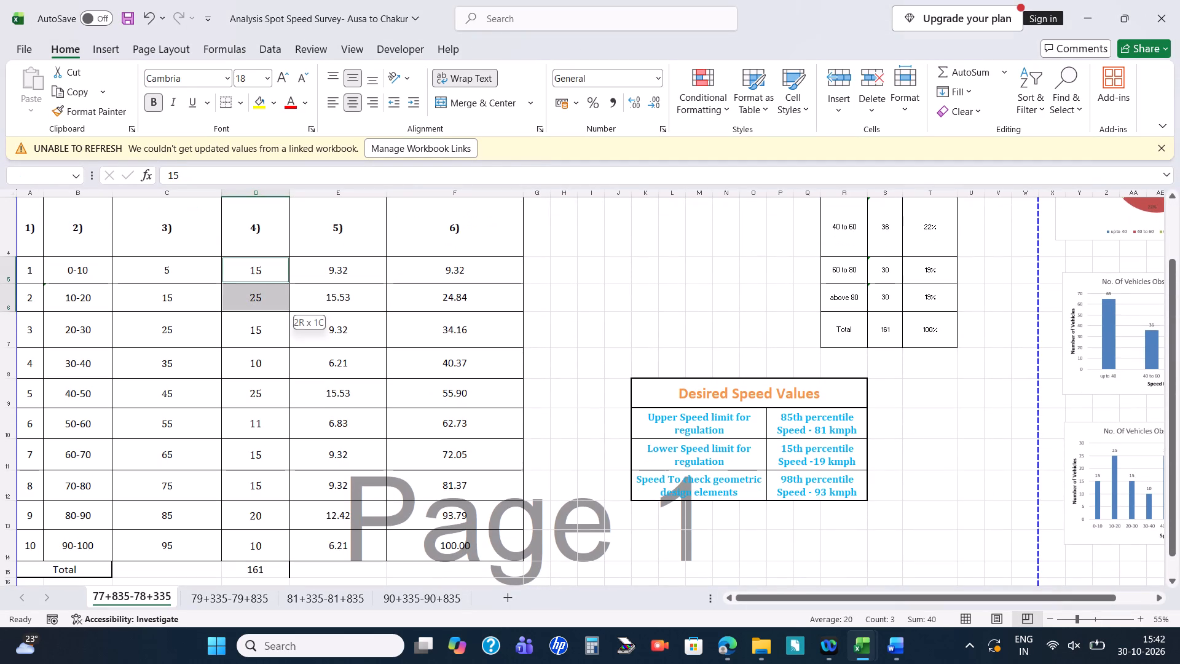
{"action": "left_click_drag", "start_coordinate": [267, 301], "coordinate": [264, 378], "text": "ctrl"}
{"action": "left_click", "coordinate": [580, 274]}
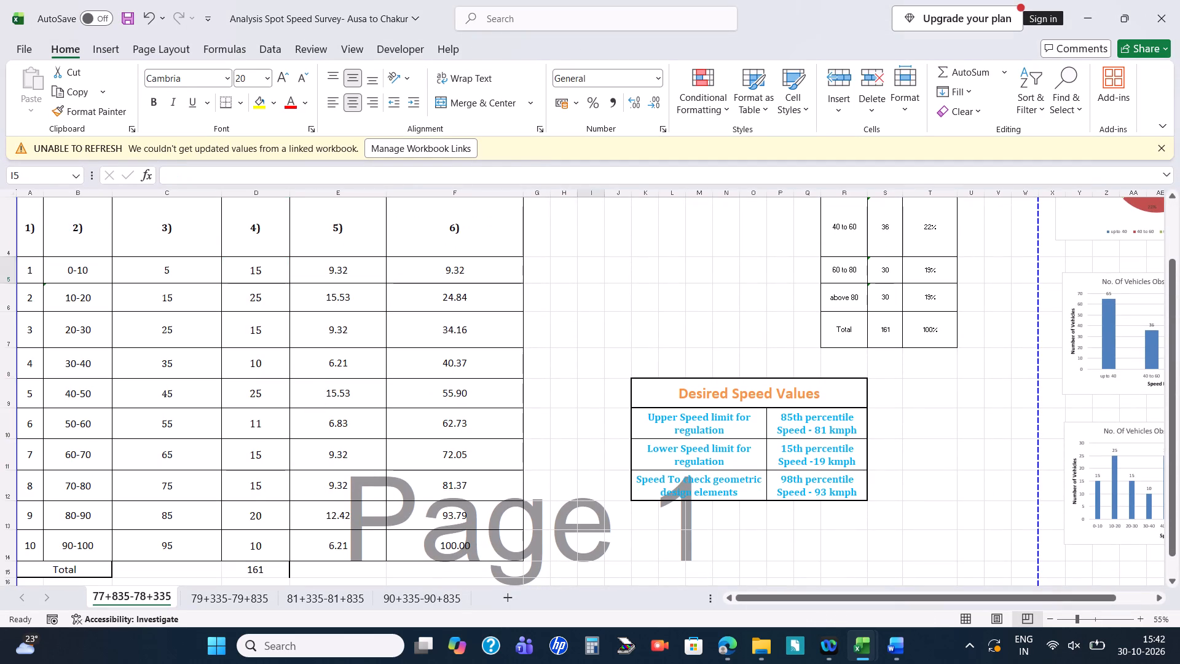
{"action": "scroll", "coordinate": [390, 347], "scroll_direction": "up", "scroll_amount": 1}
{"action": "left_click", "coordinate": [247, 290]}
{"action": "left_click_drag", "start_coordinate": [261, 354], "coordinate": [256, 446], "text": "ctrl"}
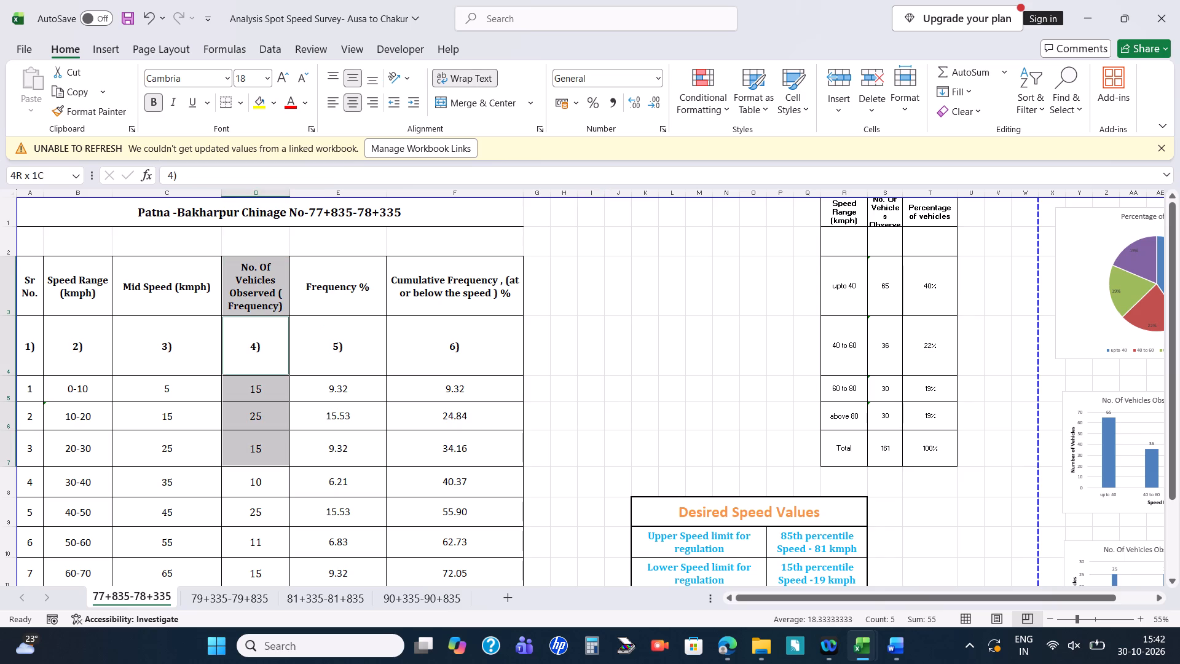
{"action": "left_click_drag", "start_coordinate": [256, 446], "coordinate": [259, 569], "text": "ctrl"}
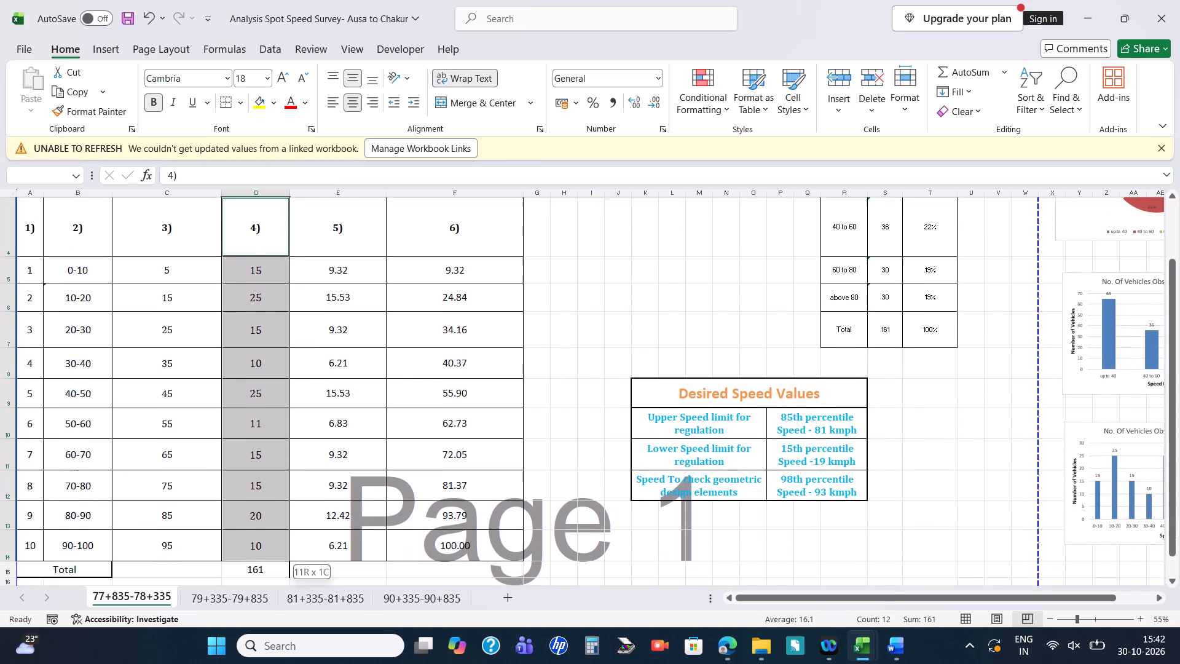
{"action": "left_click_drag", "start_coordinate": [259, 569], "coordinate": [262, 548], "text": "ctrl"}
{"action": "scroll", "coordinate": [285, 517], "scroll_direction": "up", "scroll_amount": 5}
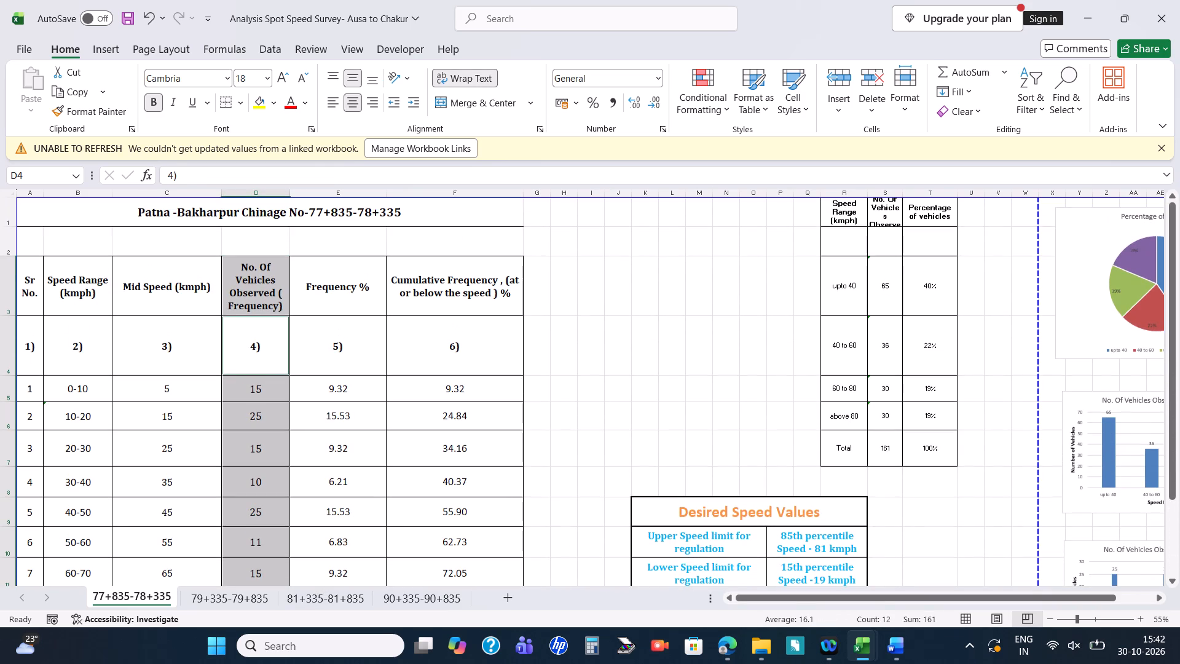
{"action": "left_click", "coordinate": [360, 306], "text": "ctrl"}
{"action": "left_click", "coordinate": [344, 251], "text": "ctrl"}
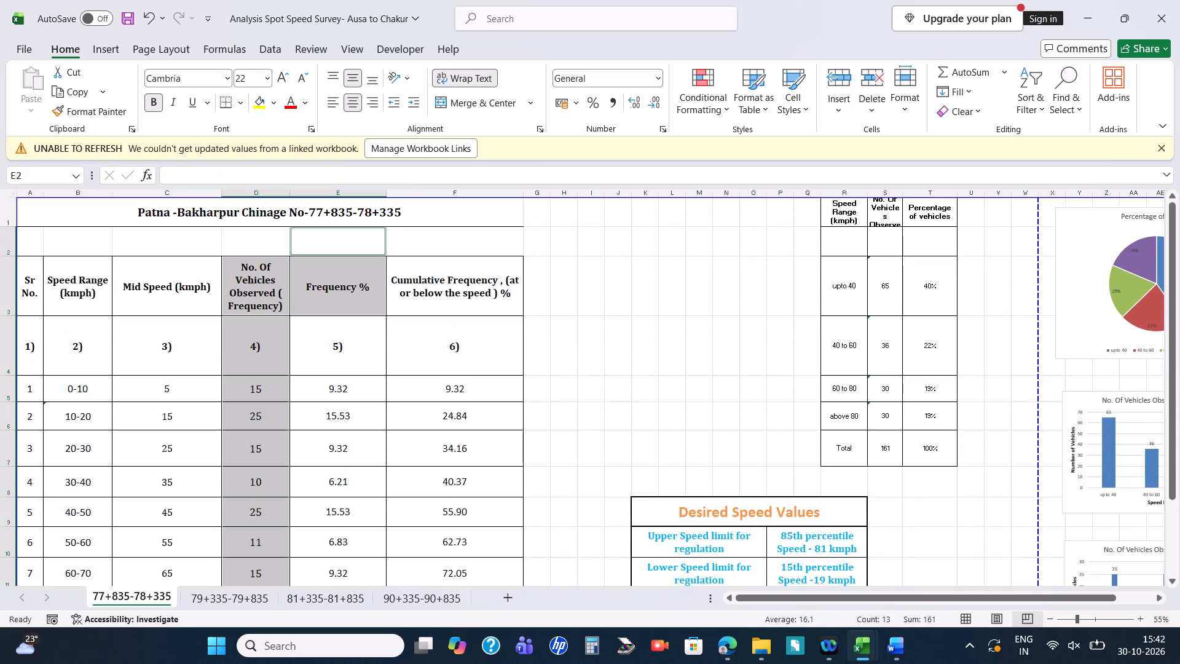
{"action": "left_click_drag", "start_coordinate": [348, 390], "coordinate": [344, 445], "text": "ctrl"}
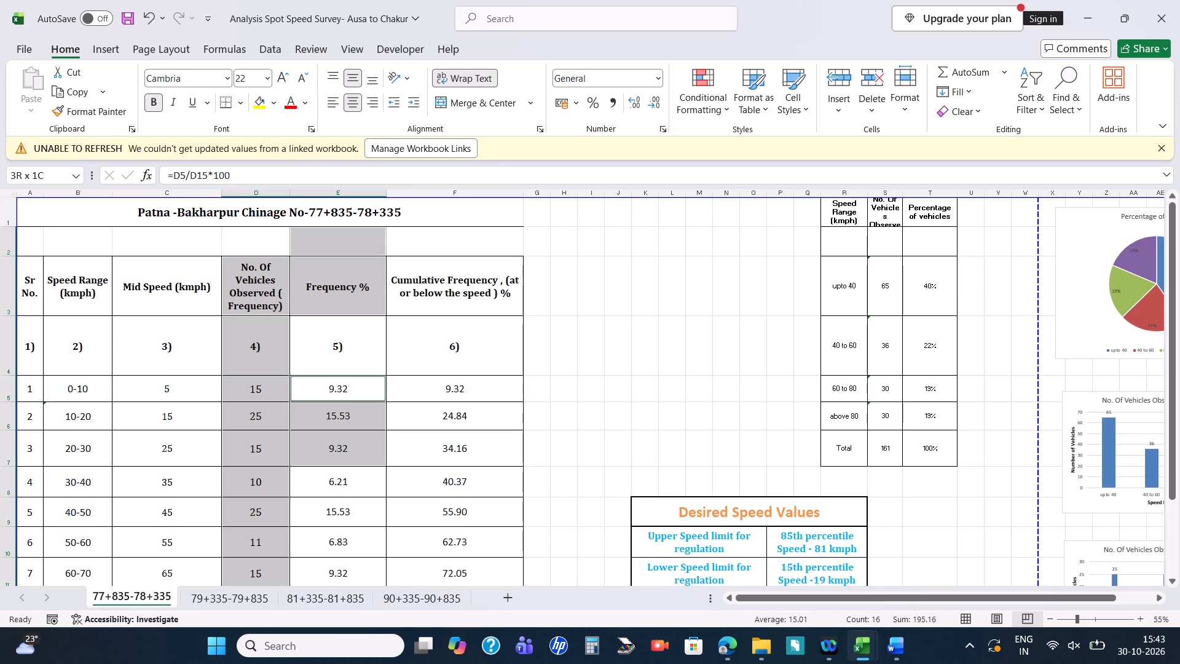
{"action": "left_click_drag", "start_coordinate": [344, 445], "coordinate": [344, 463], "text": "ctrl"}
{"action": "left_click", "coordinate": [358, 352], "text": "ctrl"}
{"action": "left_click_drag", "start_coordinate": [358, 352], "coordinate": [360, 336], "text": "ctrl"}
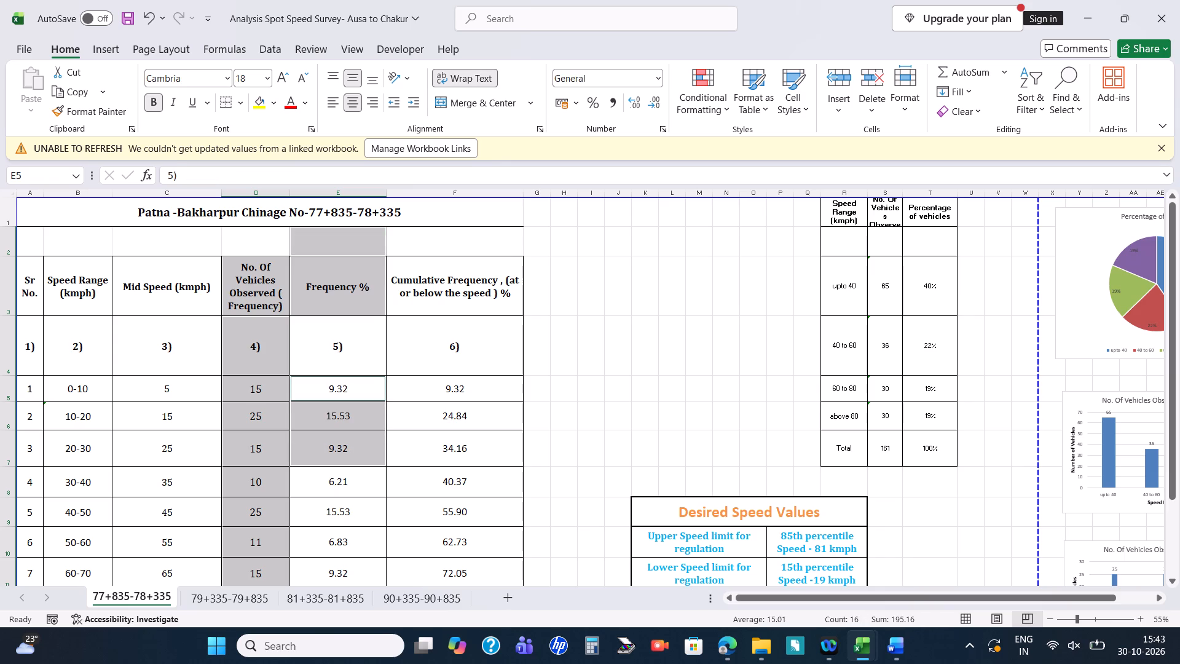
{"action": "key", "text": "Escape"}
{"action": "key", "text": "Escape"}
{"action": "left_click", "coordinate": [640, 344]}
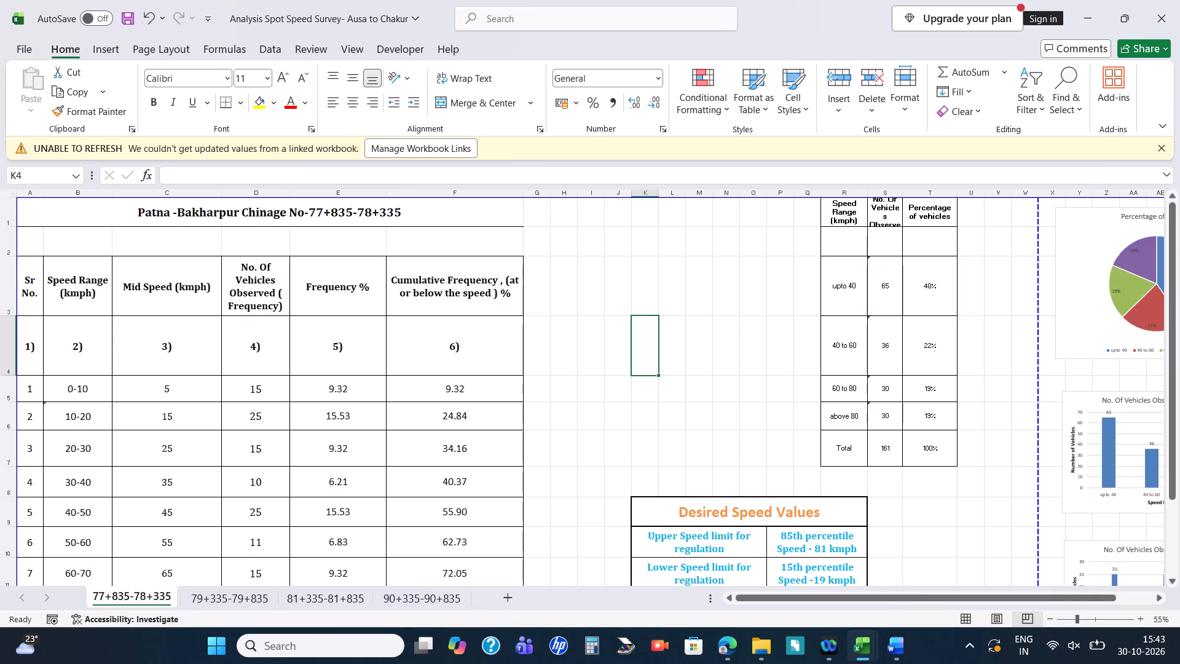
Switch to the sec 4 amravati R workbook and examine the line chart's plot area and vehicles observed series against its source column.
{"action": "key", "text": "alt+Tab"}
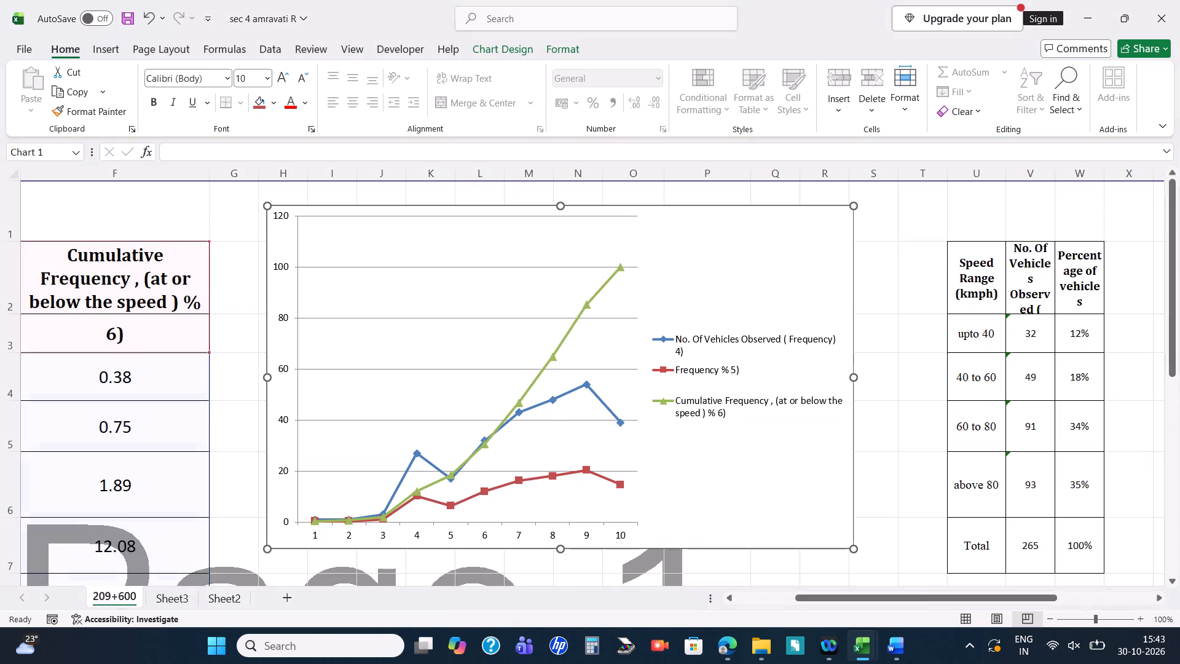
{"action": "left_click", "coordinate": [538, 410]}
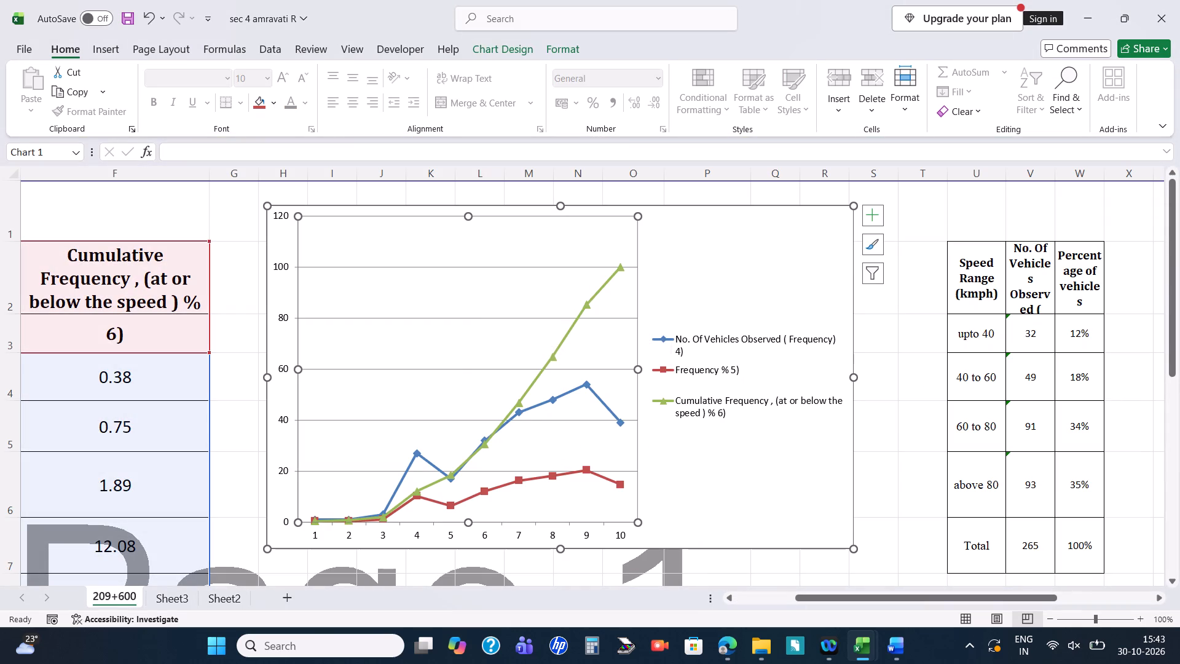
{"action": "scroll", "coordinate": [637, 363], "scroll_direction": "down", "scroll_amount": 1, "text": "ctrl"}
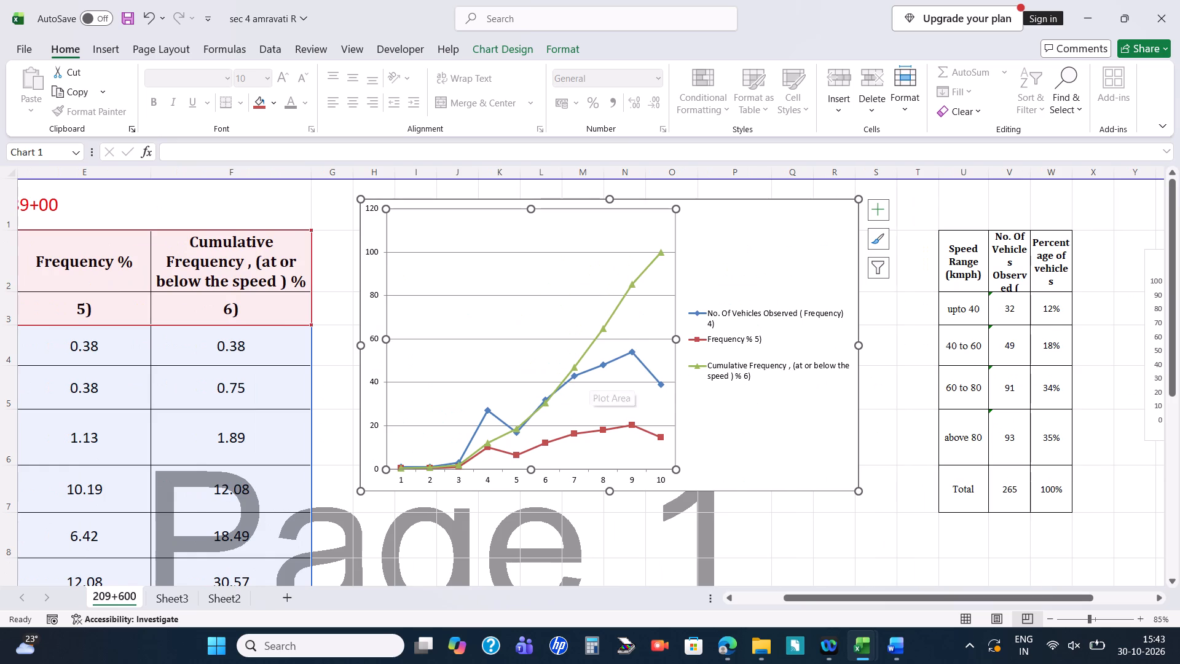
{"action": "left_click", "coordinate": [265, 321]}
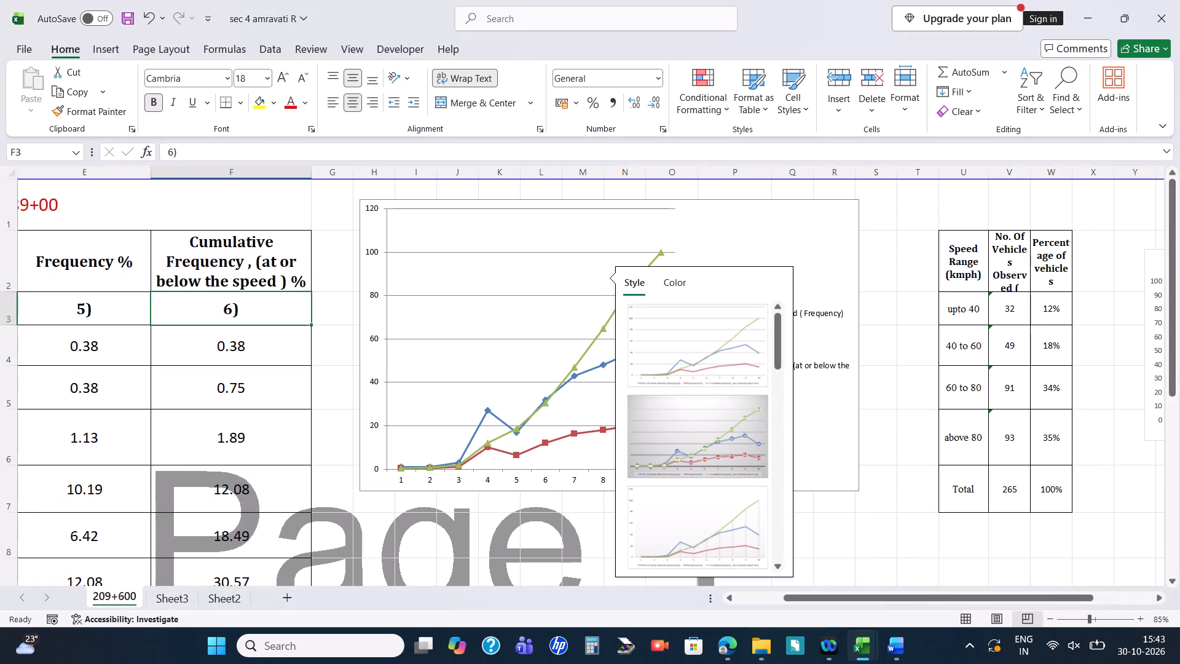
{"action": "left_click", "coordinate": [736, 254]}
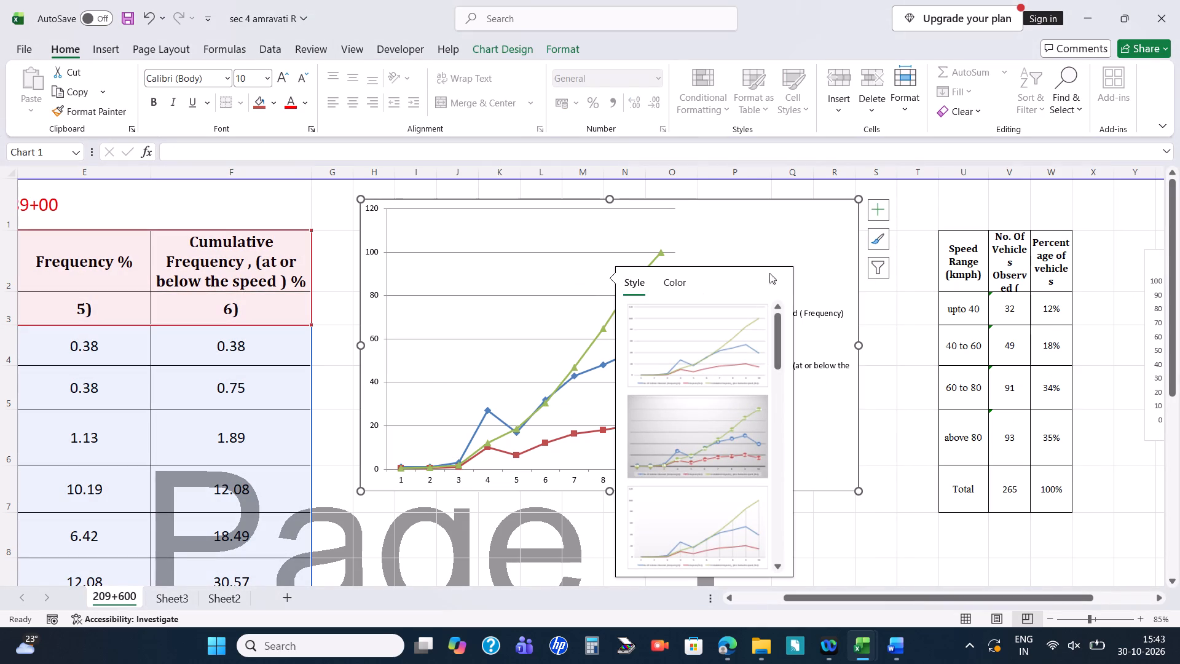
{"action": "left_click", "coordinate": [913, 210]}
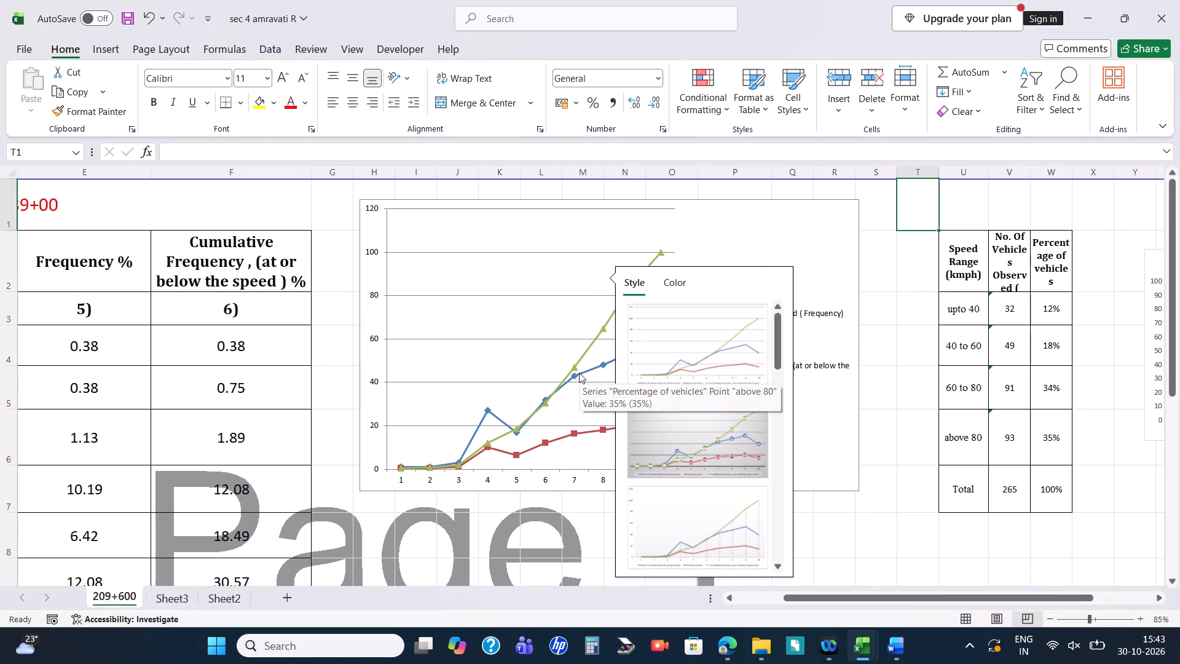
{"action": "key", "text": "Escape"}
{"action": "key", "text": "alt+Tab"}
{"action": "left_click", "coordinate": [637, 325]}
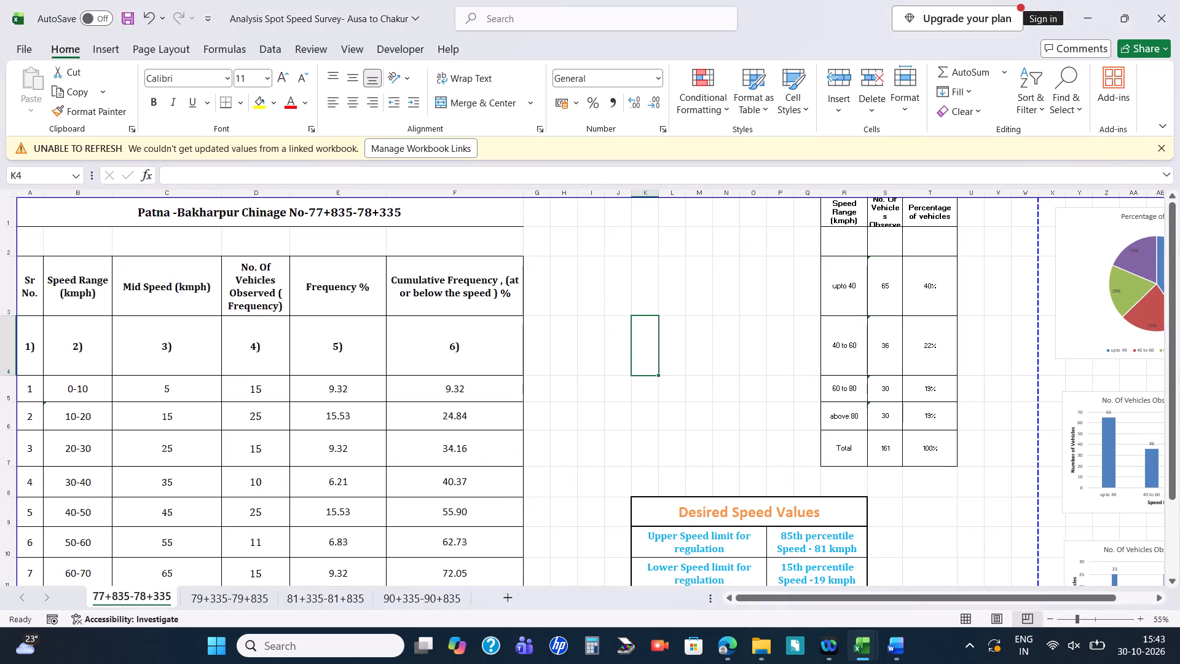
{"action": "key", "text": "alt+Tab"}
{"action": "left_click", "coordinate": [656, 338]}
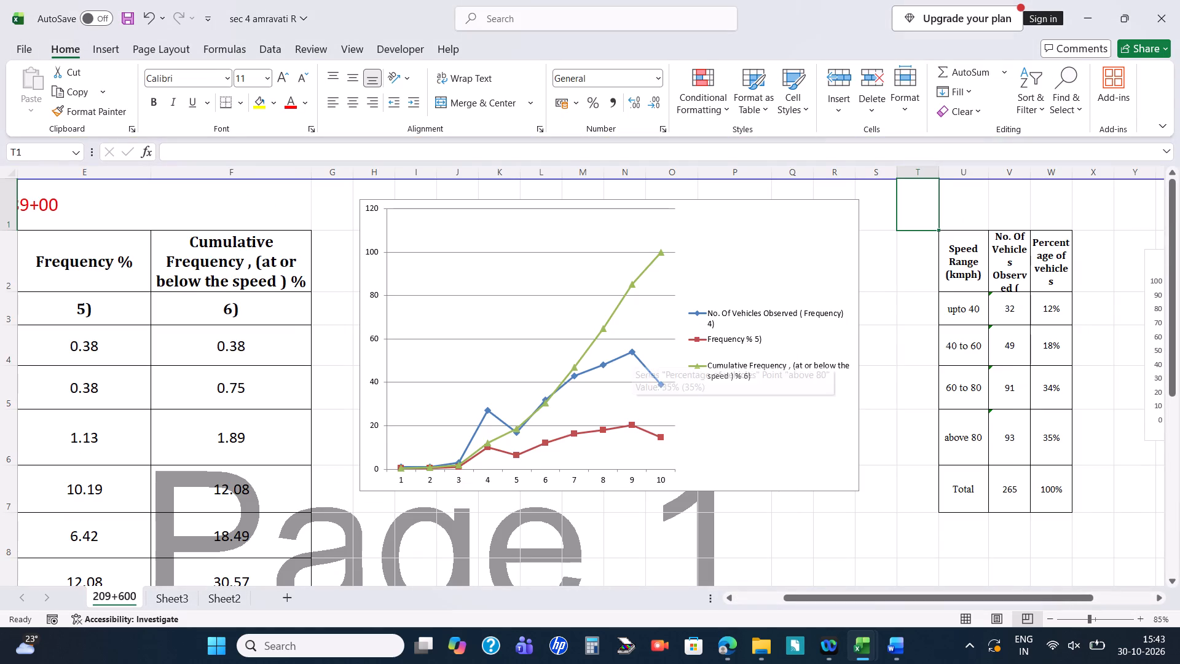
{"action": "left_click", "coordinate": [632, 350]}
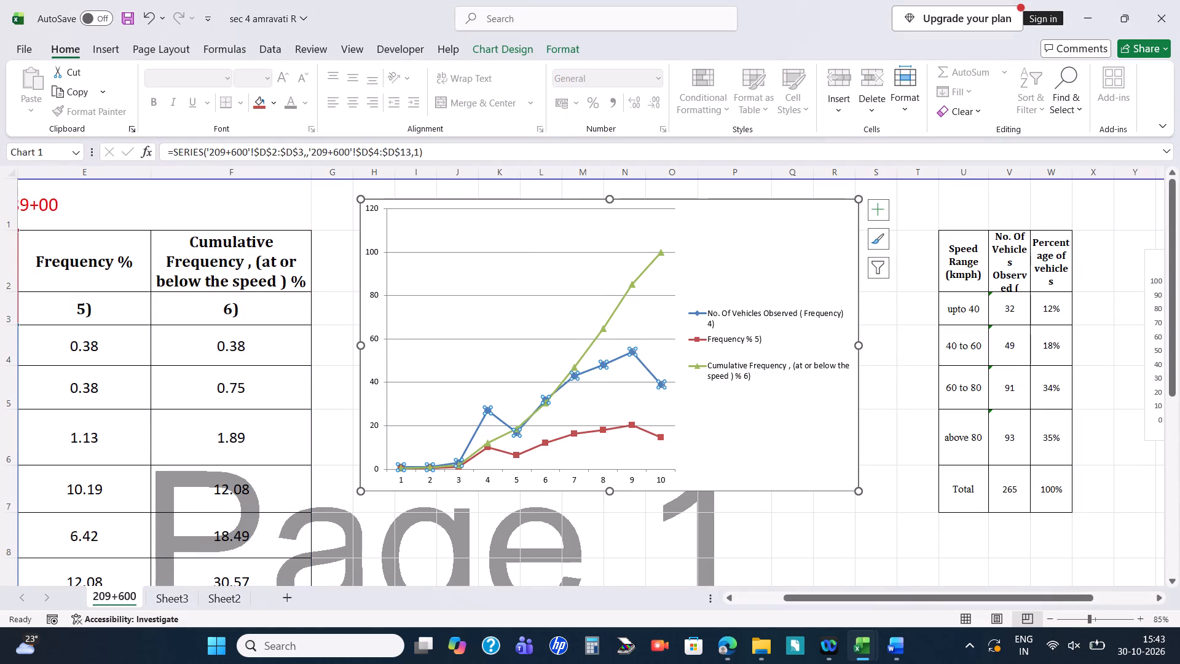
{"action": "scroll", "coordinate": [325, 484], "scroll_direction": "down", "scroll_amount": 3}
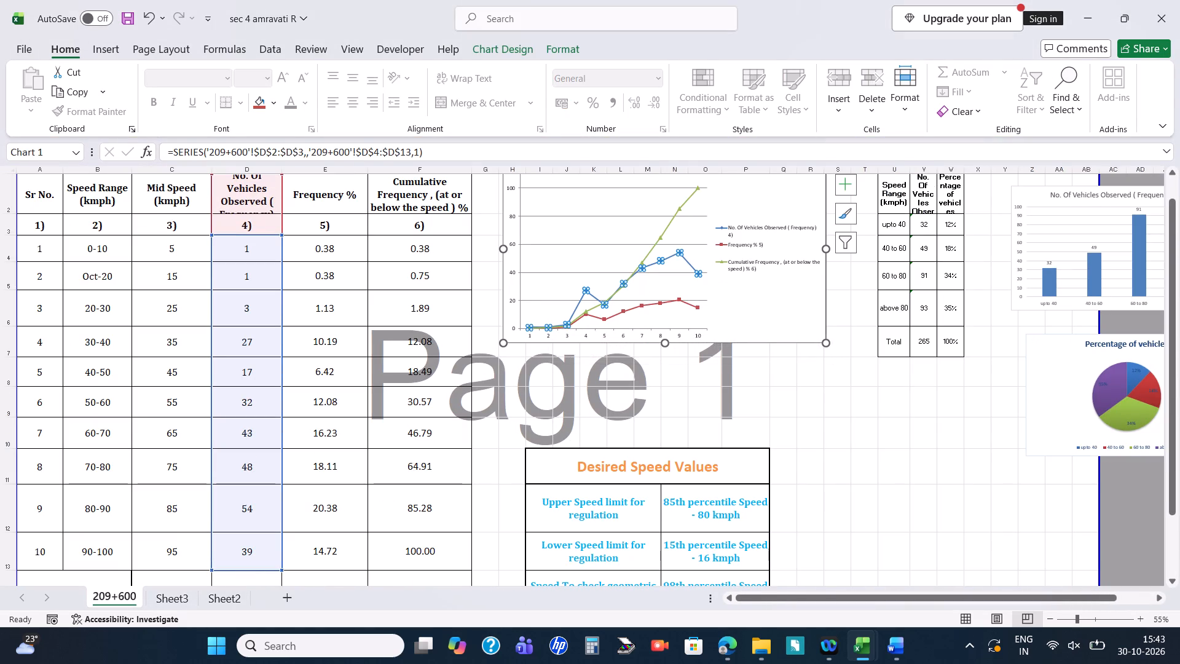
{"action": "left_click", "coordinate": [529, 327]}
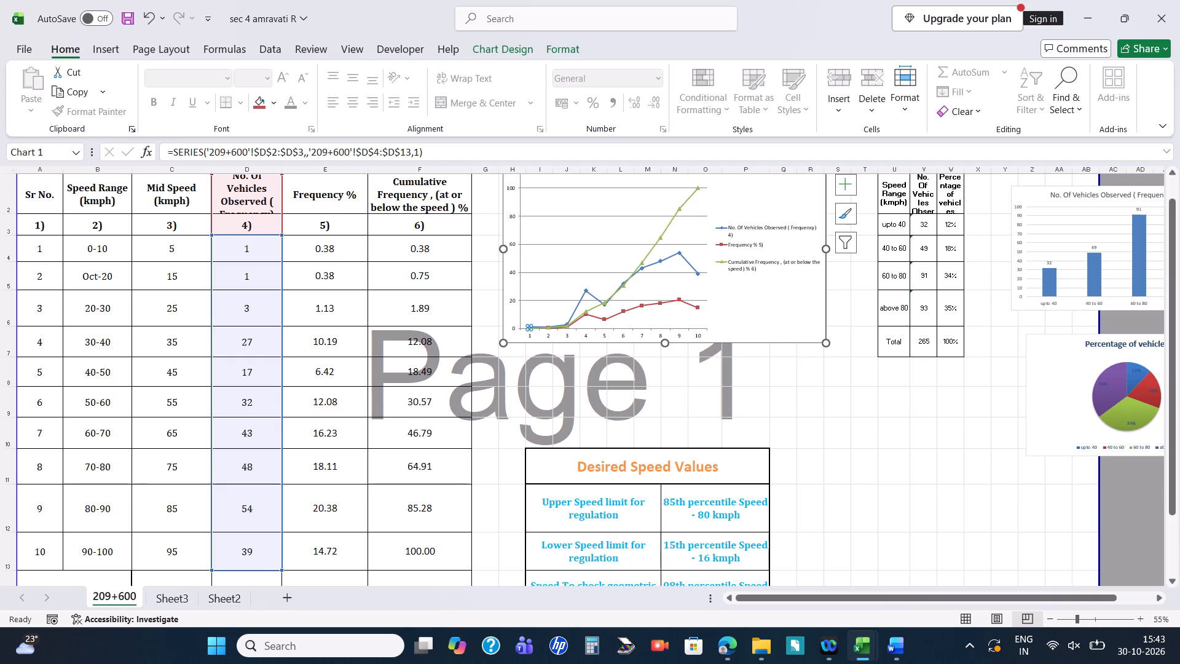
{"action": "left_click", "coordinate": [553, 250]}
{"action": "left_click", "coordinate": [605, 405]}
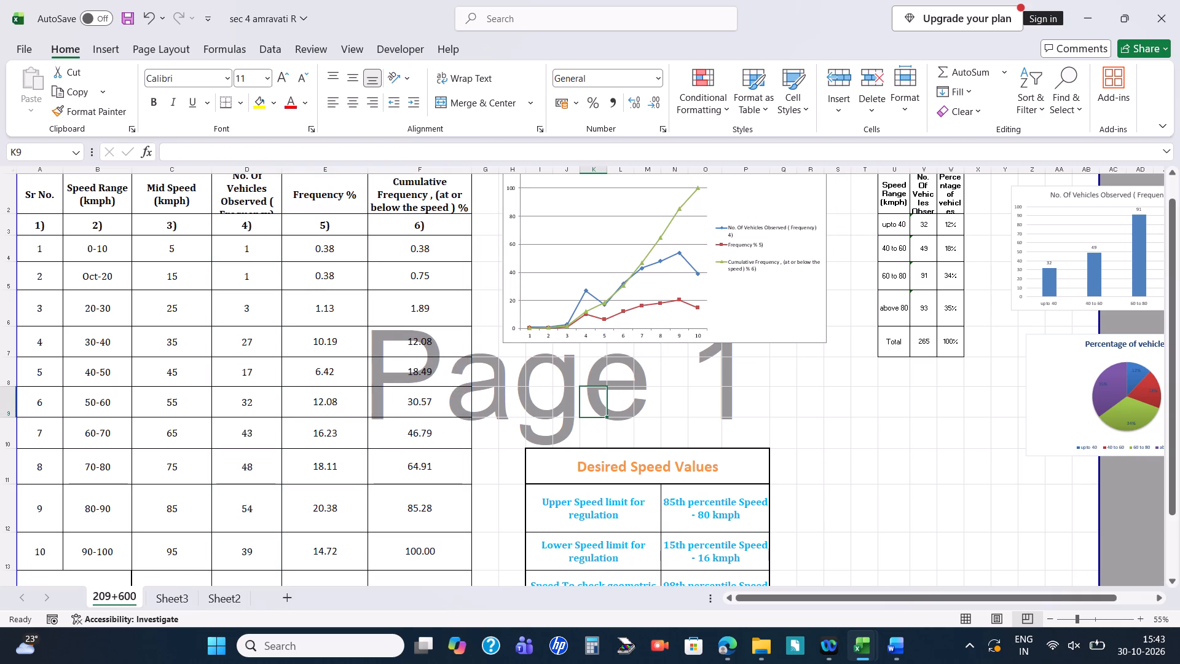
Examine the line chart's Cumulative Frequency and Frequency % series and legend against the table columns on sheet 209+600.
{"action": "scroll", "coordinate": [550, 358], "scroll_direction": "up", "scroll_amount": 6, "text": "ctrl"}
{"action": "left_click_drag", "start_coordinate": [892, 605], "coordinate": [786, 607]}
{"action": "left_click_drag", "start_coordinate": [846, 603], "coordinate": [635, 604]}
{"action": "scroll", "coordinate": [811, 526], "scroll_direction": "down", "scroll_amount": 2, "text": "ctrl"}
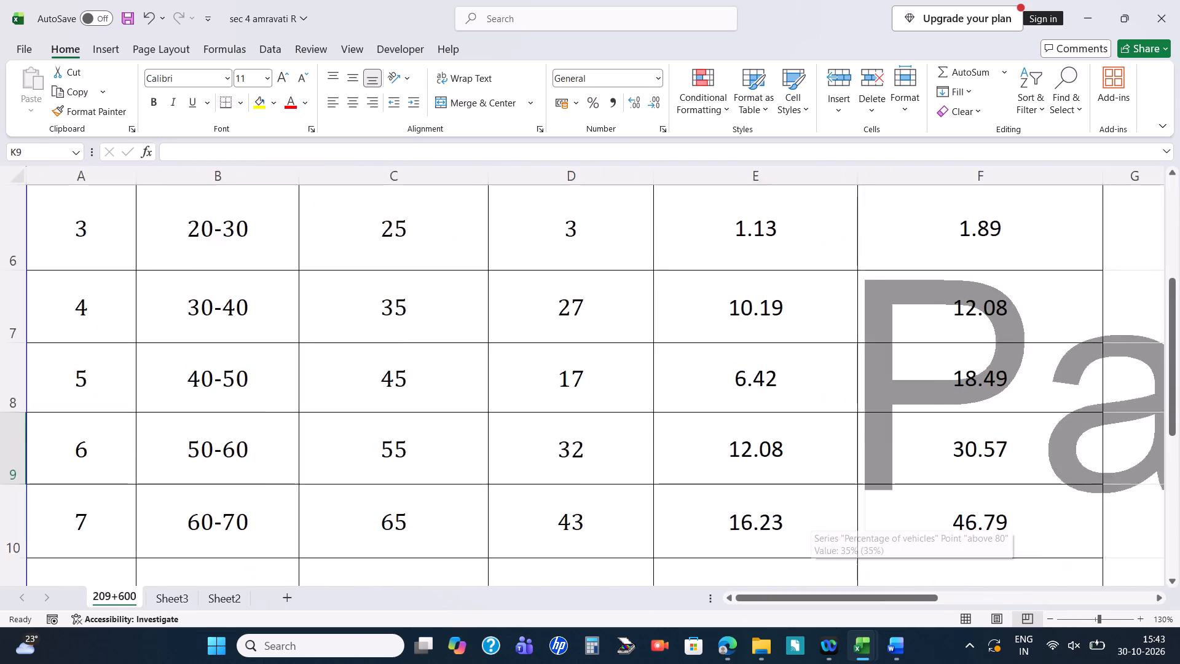
{"action": "scroll", "coordinate": [811, 526], "scroll_direction": "down", "scroll_amount": 2, "text": "ctrl"}
{"action": "scroll", "coordinate": [798, 453], "scroll_direction": "up", "scroll_amount": 4}
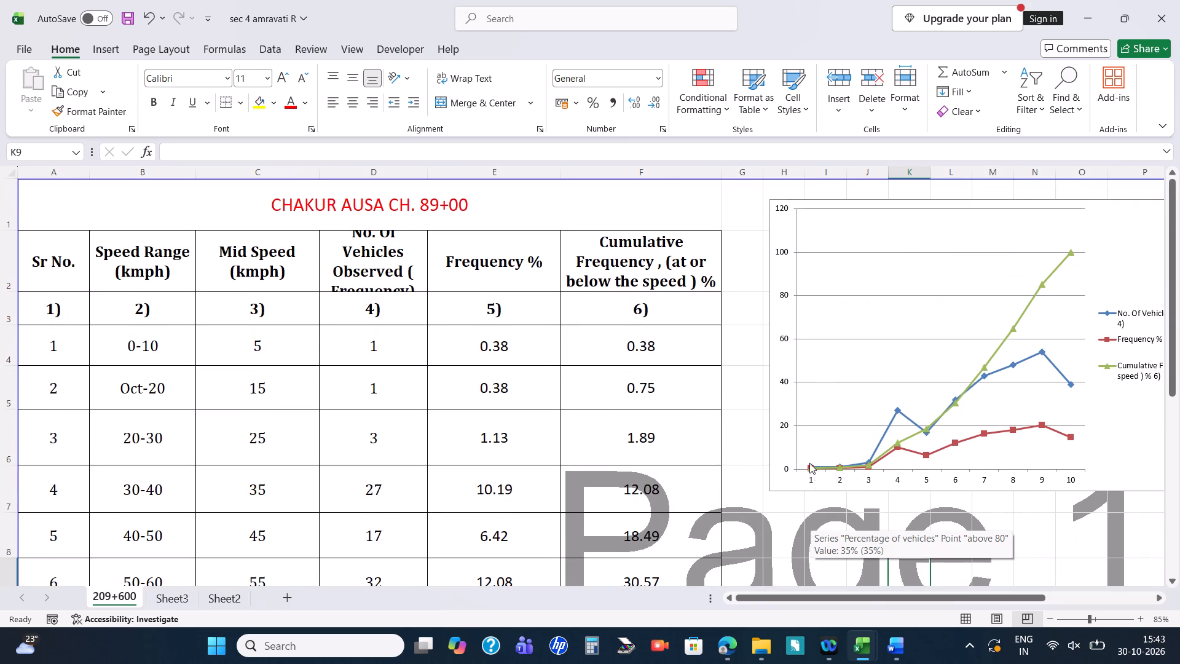
{"action": "left_click", "coordinate": [809, 463]}
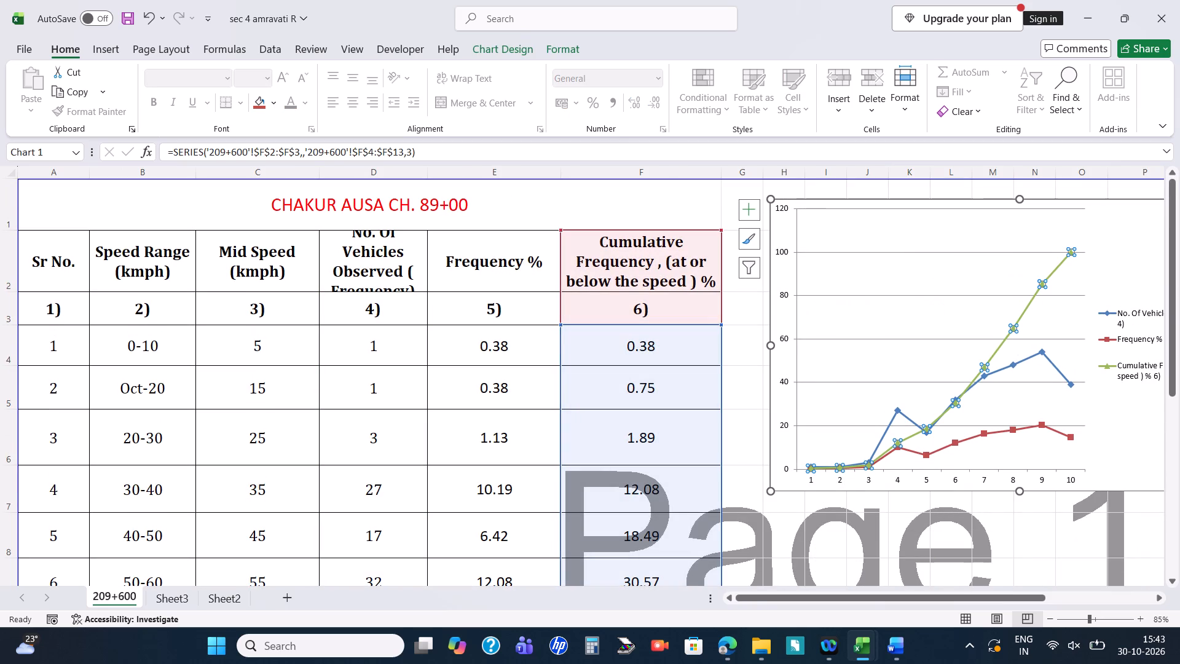
{"action": "left_click_drag", "start_coordinate": [936, 419], "coordinate": [936, 411]}
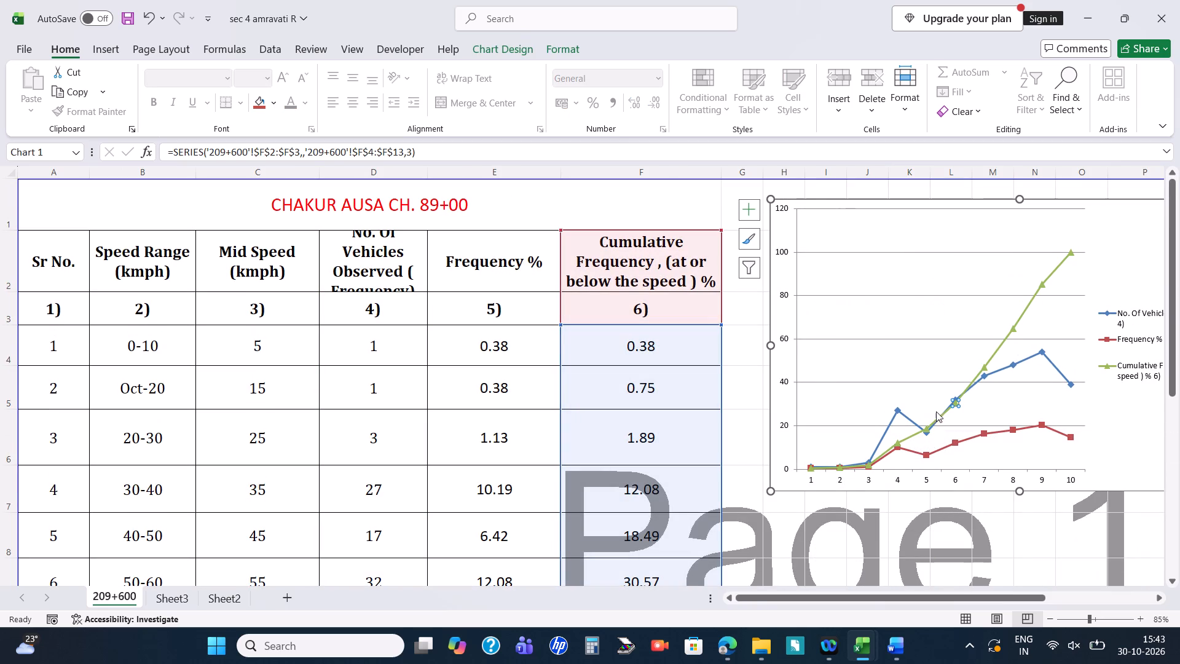
{"action": "left_click_drag", "start_coordinate": [936, 411], "coordinate": [932, 385]}
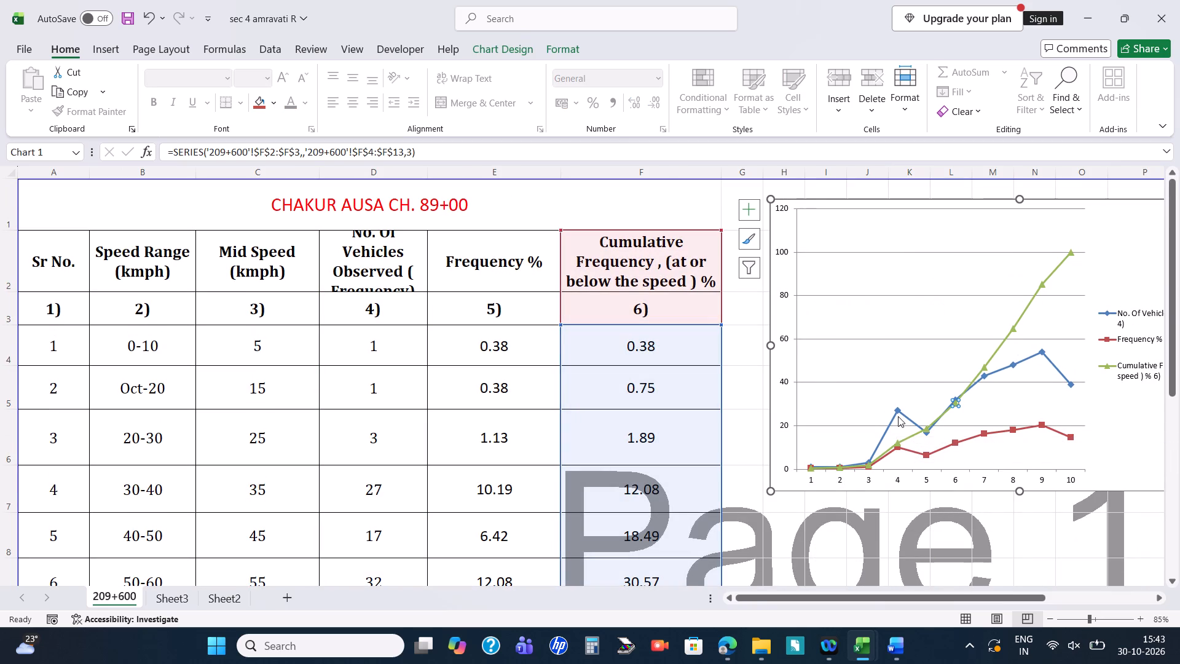
{"action": "left_click", "coordinate": [898, 416]}
{"action": "left_click", "coordinate": [845, 499]}
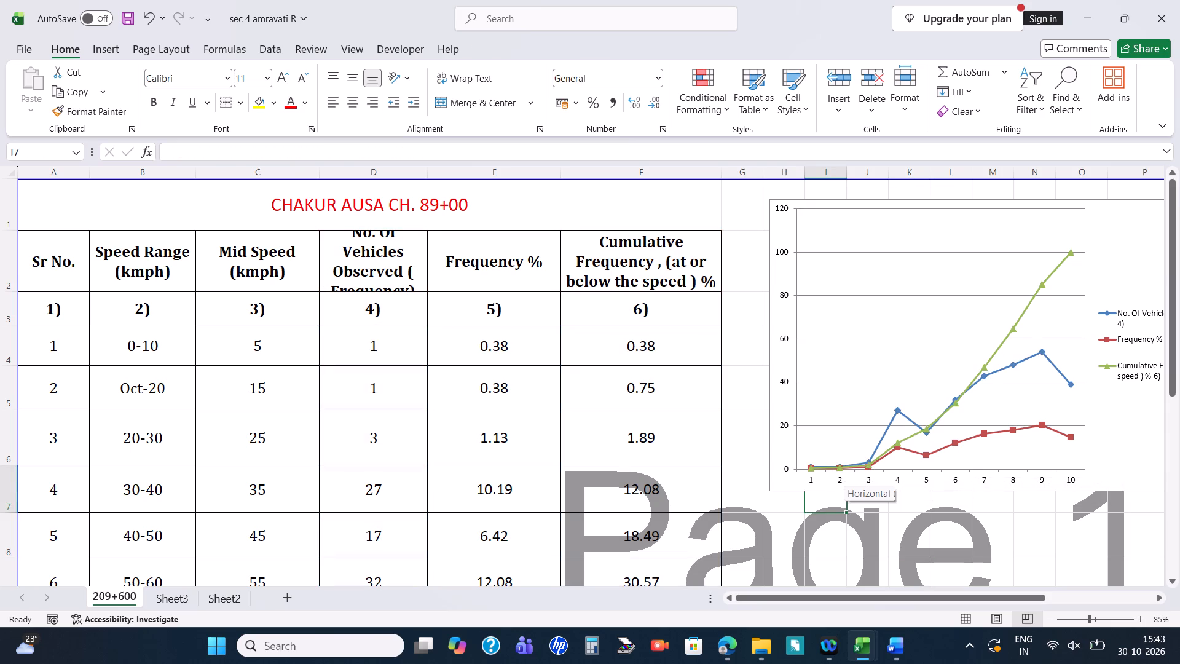
{"action": "left_click", "coordinate": [814, 467]}
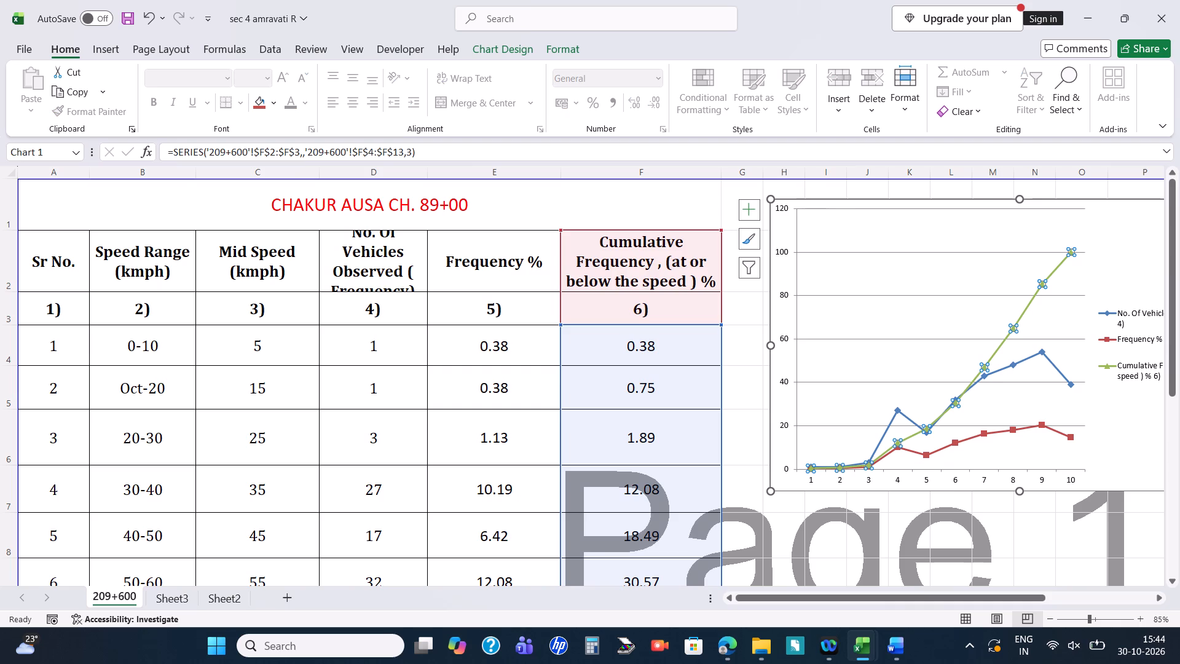
{"action": "left_click", "coordinate": [1133, 339]}
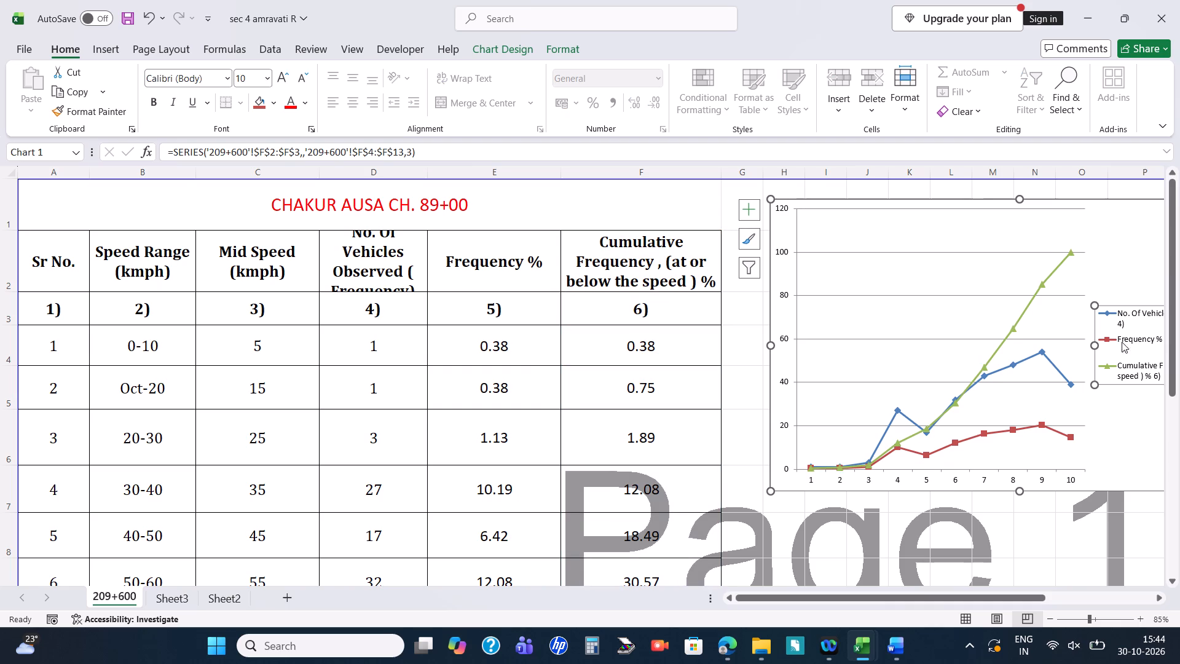
{"action": "left_click", "coordinate": [924, 455]}
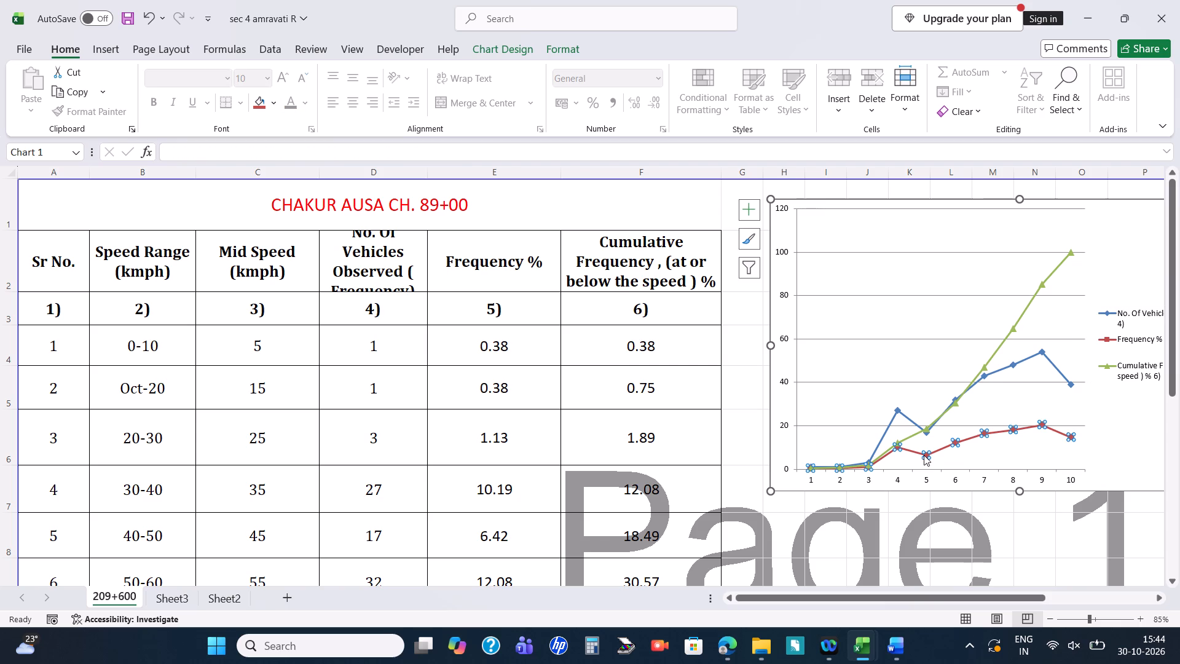
{"action": "left_click", "coordinate": [840, 350]}
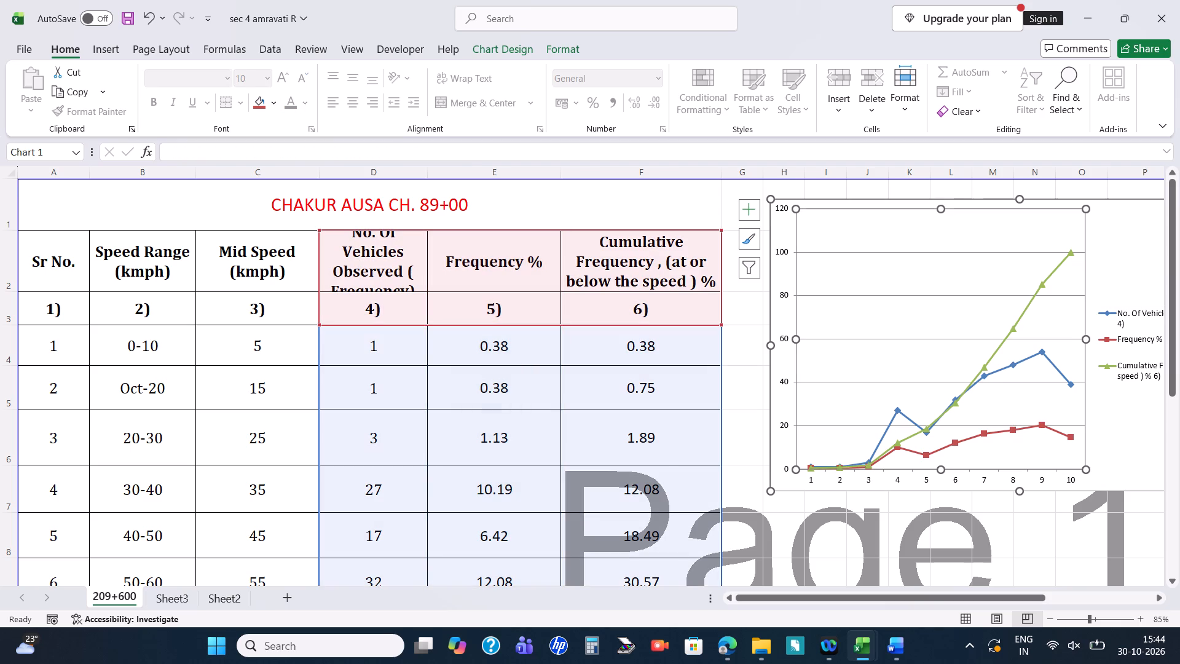
{"action": "left_click", "coordinate": [876, 542]}
On sheet 77+835-78+335, insert a line chart with markers from the vehicles observed, Frequency % and Cumulative Frequency columns, placed above the Desired Speed Values table.
{"action": "key", "text": "alt+Tab"}
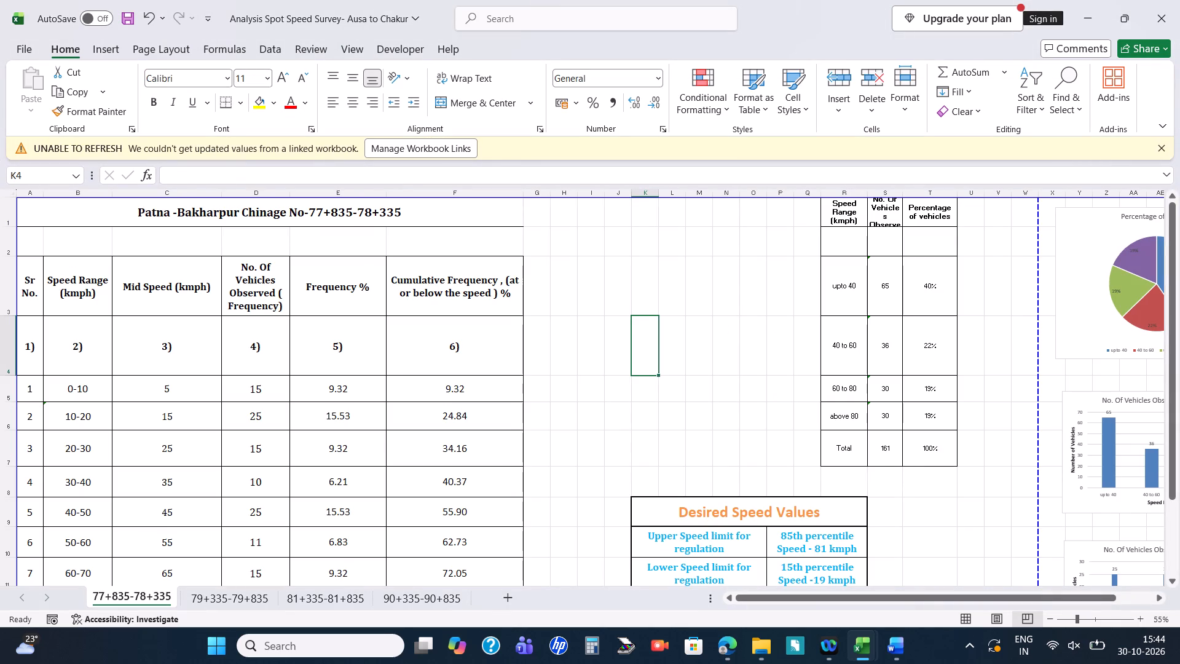
{"action": "left_click_drag", "start_coordinate": [270, 295], "coordinate": [272, 531]}
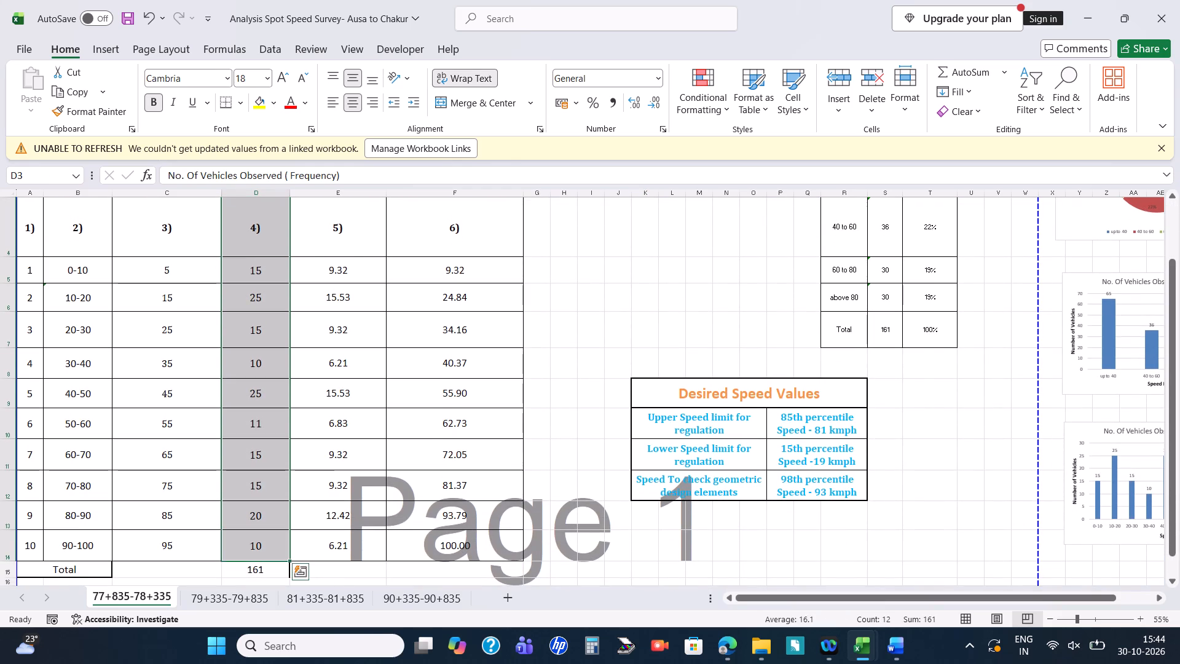
{"action": "scroll", "coordinate": [307, 505], "scroll_direction": "up", "scroll_amount": 4}
{"action": "left_click_drag", "start_coordinate": [344, 296], "coordinate": [360, 476], "text": "ctrl"}
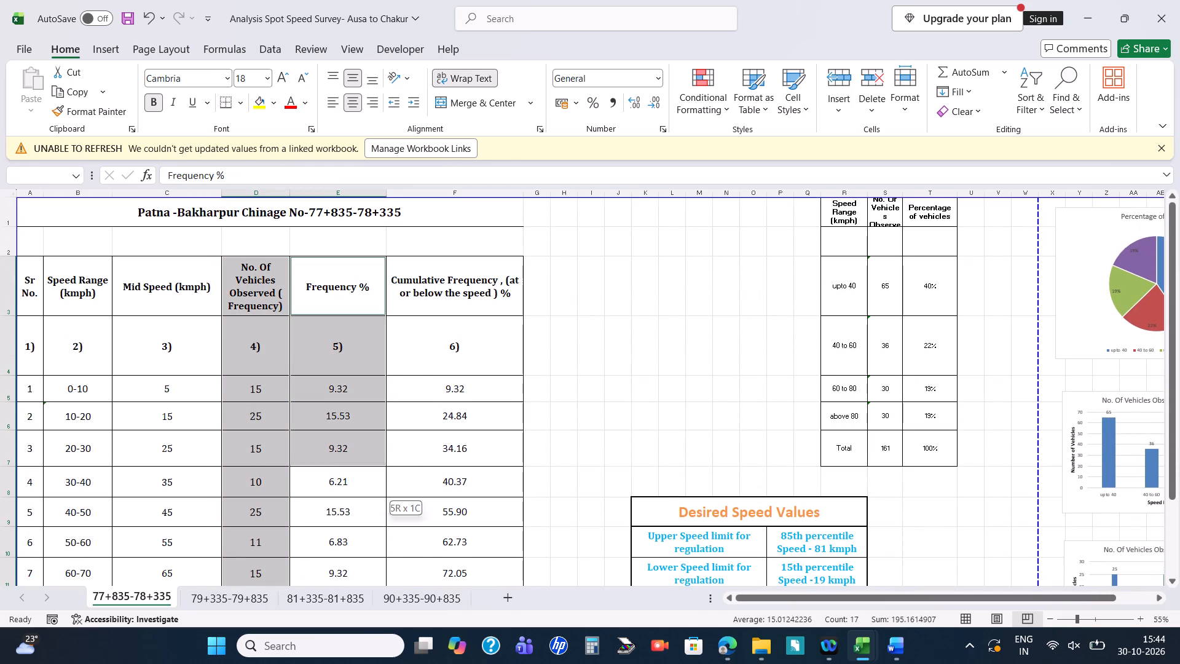
{"action": "left_click_drag", "start_coordinate": [360, 476], "coordinate": [344, 541], "text": "ctrl"}
{"action": "scroll", "coordinate": [446, 443], "scroll_direction": "up", "scroll_amount": 2}
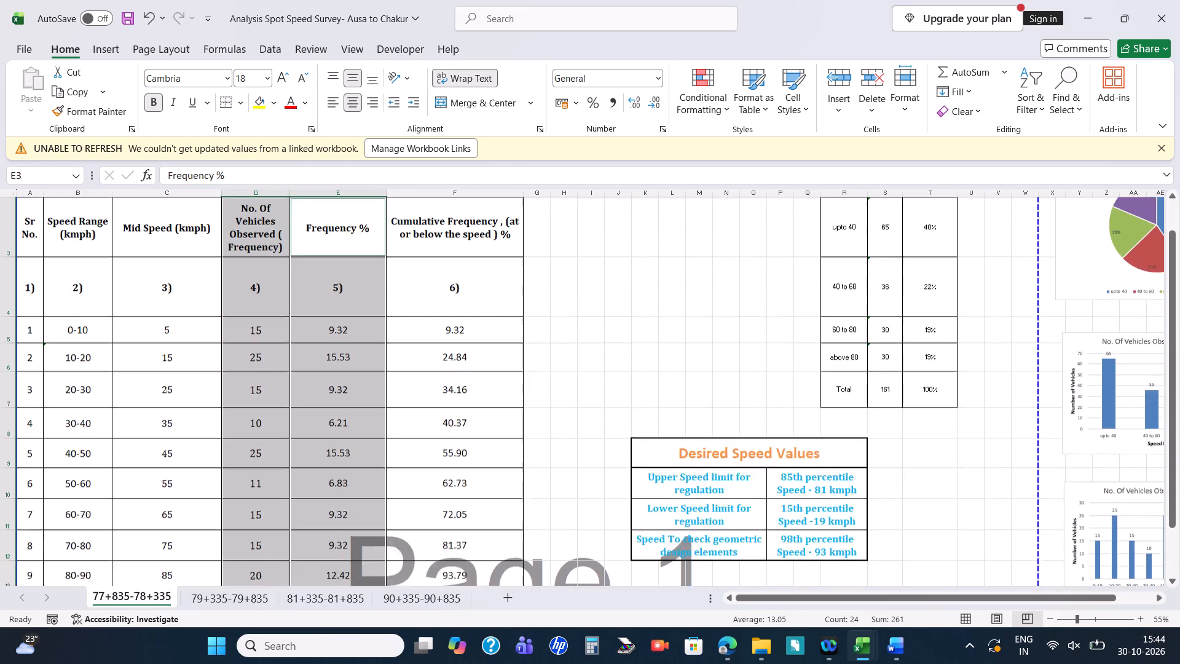
{"action": "scroll", "coordinate": [446, 443], "scroll_direction": "up", "scroll_amount": 3}
{"action": "left_click_drag", "start_coordinate": [476, 308], "coordinate": [465, 553], "text": "ctrl"}
{"action": "left_click", "coordinate": [103, 53]}
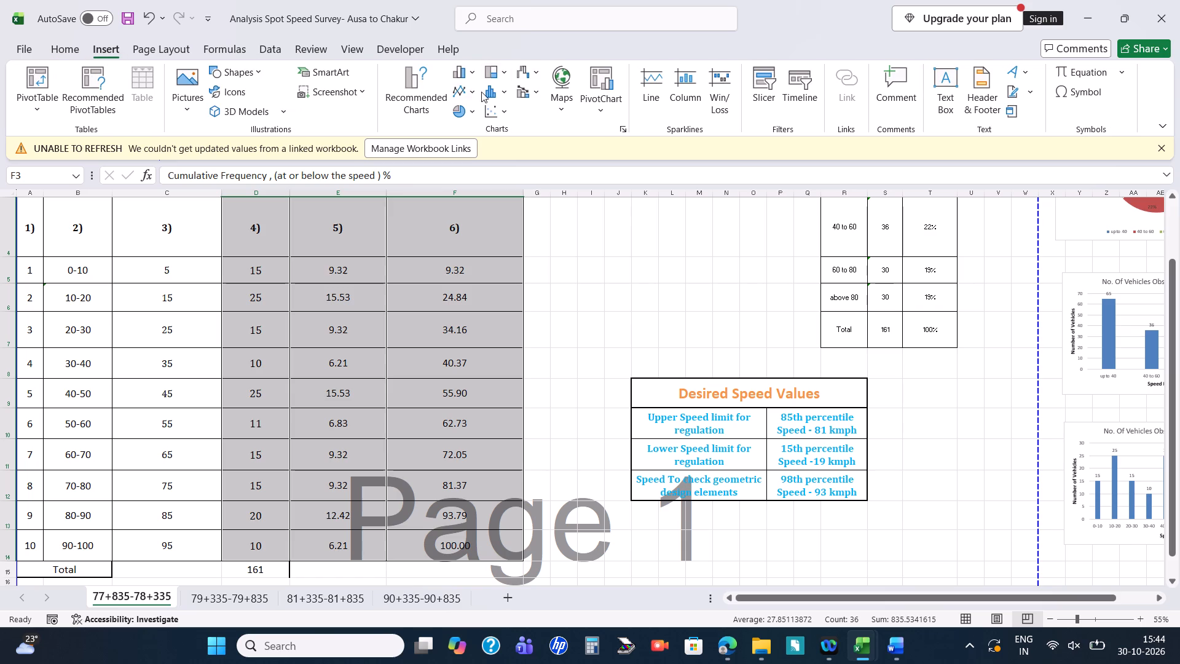
{"action": "left_click", "coordinate": [475, 95]}
{"action": "left_click", "coordinate": [592, 147]}
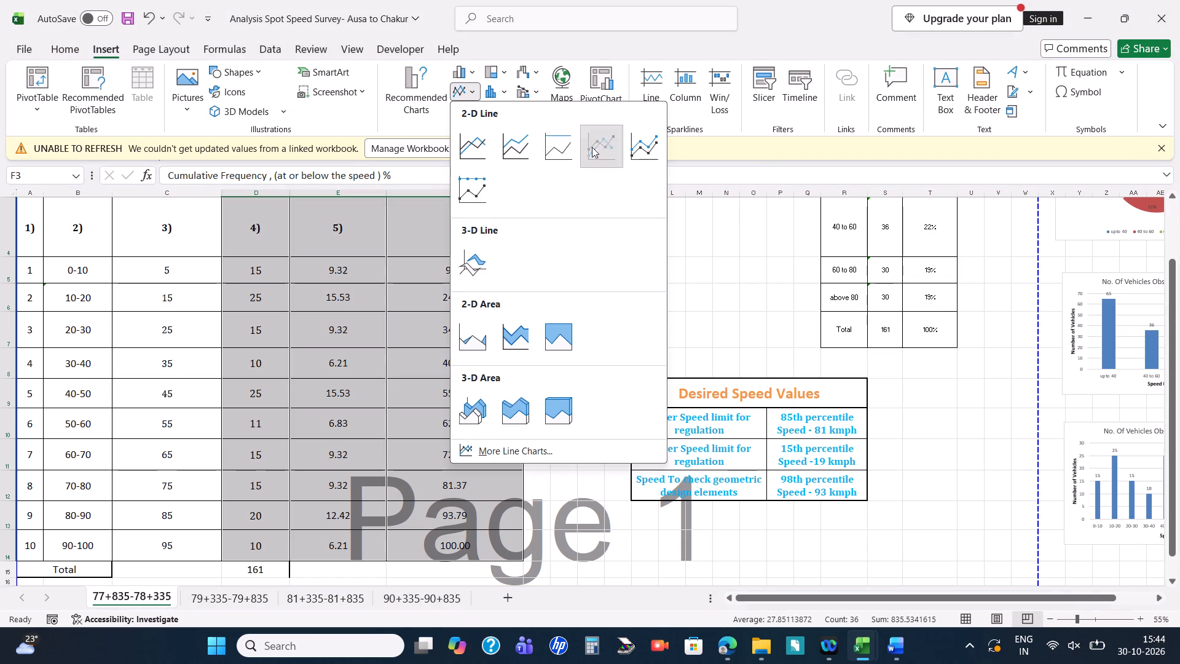
{"action": "left_click_drag", "start_coordinate": [634, 336], "coordinate": [693, 247]}
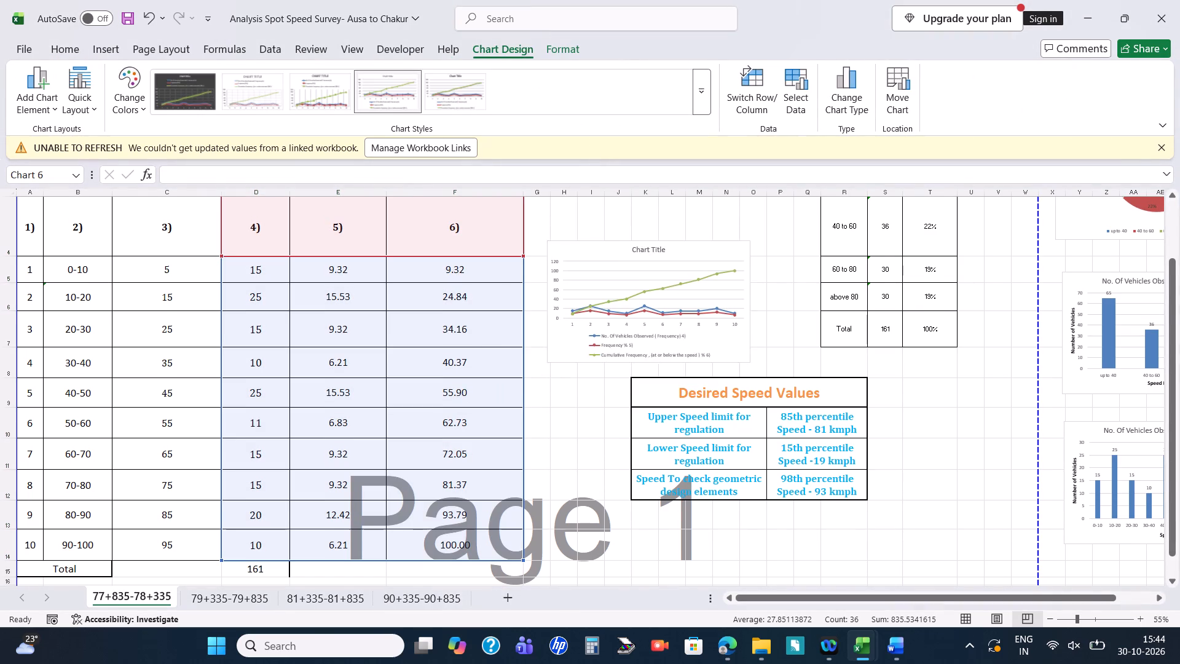
{"action": "left_click_drag", "start_coordinate": [693, 247], "coordinate": [708, 237]}
Examine the new line chart's legend and Cumulative Frequency series against the source columns on sheet 77+835-78+335.
{"action": "scroll", "coordinate": [728, 323], "scroll_direction": "up", "scroll_amount": 4, "text": "ctrl"}
{"action": "scroll", "coordinate": [591, 307], "scroll_direction": "up", "scroll_amount": 2}
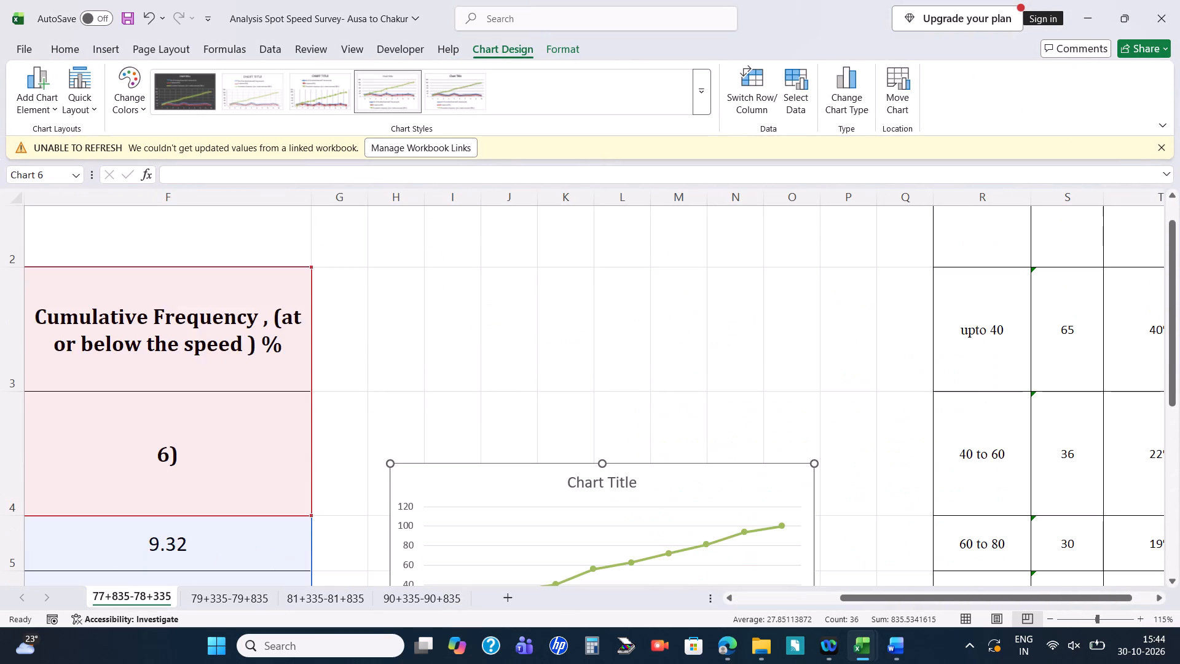
{"action": "scroll", "coordinate": [590, 307], "scroll_direction": "down", "scroll_amount": 1}
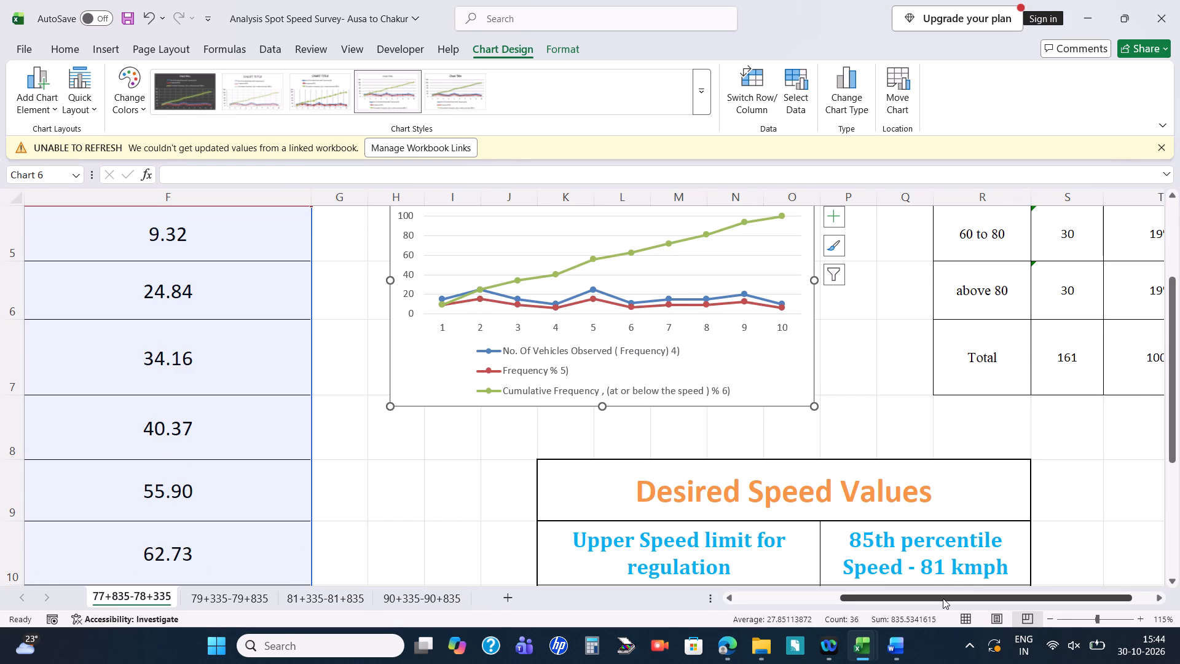
{"action": "left_click_drag", "start_coordinate": [942, 598], "coordinate": [919, 599]}
{"action": "scroll", "coordinate": [703, 429], "scroll_direction": "down", "scroll_amount": 2, "text": "ctrl"}
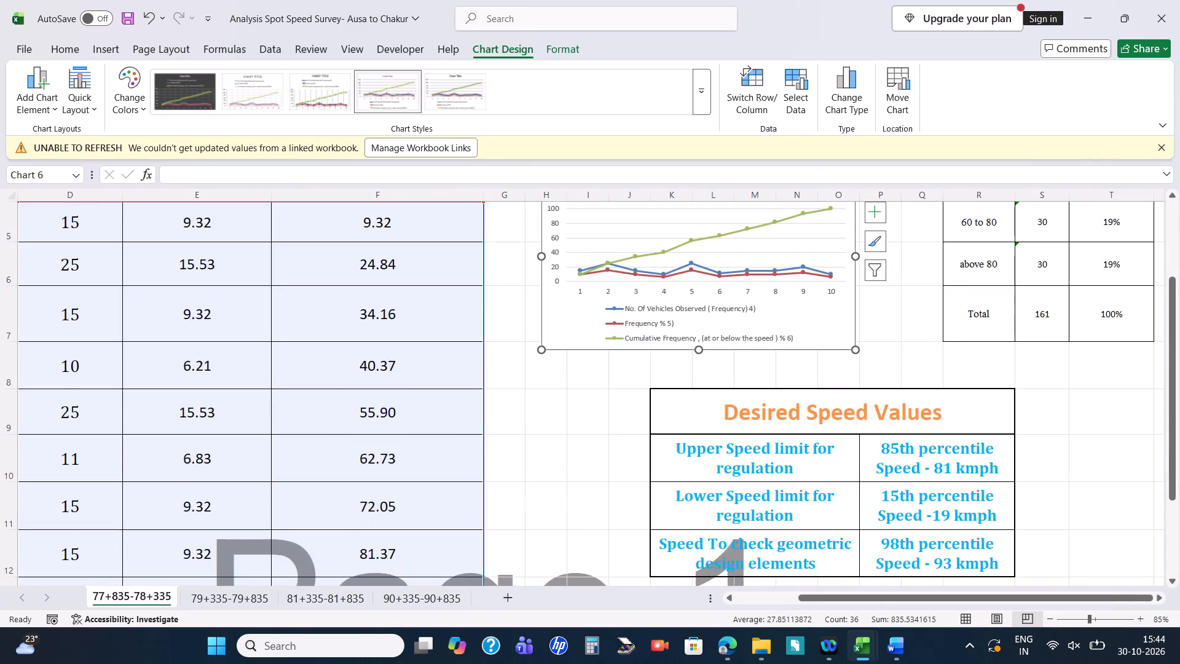
{"action": "scroll", "coordinate": [605, 392], "scroll_direction": "up", "scroll_amount": 2}
{"action": "scroll", "coordinate": [605, 392], "scroll_direction": "down", "scroll_amount": 2}
{"action": "scroll", "coordinate": [605, 392], "scroll_direction": "up", "scroll_amount": 1}
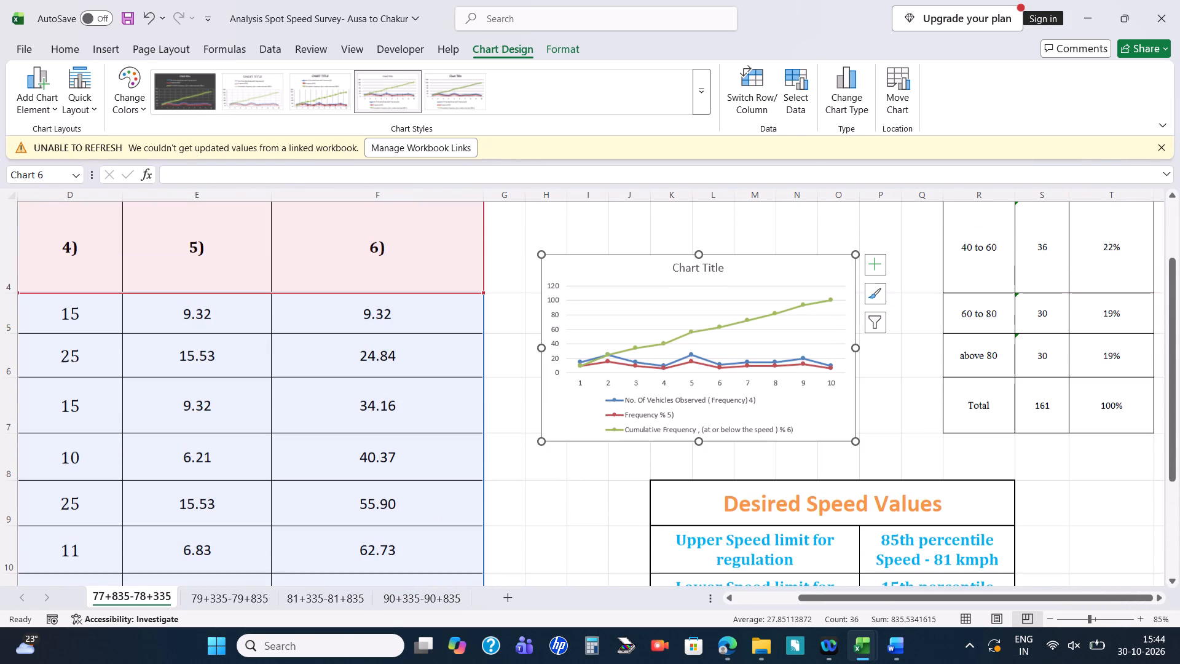
{"action": "left_click", "coordinate": [634, 389]}
{"action": "left_click", "coordinate": [621, 399]}
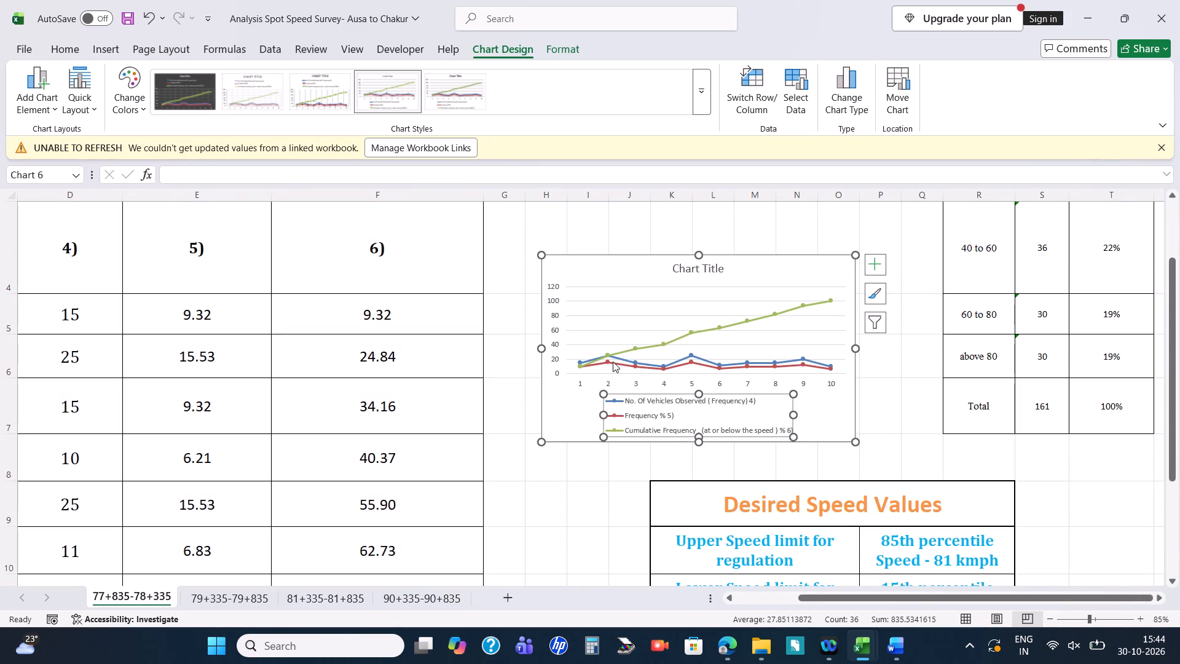
{"action": "left_click", "coordinate": [627, 347]}
{"action": "left_click", "coordinate": [638, 346]}
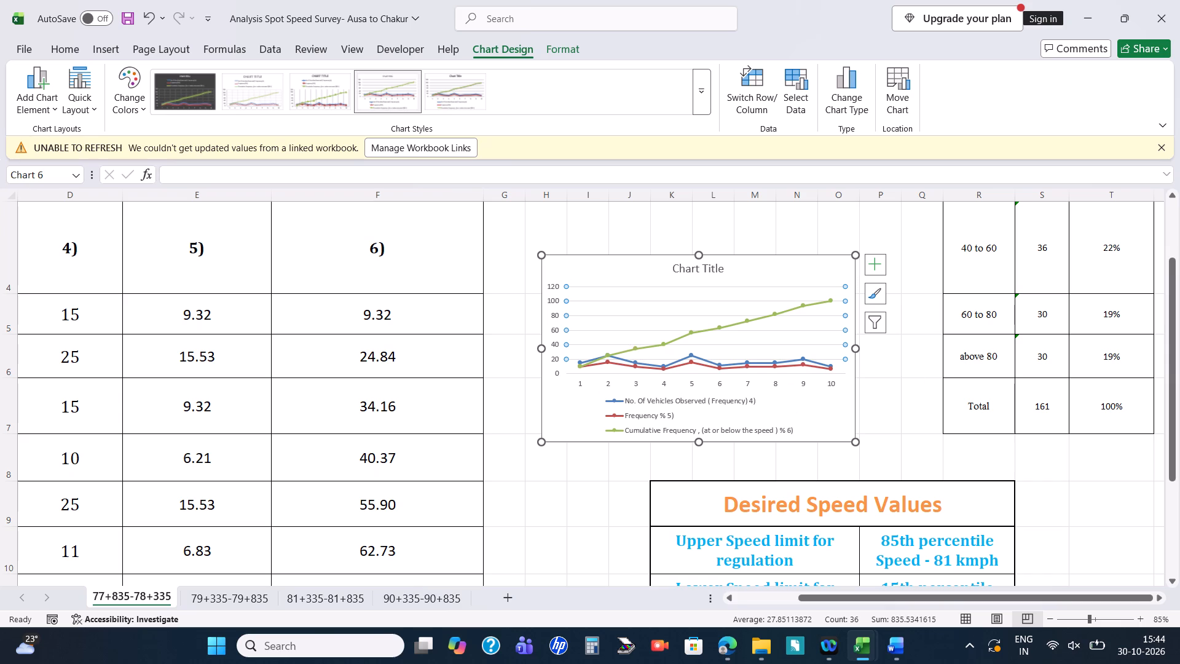
{"action": "scroll", "coordinate": [586, 359], "scroll_direction": "up", "scroll_amount": 2}
{"action": "scroll", "coordinate": [586, 359], "scroll_direction": "down", "scroll_amount": 1}
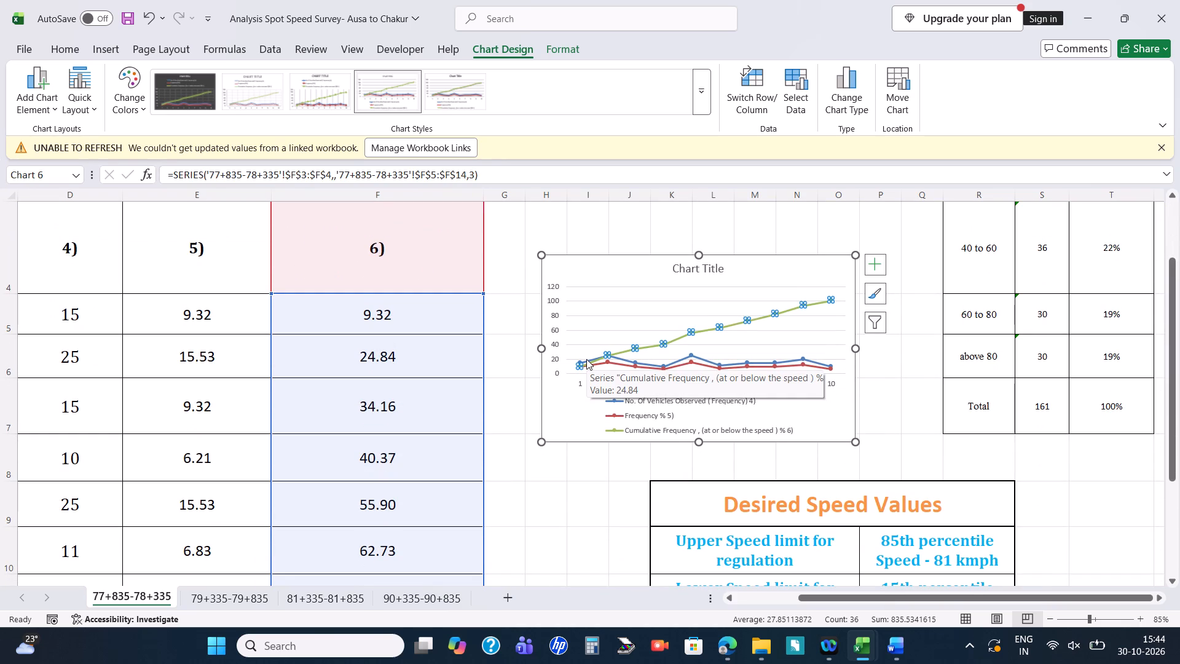
{"action": "left_click", "coordinate": [919, 365]}
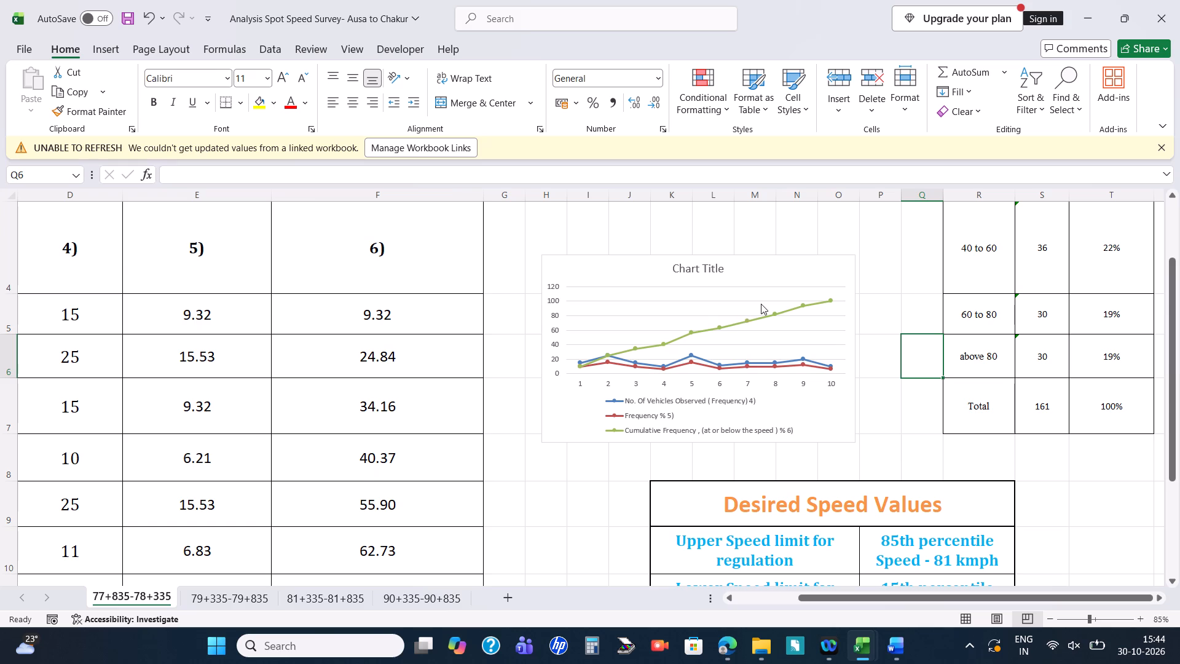
Compare the new line chart with the line chart on sheet 209+600 of the sec 4 amravati R workbook.
{"action": "key", "text": "alt+Tab"}
{"action": "key", "text": "alt+Tab"}
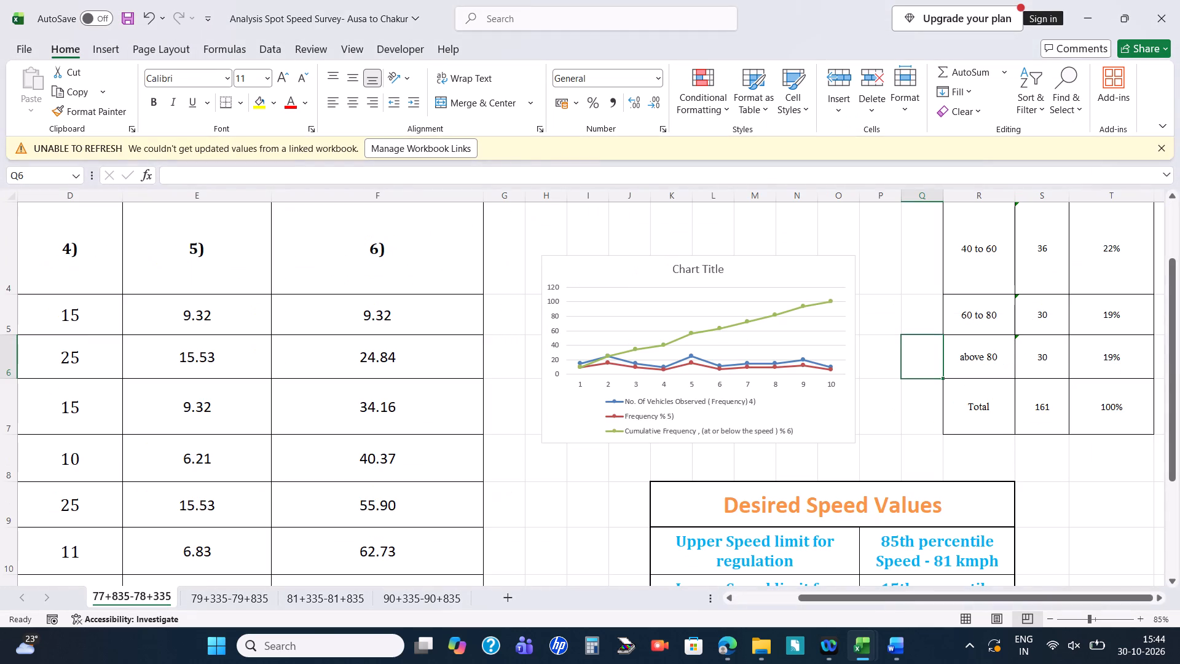
{"action": "scroll", "coordinate": [795, 373], "scroll_direction": "down", "scroll_amount": 2, "text": "ctrl"}
{"action": "key", "text": "alt+Tab"}
{"action": "scroll", "coordinate": [963, 373], "scroll_direction": "down", "scroll_amount": 1, "text": "ctrl"}
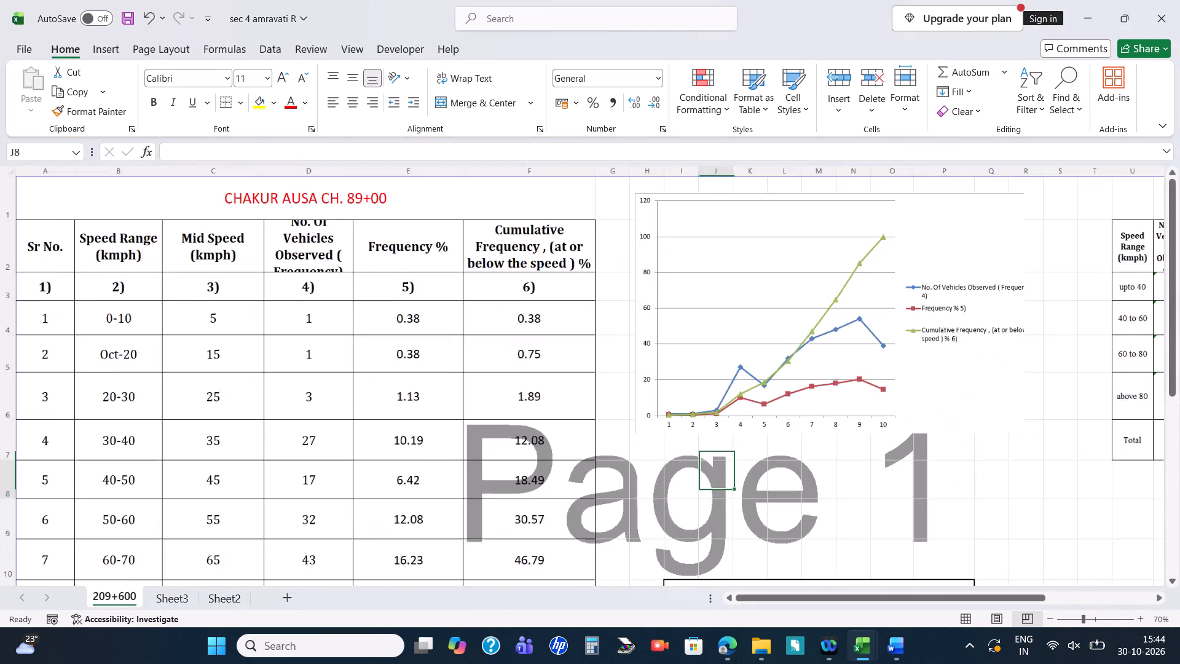
{"action": "scroll", "coordinate": [963, 373], "scroll_direction": "down", "scroll_amount": 1, "text": "ctrl"}
{"action": "key", "text": "alt+Tab"}
Remove the chart title from the new line chart on sheet 77+835-78+335.
{"action": "left_click", "coordinate": [674, 242]}
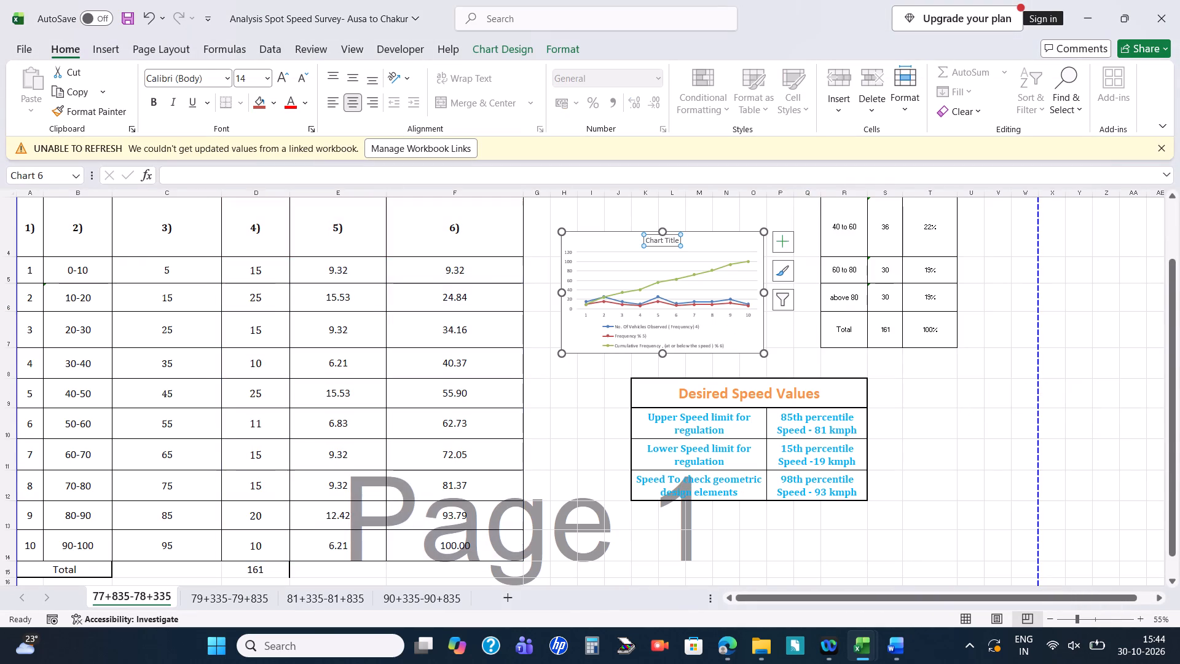
{"action": "key", "text": "Delete"}
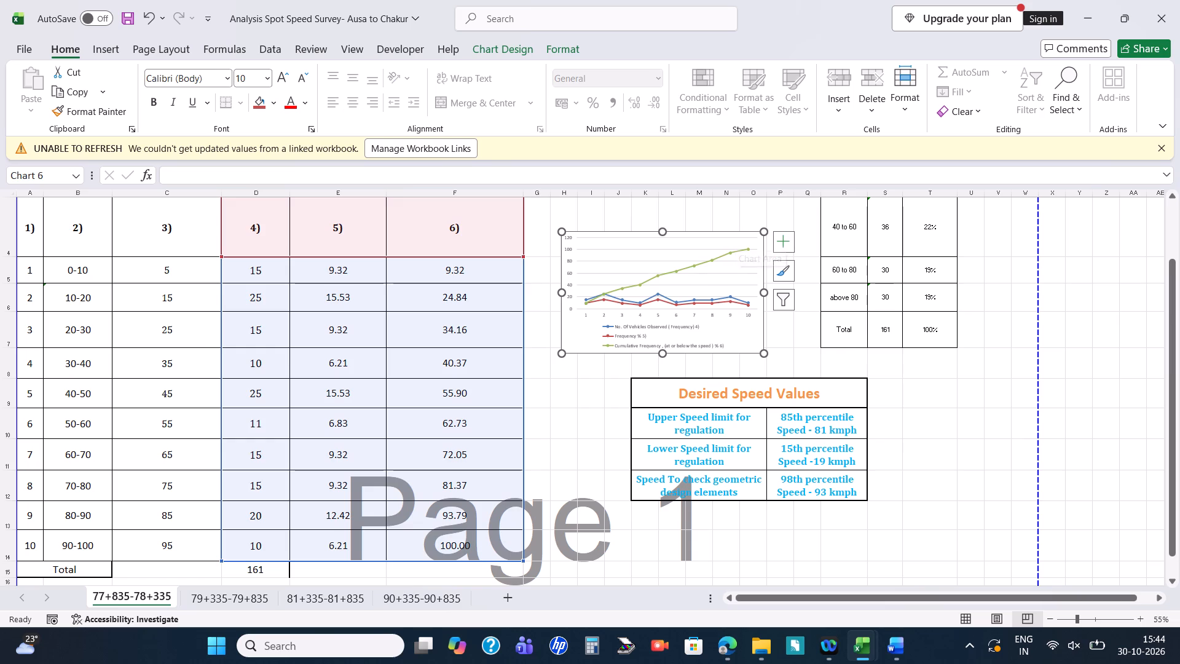
{"action": "left_click", "coordinate": [897, 381]}
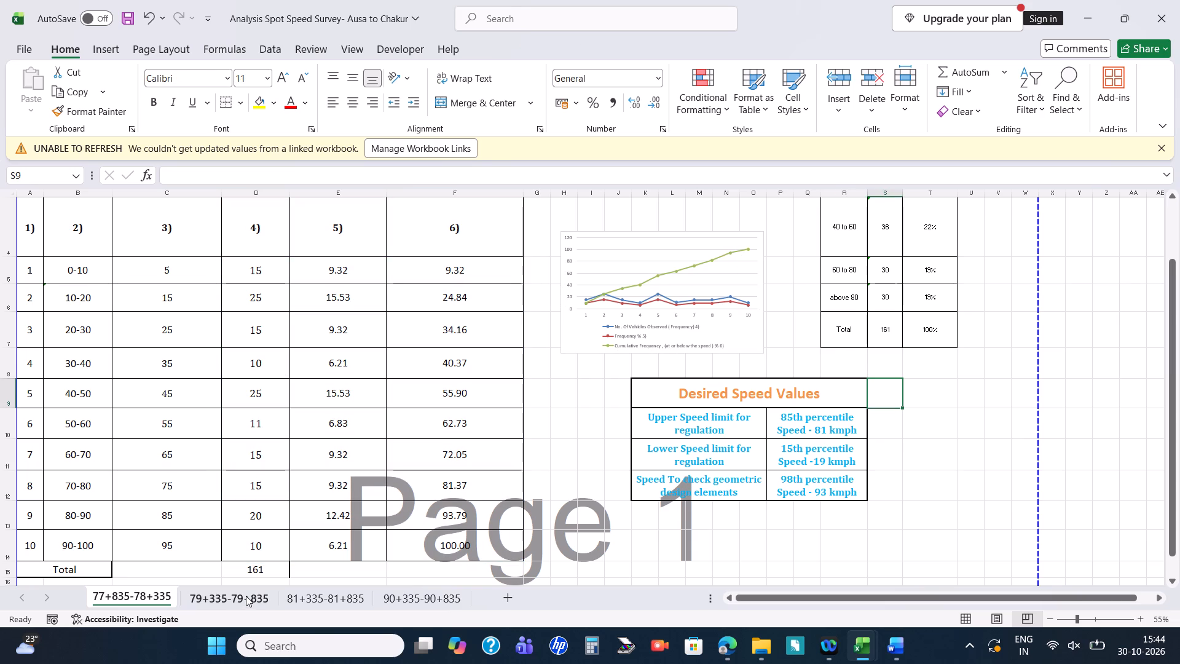
Save the Ausa to Chakur spot speed workbook.
{"action": "key", "text": "ctrl+s"}
On sheet 79+335-79+835, check the old line chart's Cumulative Frequency series source and delete the chart.
{"action": "left_click", "coordinate": [222, 606]}
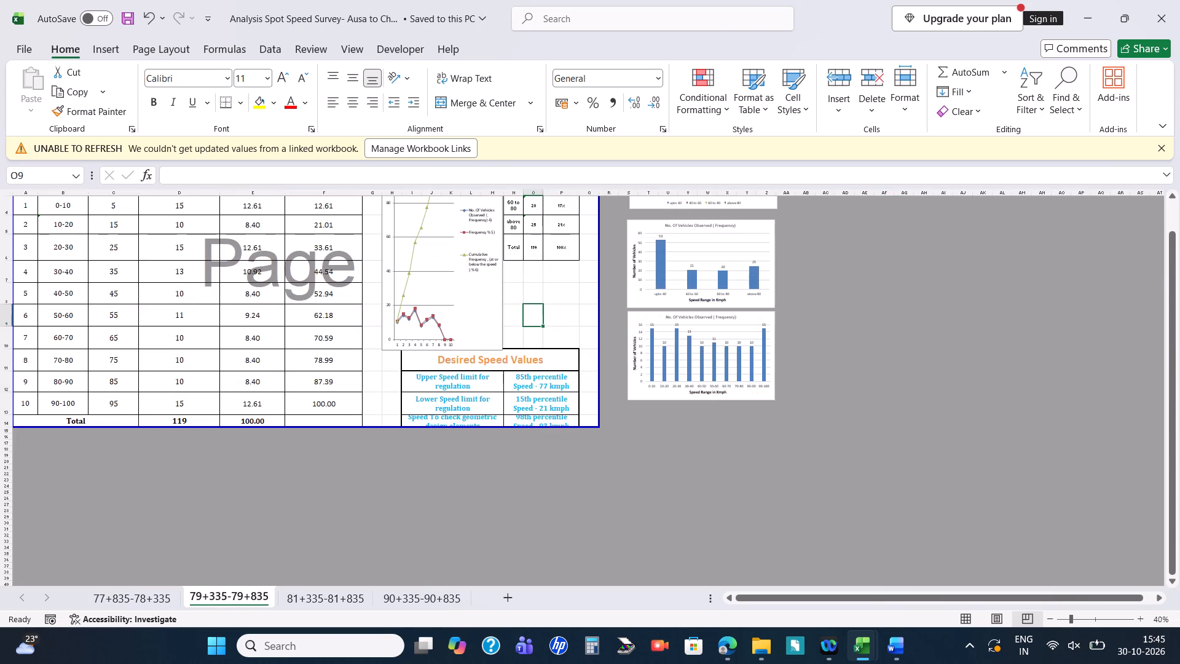
{"action": "scroll", "coordinate": [410, 391], "scroll_direction": "up", "scroll_amount": 3}
{"action": "left_click", "coordinate": [478, 334]}
{"action": "left_click", "coordinate": [423, 338]}
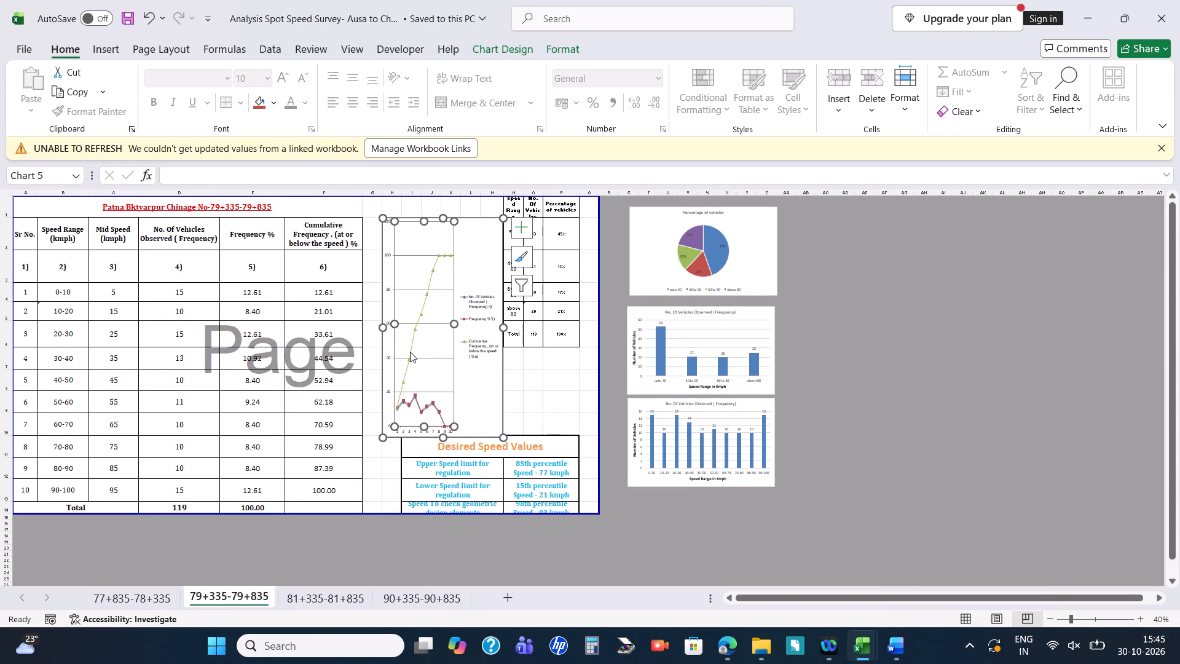
{"action": "left_click", "coordinate": [409, 352]}
{"action": "left_click", "coordinate": [502, 224]}
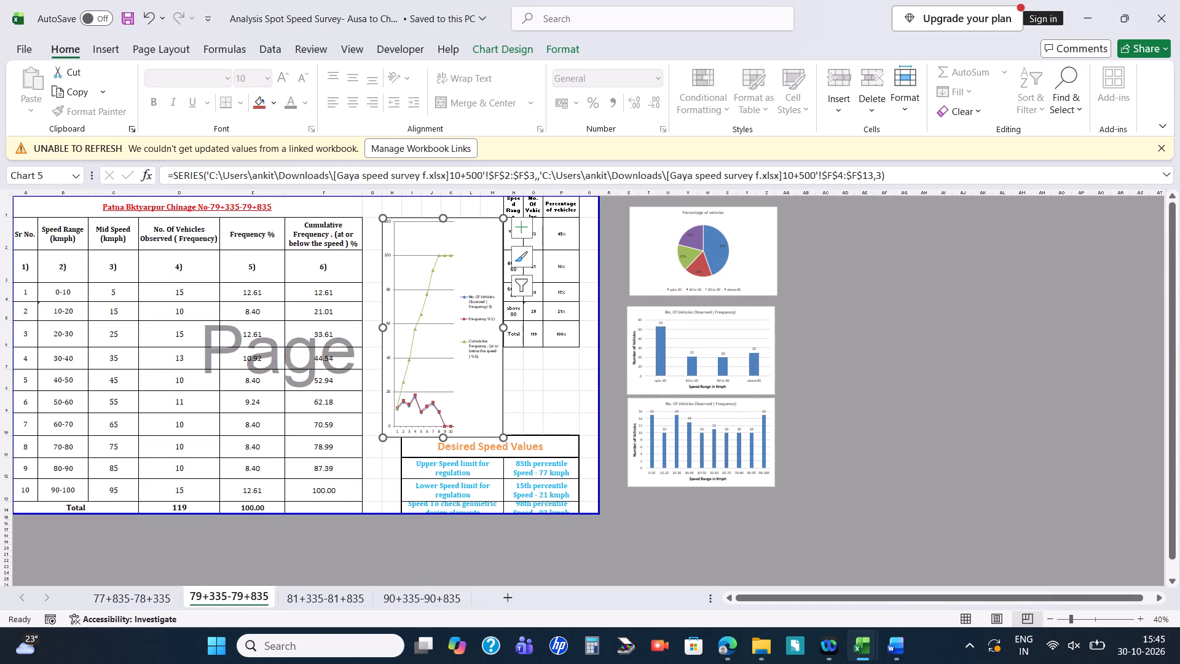
{"action": "key", "text": "Delete"}
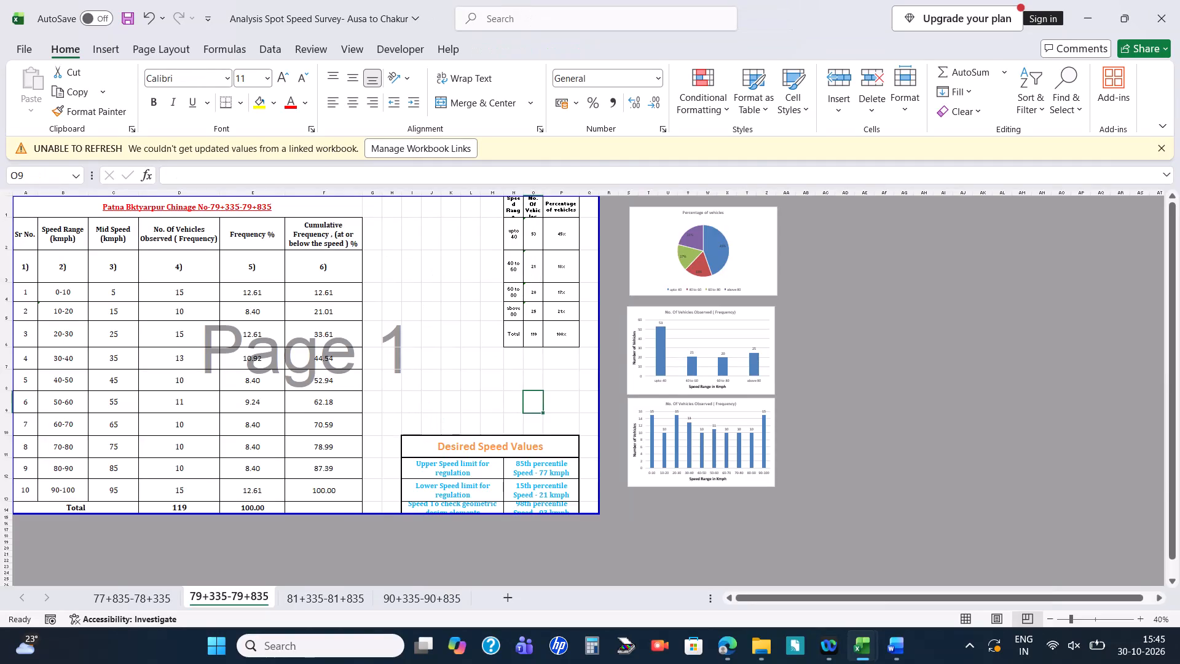
Extend the print area of sheet 79+335-79+835 sideways past the pie and bar charts and downward below the Total row.
{"action": "scroll", "coordinate": [339, 365], "scroll_direction": "up", "scroll_amount": 1, "text": "ctrl"}
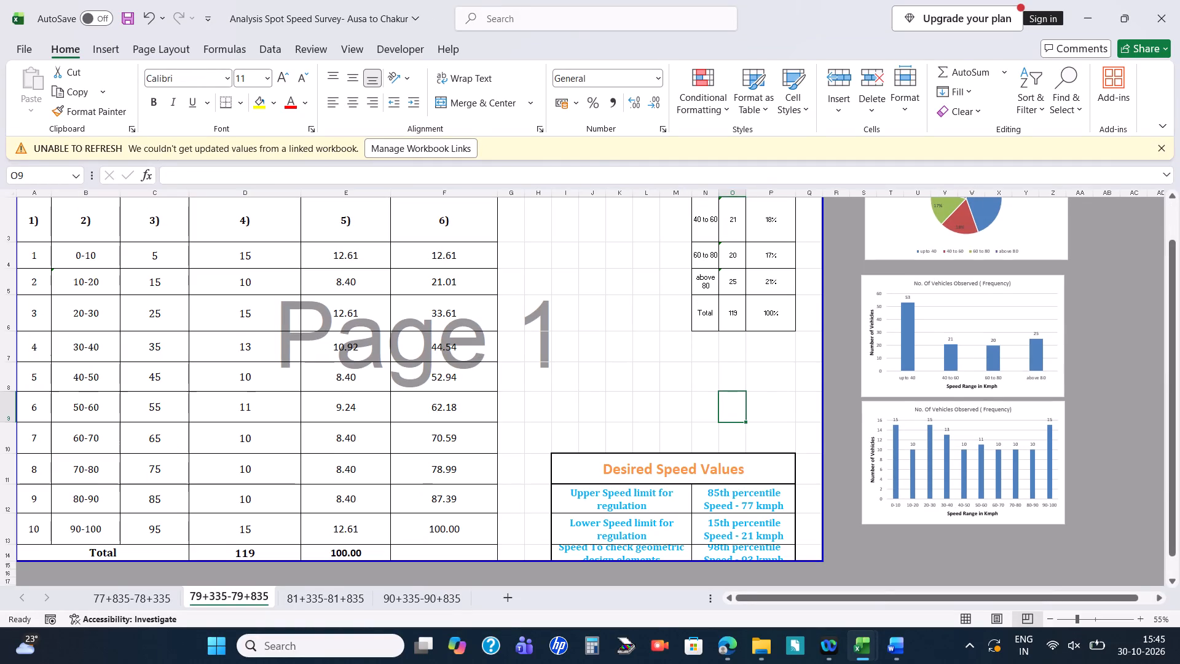
{"action": "left_click", "coordinate": [822, 400]}
{"action": "left_click_drag", "start_coordinate": [822, 397], "coordinate": [1179, 391]}
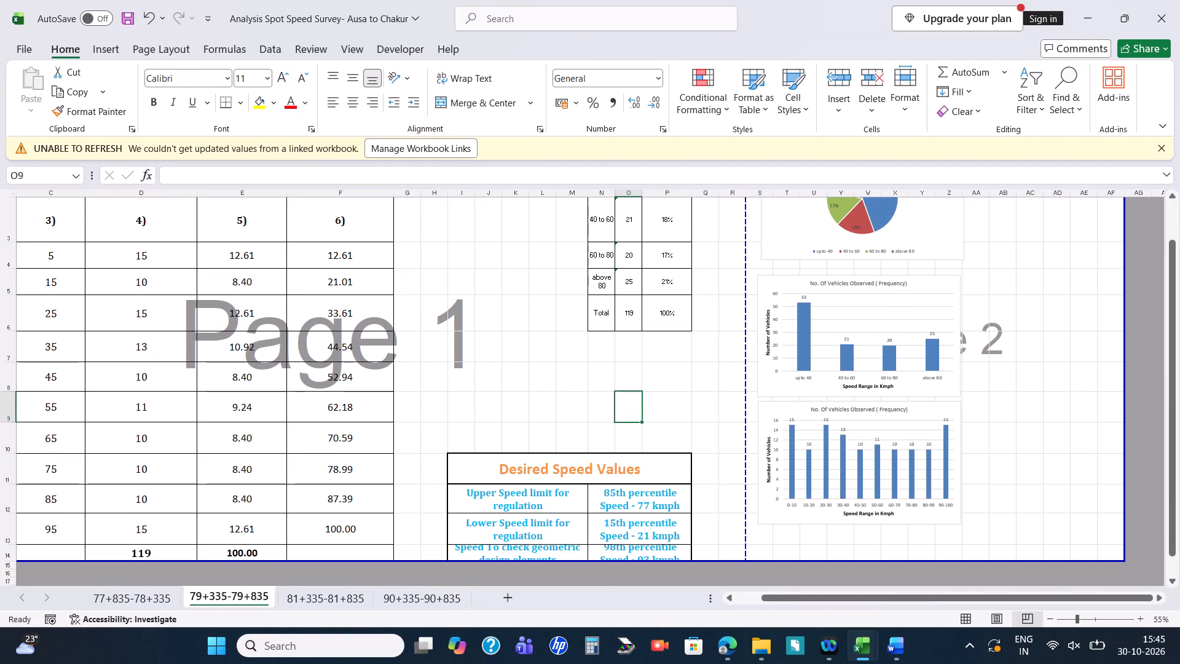
{"action": "left_click_drag", "start_coordinate": [742, 562], "coordinate": [725, 663]}
On sheet 79+335-79+835, insert a 2-D line chart with markers from the vehicles observed, Frequency % and Cumulative Frequency columns, rows 2 to 13.
{"action": "scroll", "coordinate": [309, 444], "scroll_direction": "up", "scroll_amount": 1}
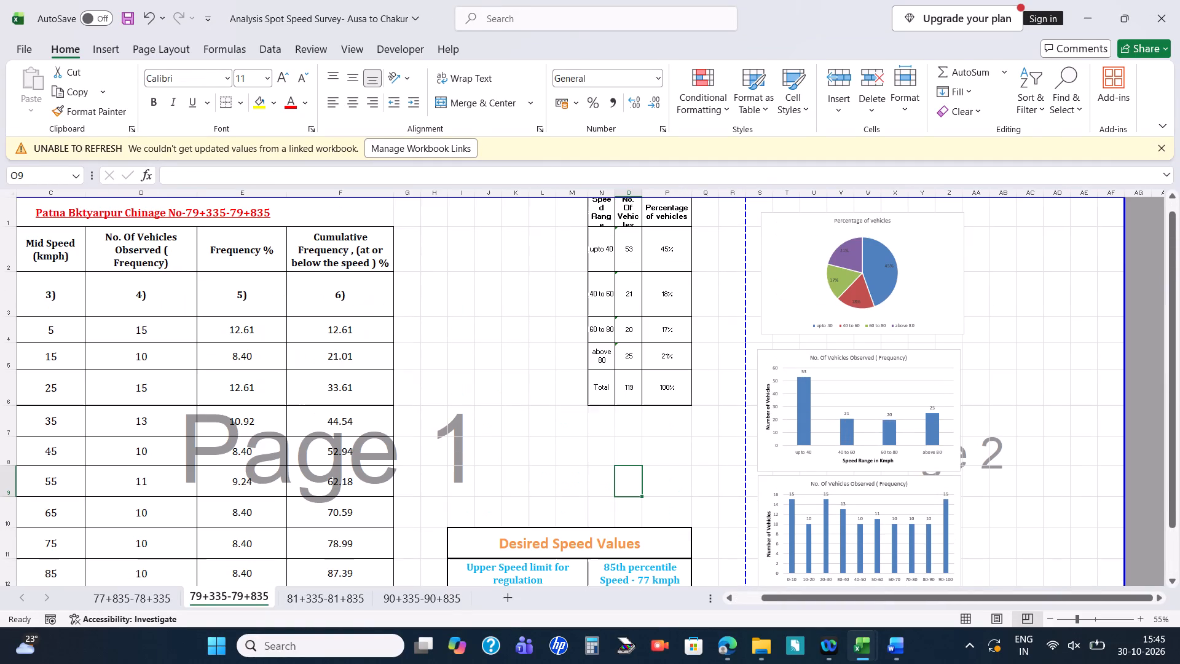
{"action": "scroll", "coordinate": [298, 444], "scroll_direction": "up", "scroll_amount": 2}
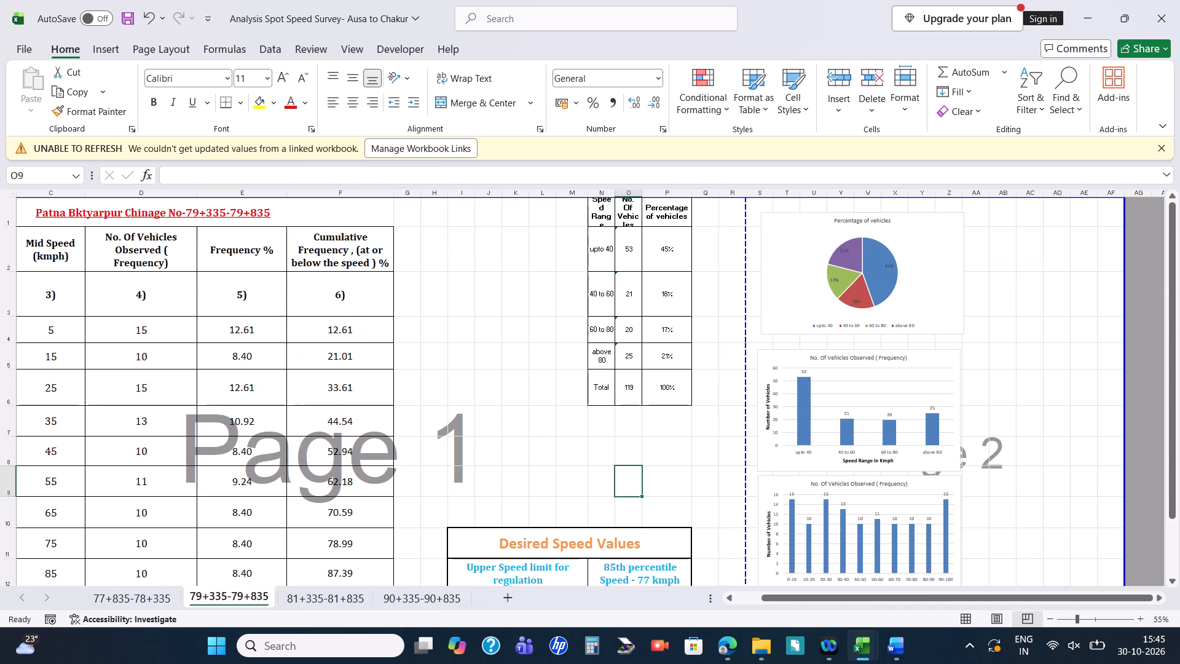
{"action": "left_click_drag", "start_coordinate": [144, 255], "coordinate": [144, 255]}
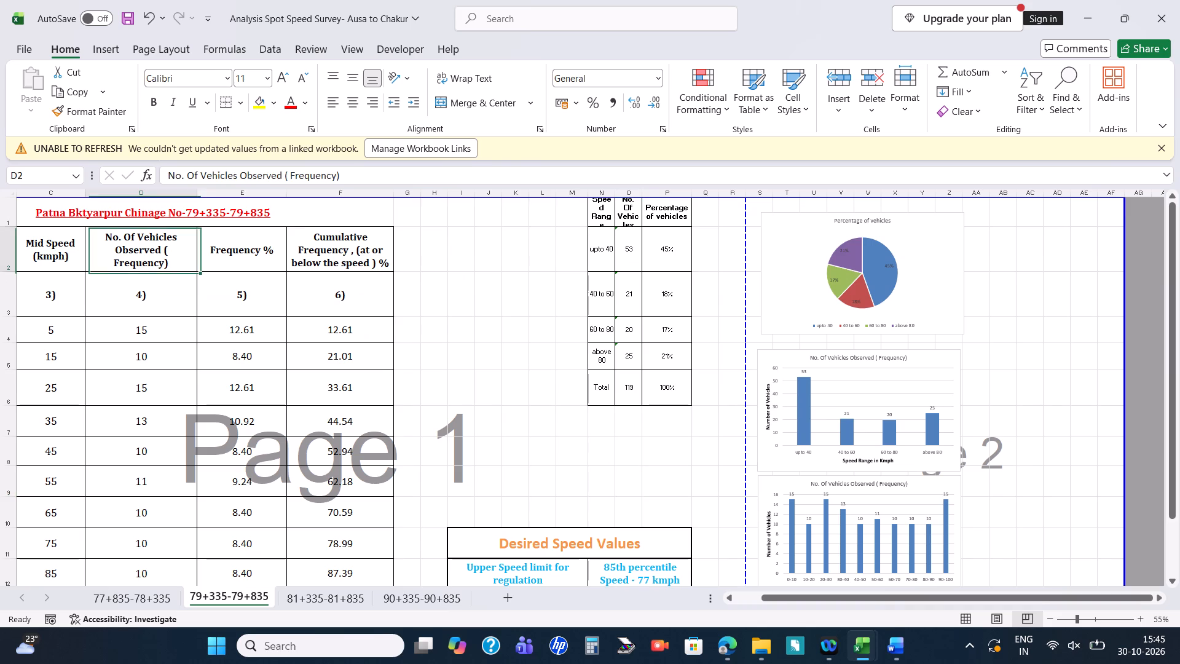
{"action": "left_click_drag", "start_coordinate": [144, 255], "coordinate": [142, 529]}
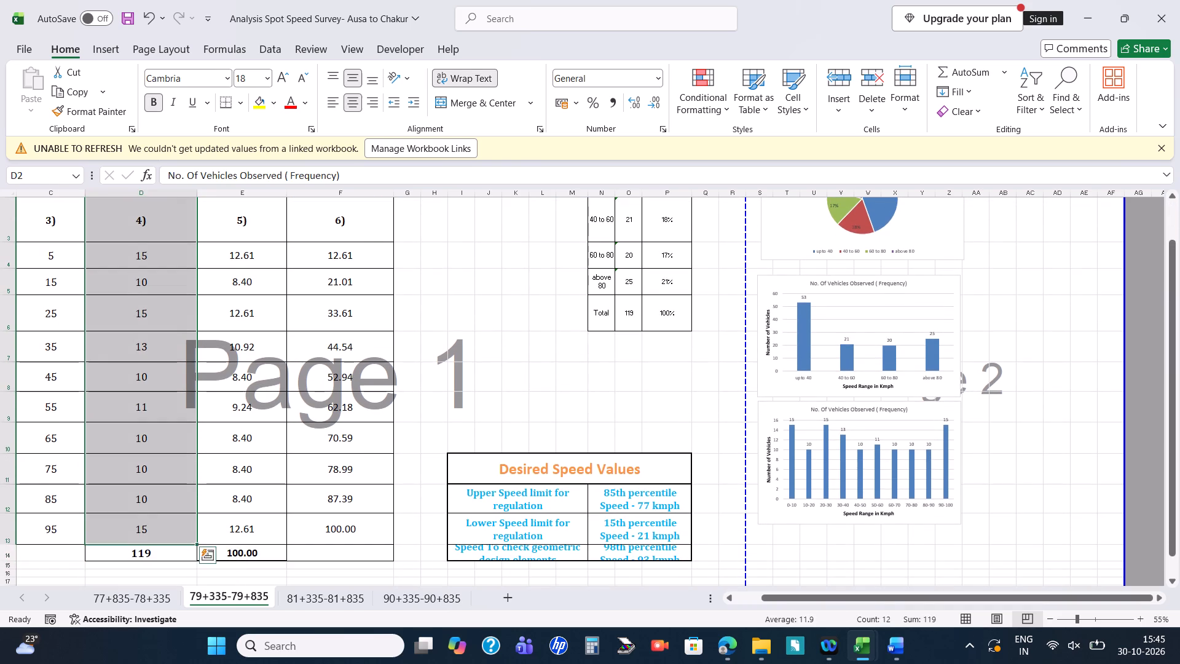
{"action": "scroll", "coordinate": [206, 481], "scroll_direction": "up", "scroll_amount": 4}
{"action": "left_click_drag", "start_coordinate": [259, 243], "coordinate": [271, 547], "text": "ctrl"}
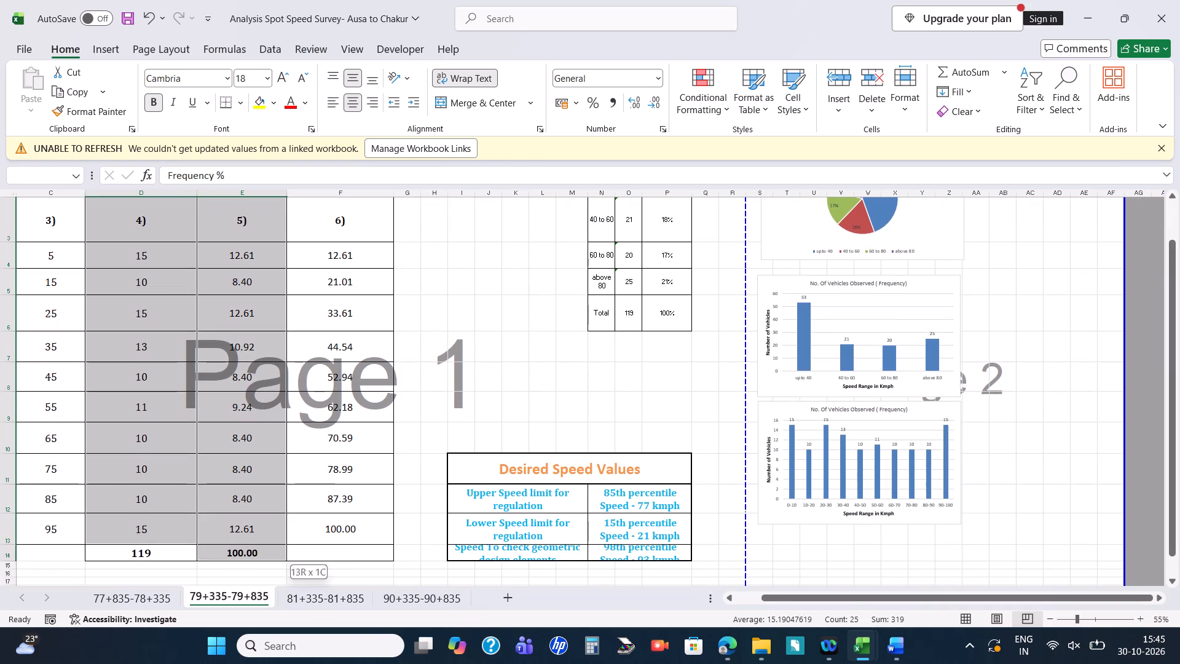
{"action": "left_click_drag", "start_coordinate": [271, 547], "coordinate": [269, 531], "text": "ctrl"}
{"action": "scroll", "coordinate": [337, 488], "scroll_direction": "up", "scroll_amount": 6}
{"action": "left_click_drag", "start_coordinate": [337, 263], "coordinate": [338, 609], "text": "ctrl"}
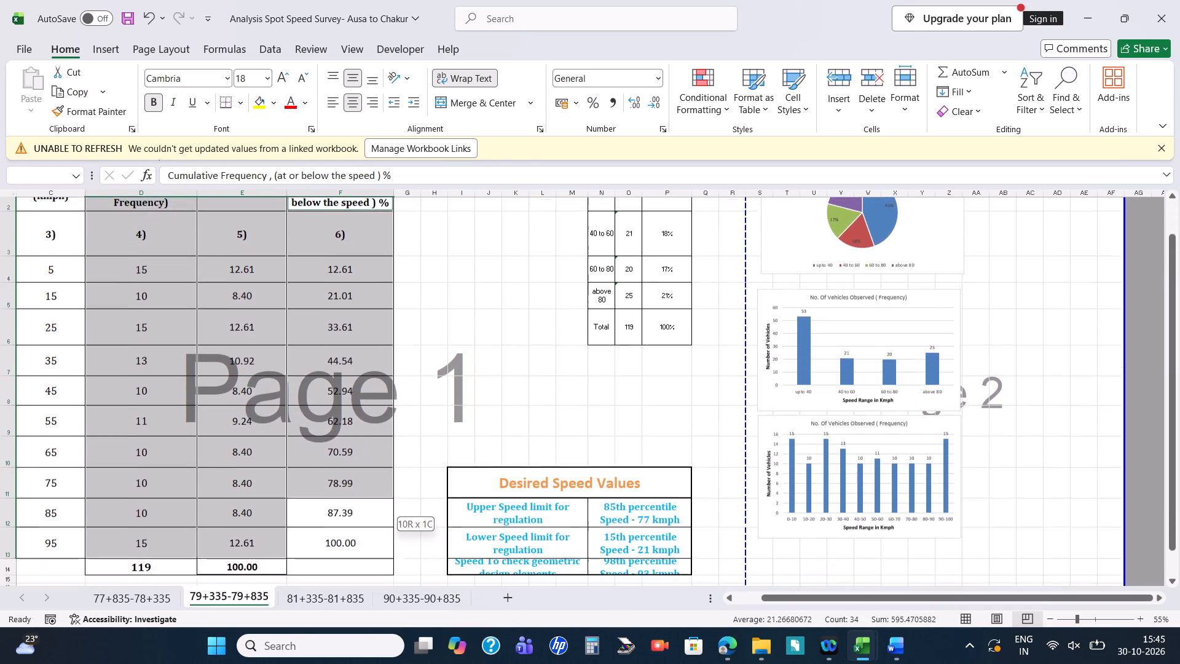
{"action": "left_click_drag", "start_coordinate": [338, 609], "coordinate": [350, 516], "text": "ctrl"}
{"action": "left_click", "coordinate": [105, 44]}
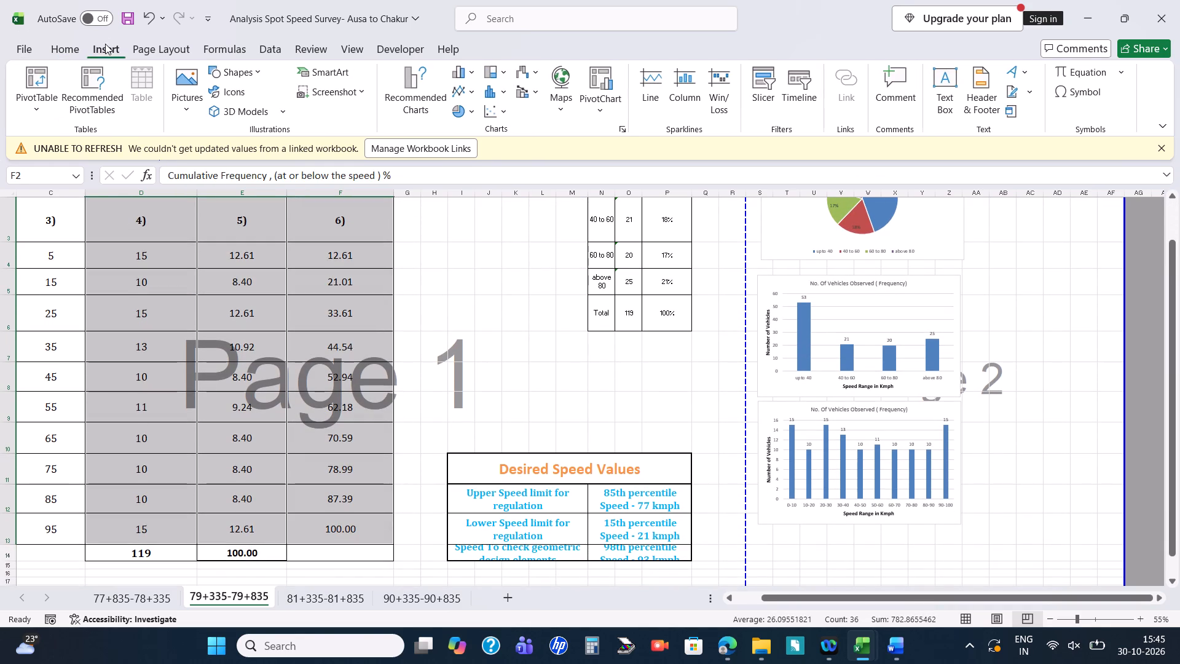
{"action": "left_click", "coordinate": [470, 89]}
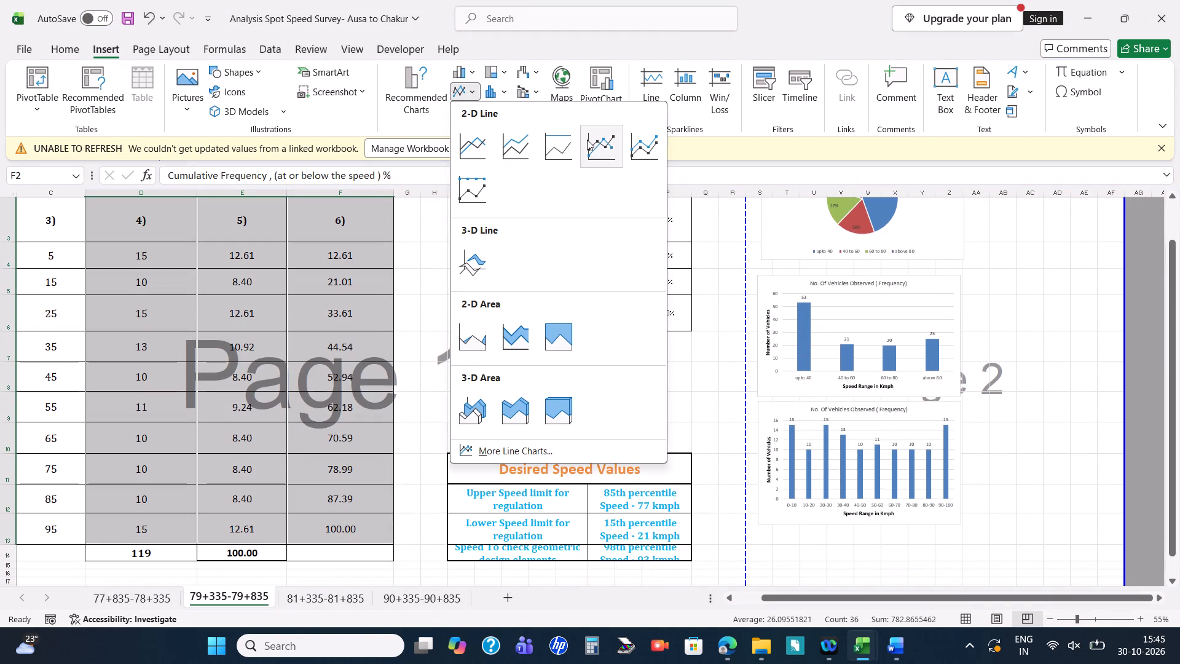
{"action": "left_click", "coordinate": [587, 140]}
Move the new line chart up beside the Cumulative Frequency column and remove its chart title.
{"action": "left_click_drag", "start_coordinate": [607, 331], "coordinate": [546, 230]}
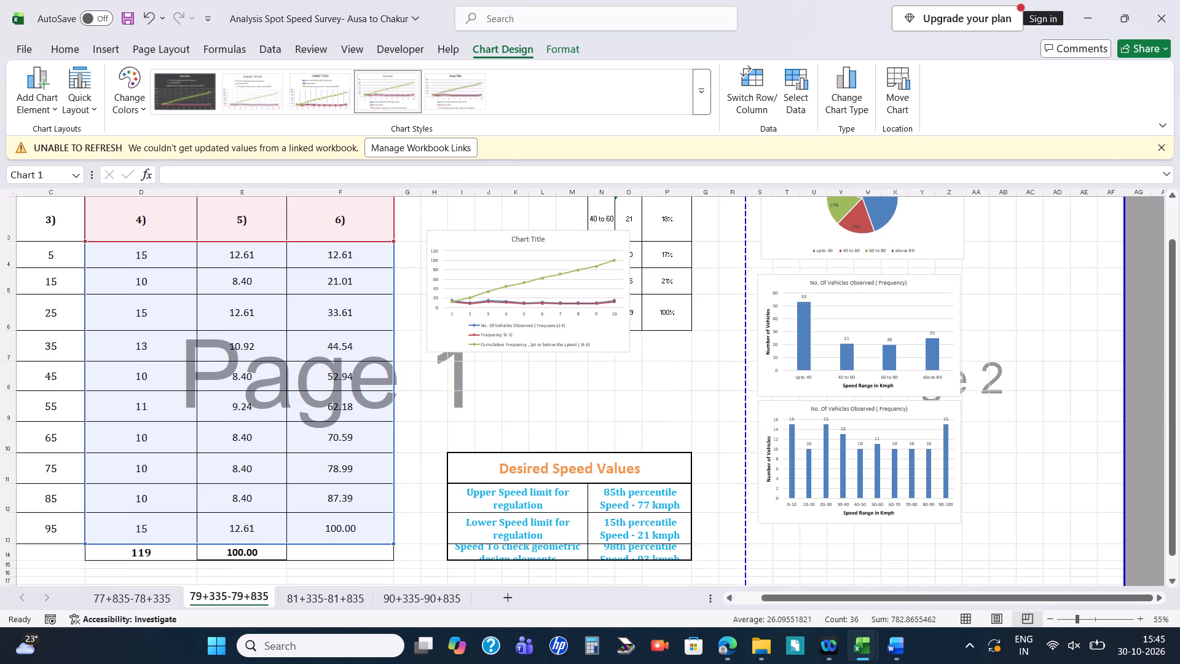
{"action": "left_click_drag", "start_coordinate": [546, 230], "coordinate": [541, 224]}
{"action": "left_click", "coordinate": [531, 228]}
{"action": "key", "text": "Delete"}
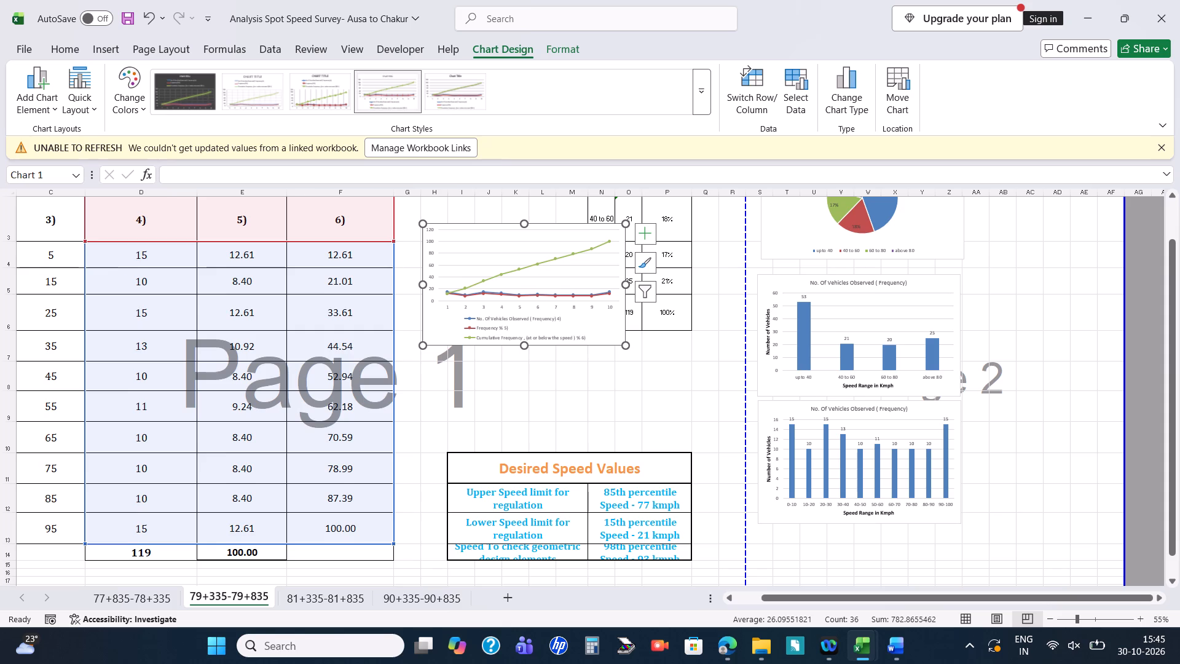
Check the reference chart in the sec 4 amravati R workbook, then resize and position the new chart between the data table and the speed range table.
{"action": "scroll", "coordinate": [399, 356], "scroll_direction": "up", "scroll_amount": 1}
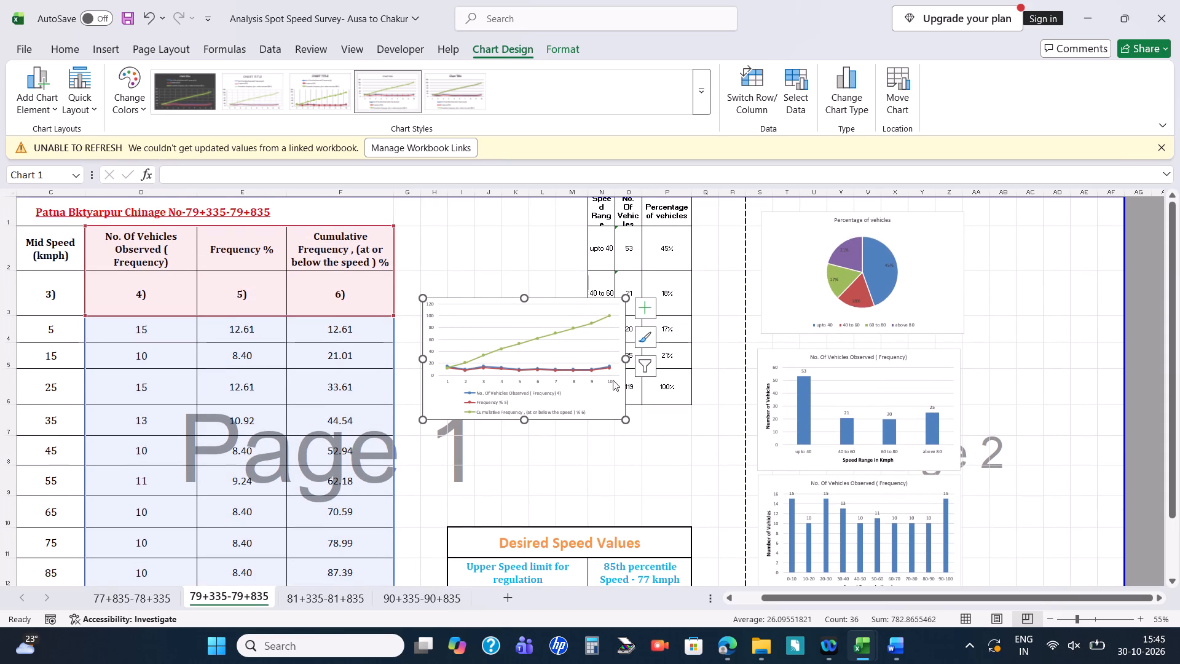
{"action": "key", "text": "alt+Tab"}
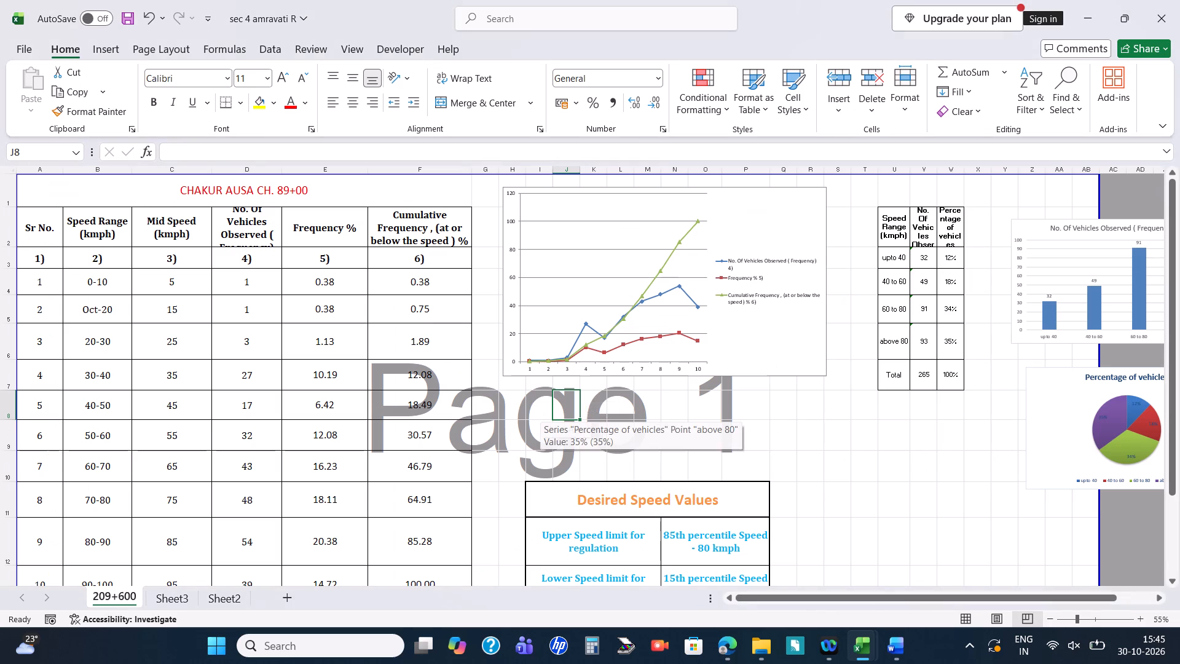
{"action": "key", "text": "alt+Tab"}
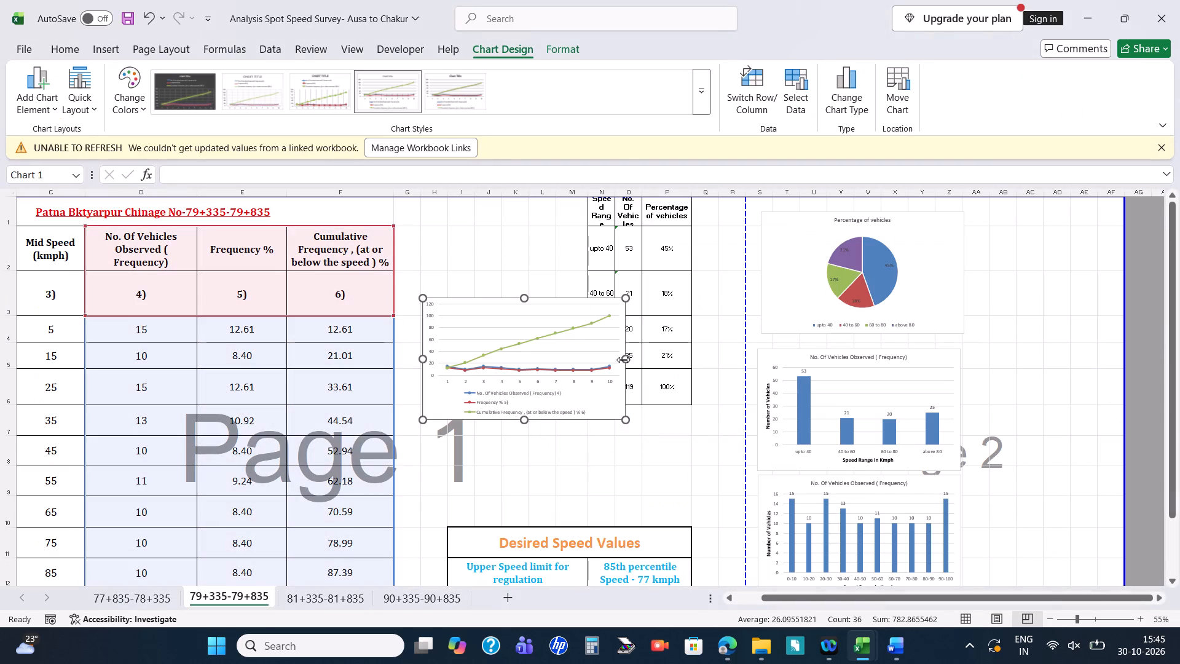
{"action": "left_click_drag", "start_coordinate": [626, 357], "coordinate": [646, 360]}
{"action": "left_click_drag", "start_coordinate": [534, 422], "coordinate": [531, 431]}
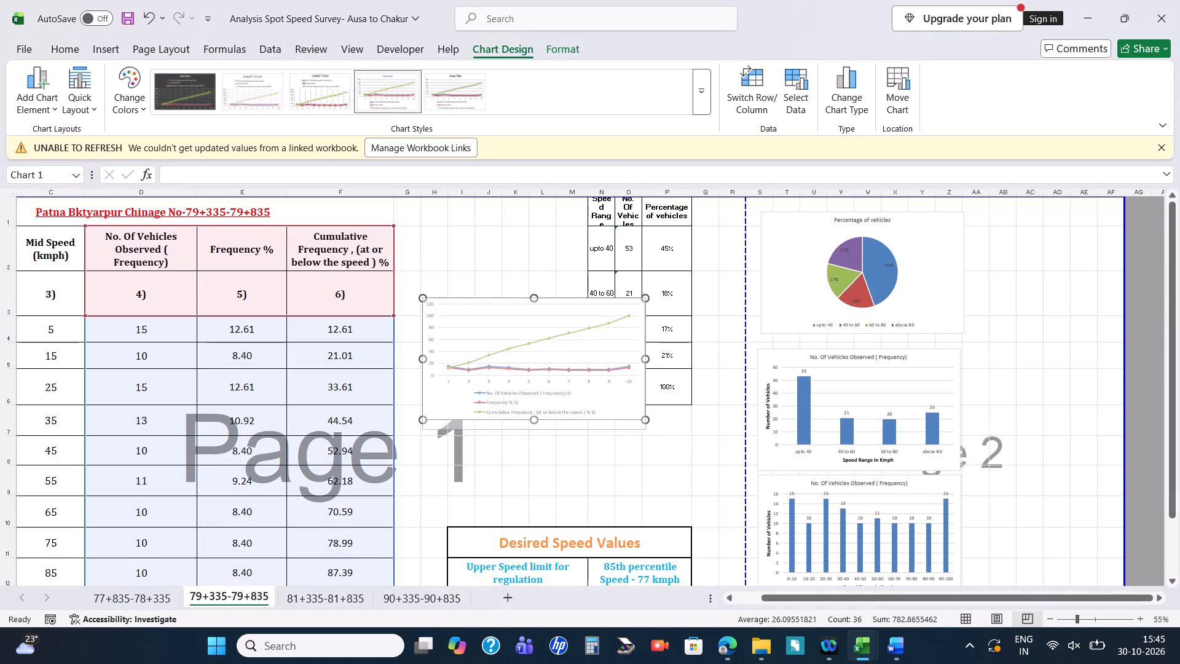
{"action": "left_click_drag", "start_coordinate": [531, 431], "coordinate": [527, 443]}
{"action": "left_click_drag", "start_coordinate": [583, 300], "coordinate": [554, 247]}
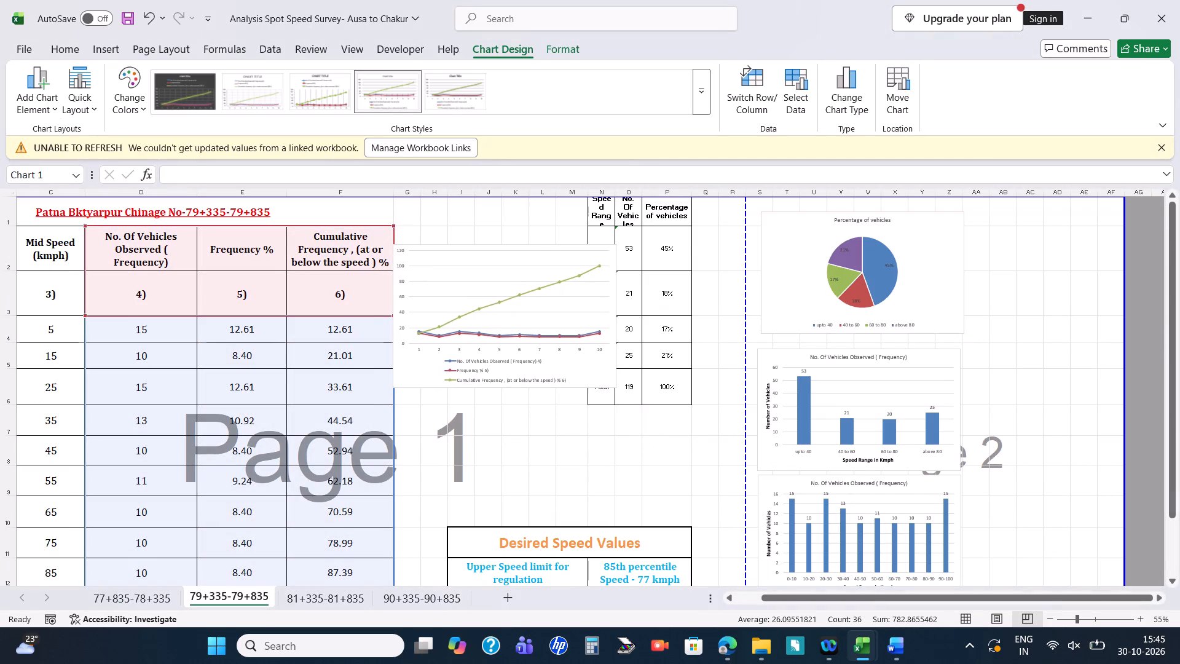
{"action": "left_click_drag", "start_coordinate": [554, 247], "coordinate": [560, 233]}
{"action": "left_click_drag", "start_coordinate": [623, 378], "coordinate": [621, 379]}
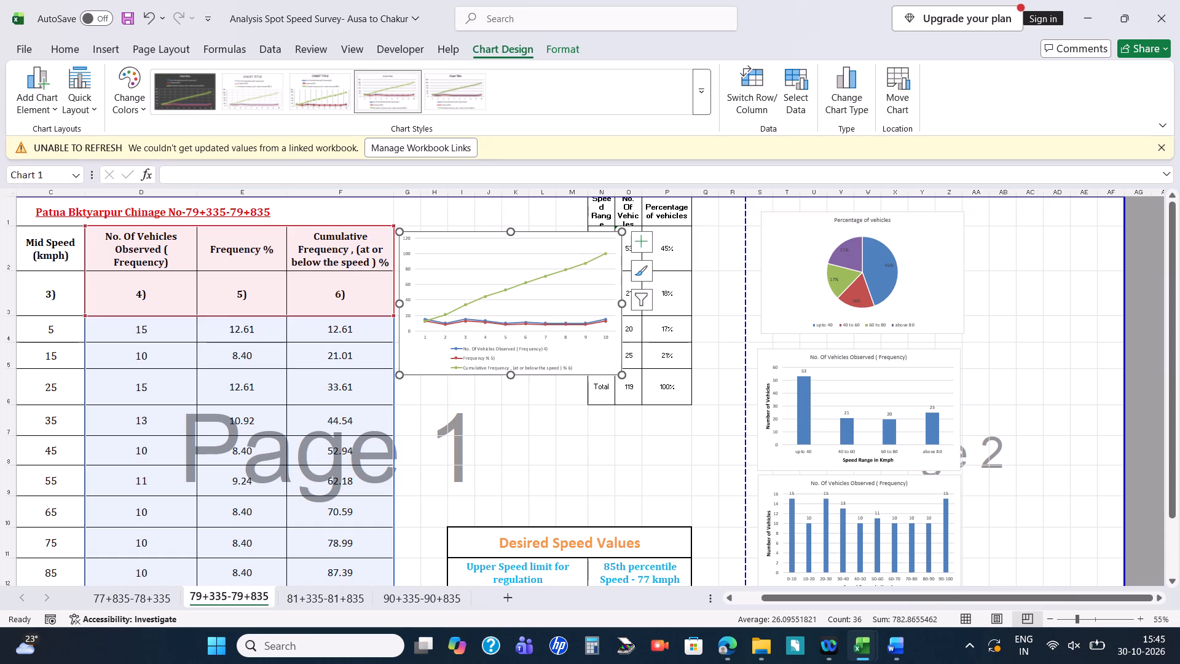
{"action": "left_click_drag", "start_coordinate": [621, 379], "coordinate": [583, 382]}
{"action": "left_click", "coordinate": [582, 438]}
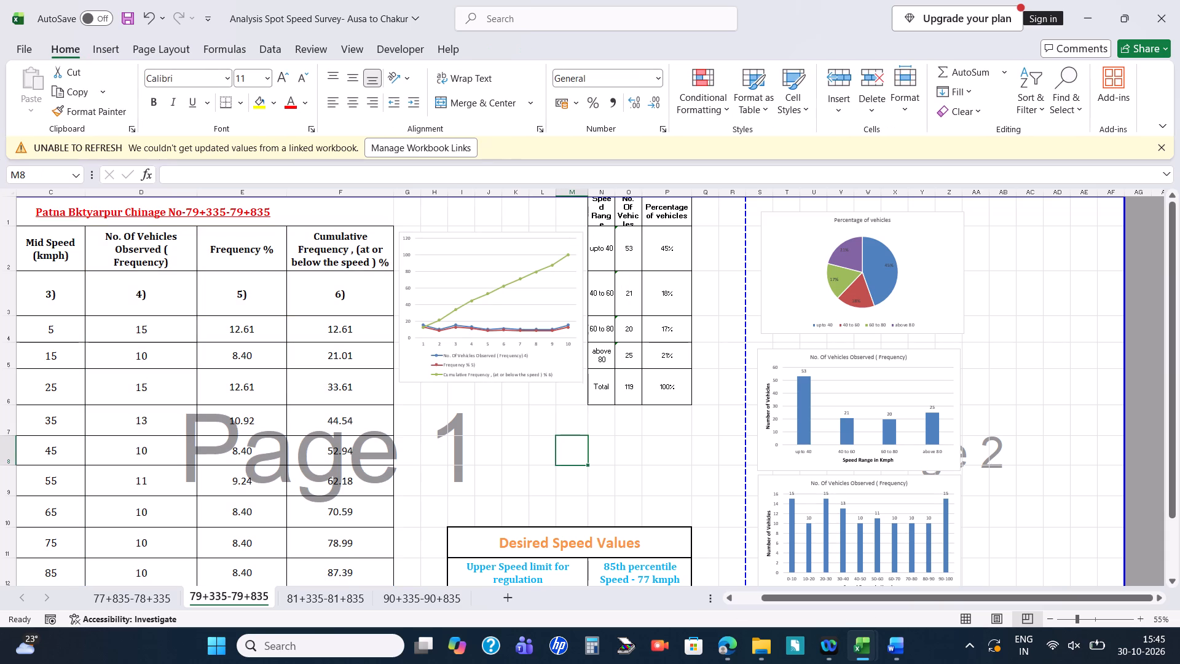
Save the Ausa to Chakur spot speed workbook.
{"action": "key", "text": "ctrl+s"}
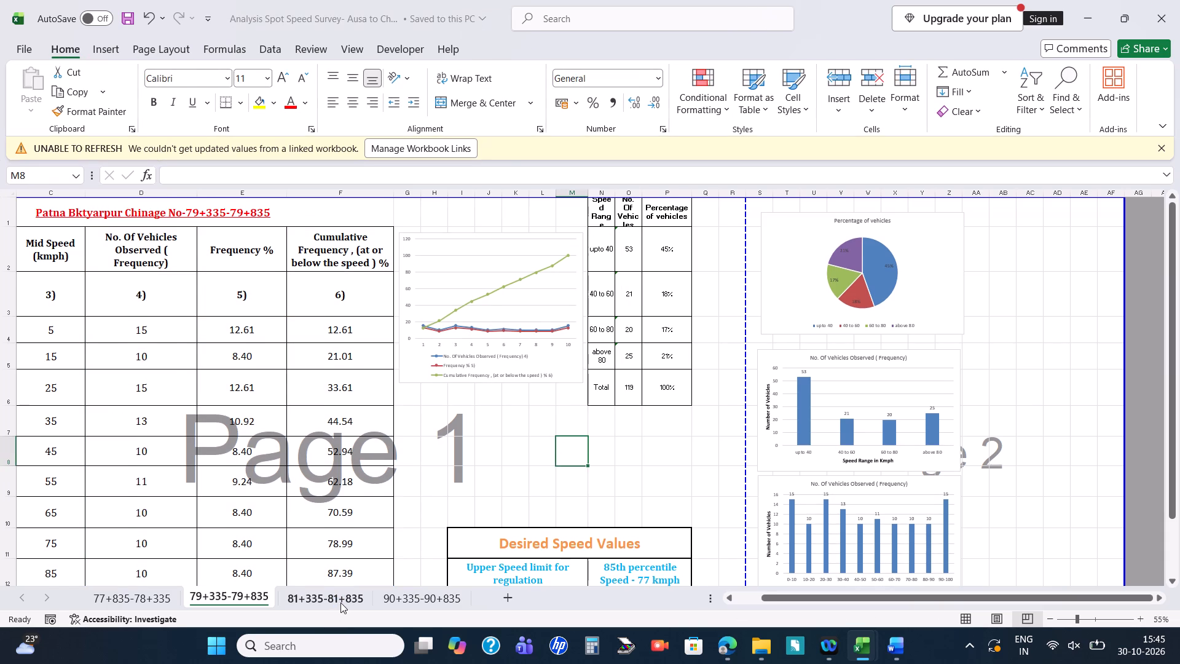
Delete the old line chart on sheet 81+335-81+835.
{"action": "left_click", "coordinate": [340, 603]}
{"action": "left_click", "coordinate": [490, 242]}
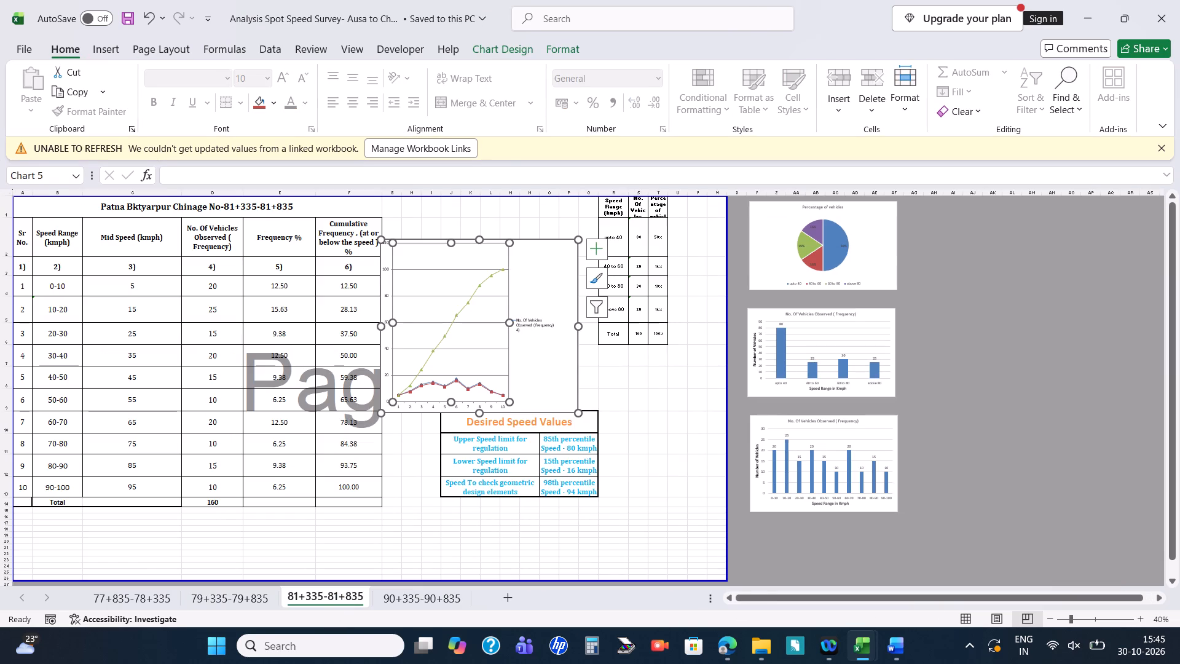
{"action": "key", "text": "Delete"}
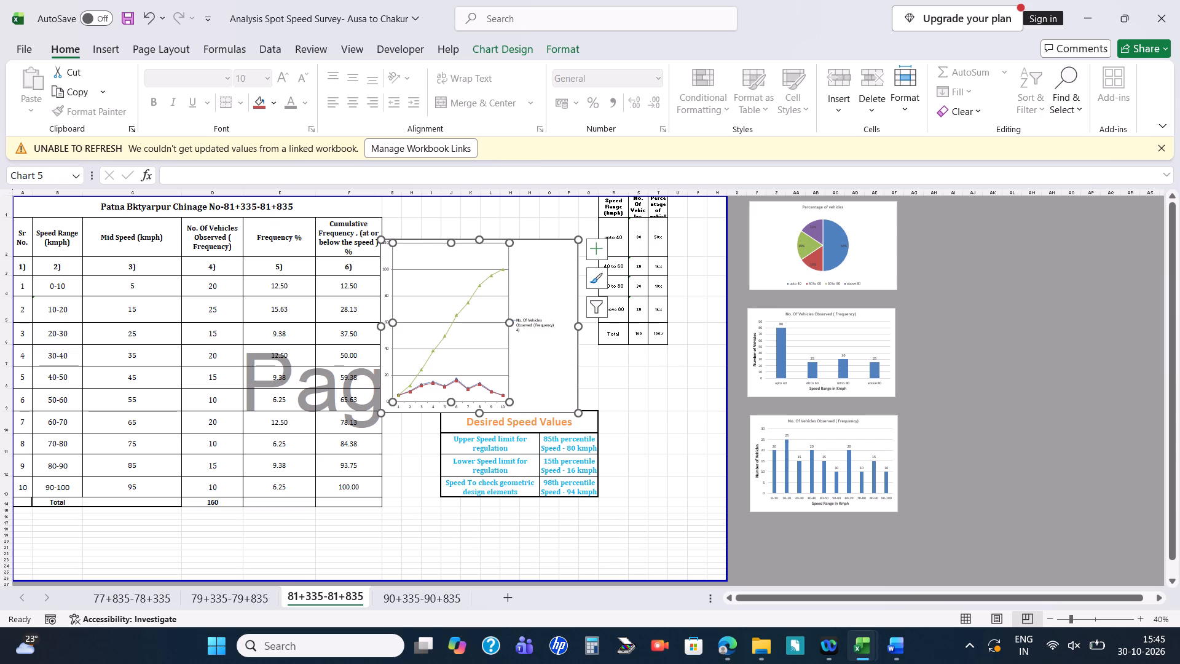
{"action": "left_click", "coordinate": [527, 240]}
{"action": "key", "text": "Delete"}
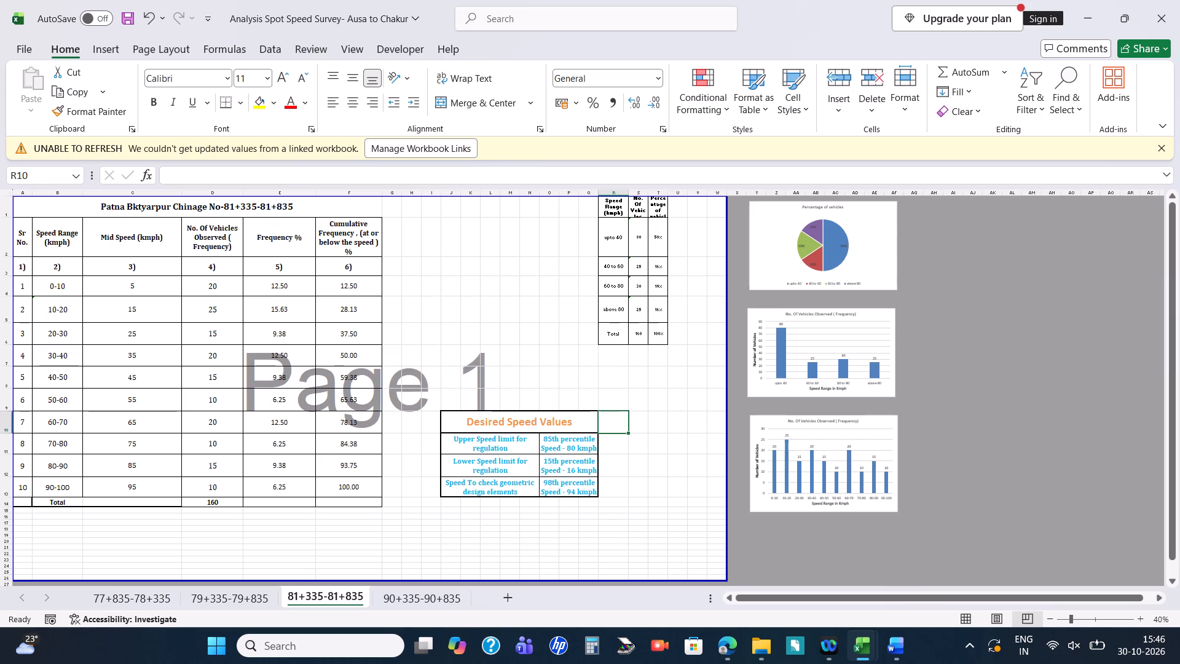
On sheet 81+335-81+835, insert a 2-D line chart with markers from D2:F13, covering vehicles observed, Frequency % and Cumulative Frequency.
{"action": "left_click_drag", "start_coordinate": [220, 242], "coordinate": [226, 485]}
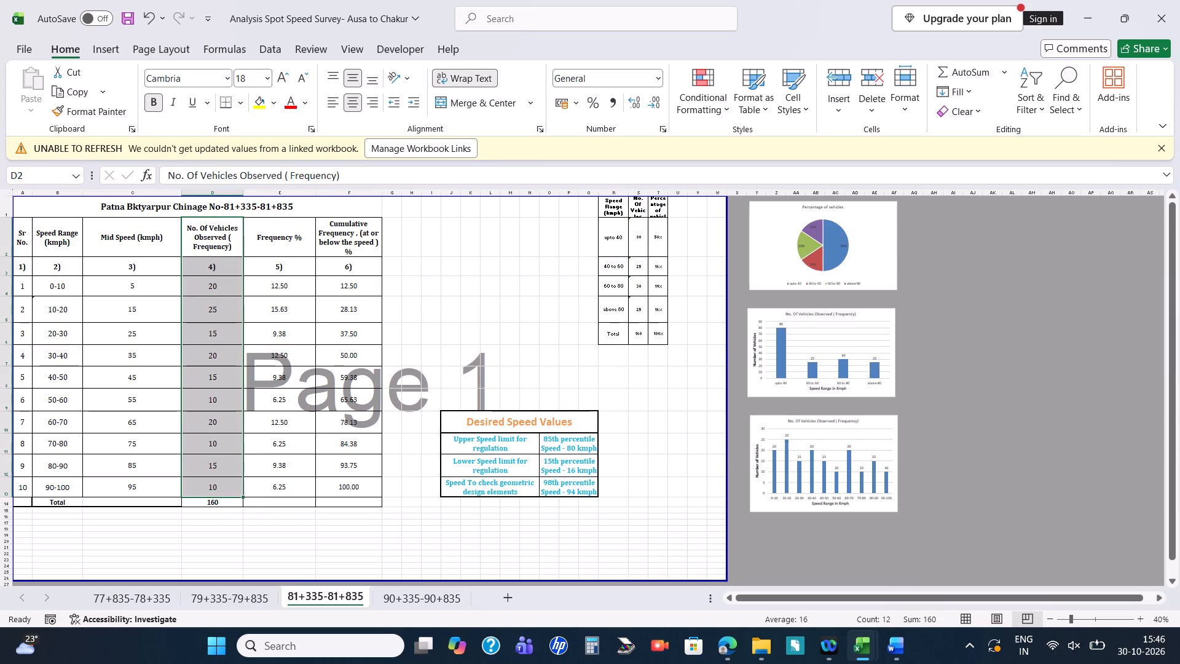
{"action": "left_click_drag", "start_coordinate": [297, 243], "coordinate": [285, 470], "text": "ctrl"}
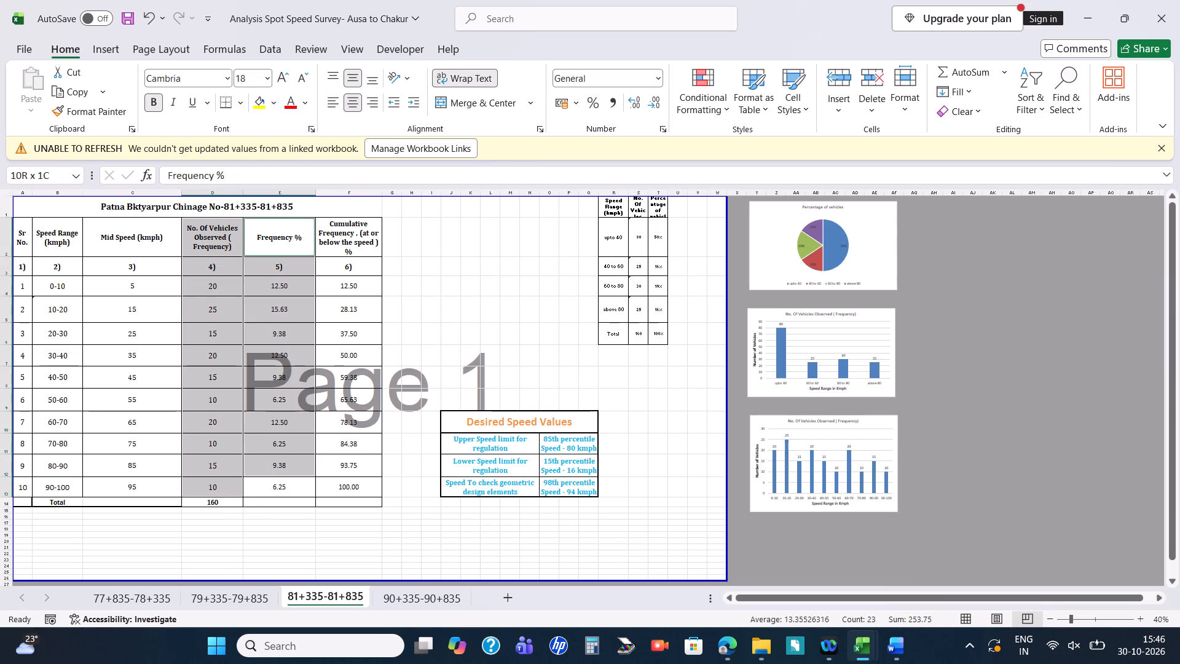
{"action": "left_click_drag", "start_coordinate": [285, 470], "coordinate": [285, 481], "text": "ctrl"}
{"action": "left_click_drag", "start_coordinate": [360, 241], "coordinate": [342, 484], "text": "ctrl"}
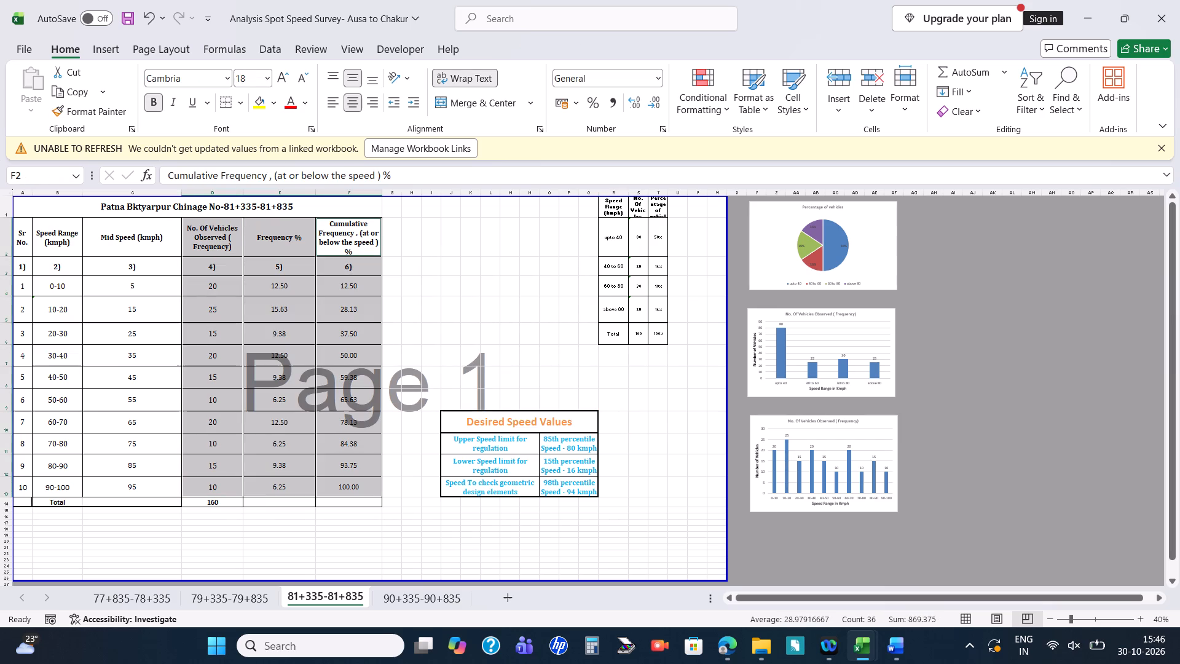
{"action": "left_click", "coordinate": [109, 40]}
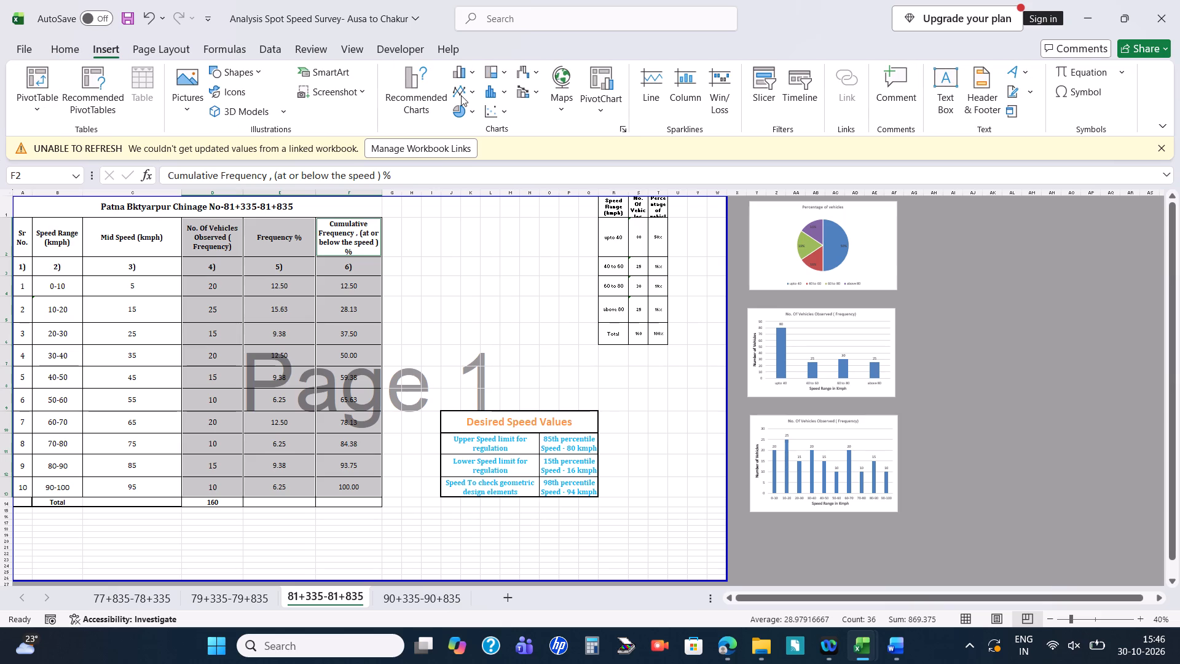
{"action": "left_click", "coordinate": [466, 93]}
{"action": "left_click", "coordinate": [599, 147]}
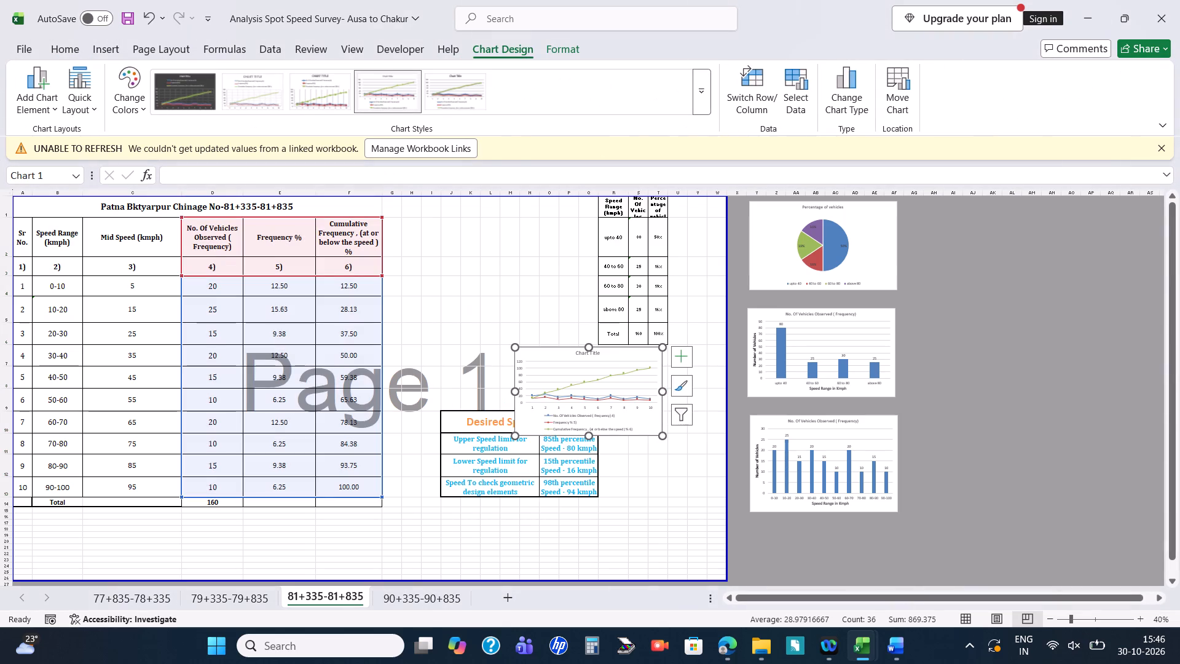
Place the new line chart beside the Cumulative Frequency column, remove its title, and enlarge it to fill the space above Desired Speed Values.
{"action": "left_click_drag", "start_coordinate": [550, 347], "coordinate": [422, 243]}
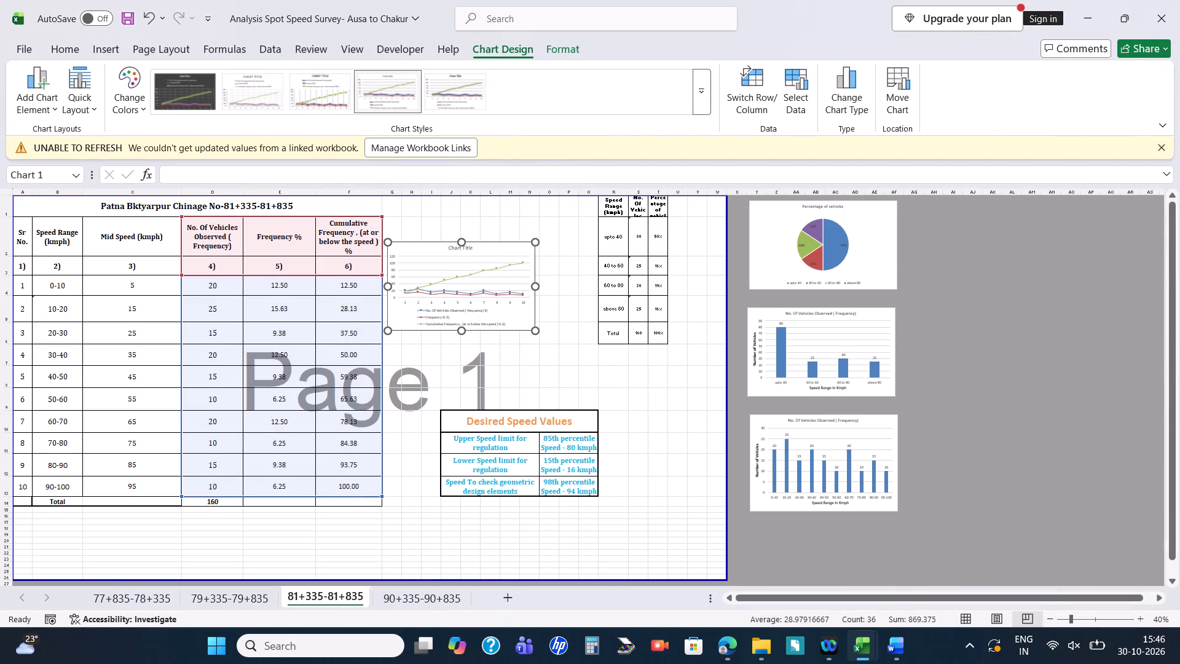
{"action": "left_click", "coordinate": [453, 250]}
{"action": "key", "text": "Delete"}
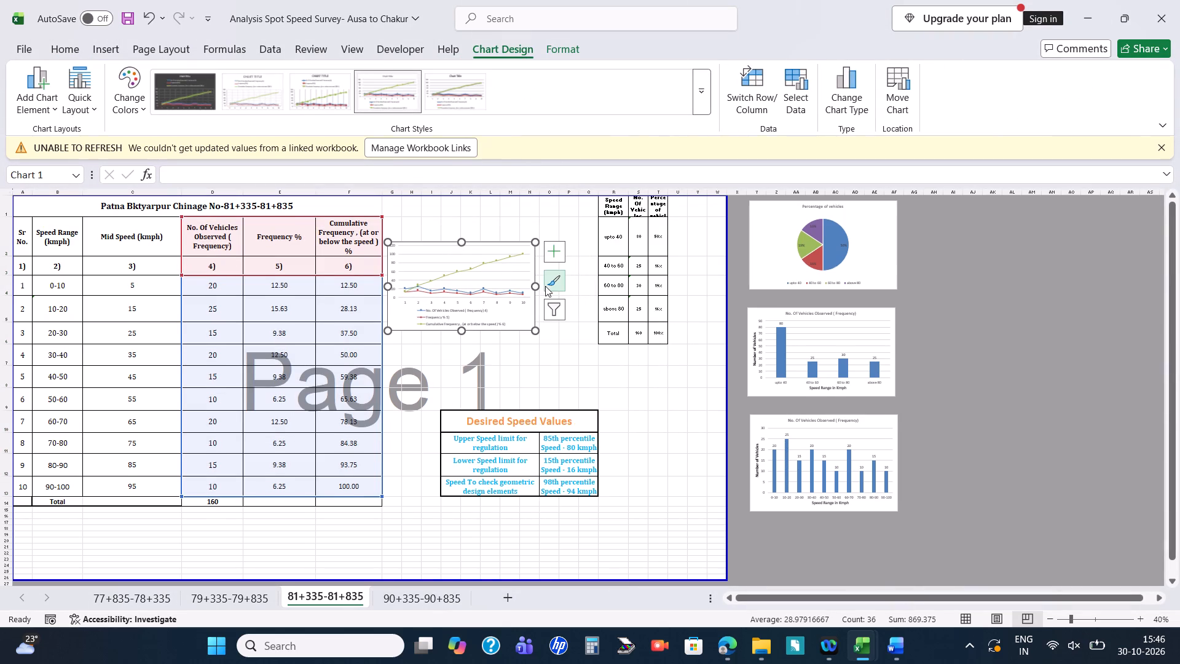
{"action": "left_click_drag", "start_coordinate": [537, 288], "coordinate": [572, 293]}
{"action": "left_click_drag", "start_coordinate": [479, 333], "coordinate": [476, 362]}
{"action": "left_click", "coordinate": [663, 407]}
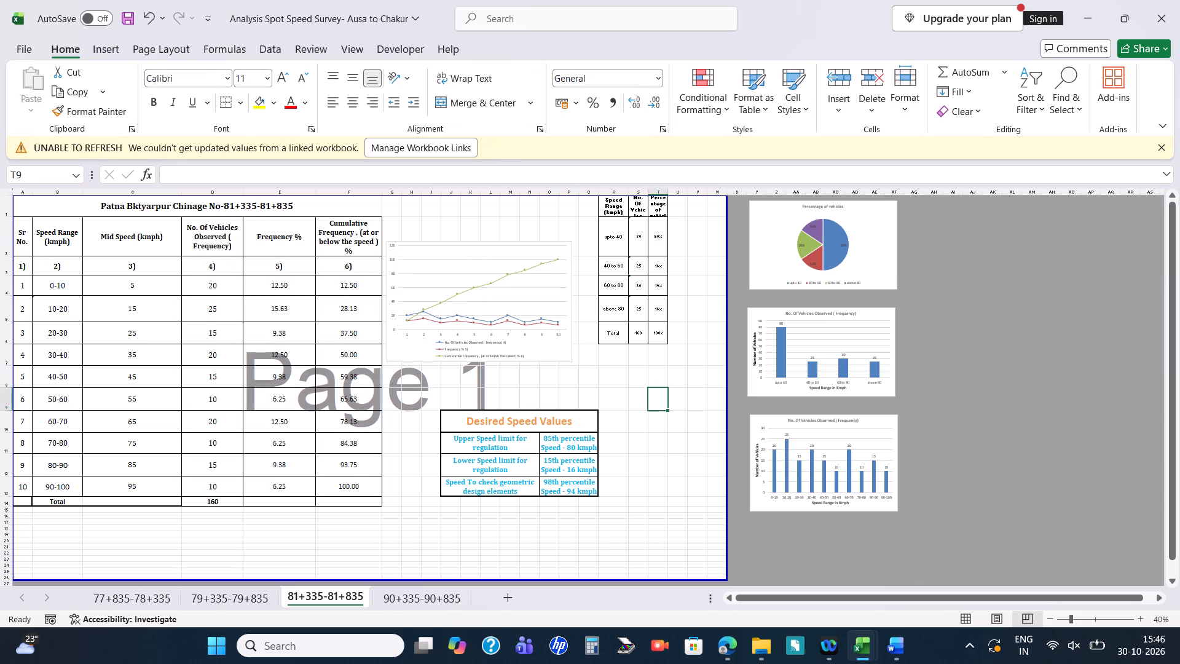
Save the workbook with the rebuilt chart on sheet 81+335-81+835.
{"action": "key", "text": "ctrl+s"}
On sheet 90+335-90+835, insert a 2-D line chart with markers from D2:F13, covering vehicles observed, Frequency % and Cumulative Frequency.
{"action": "left_click", "coordinate": [436, 591]}
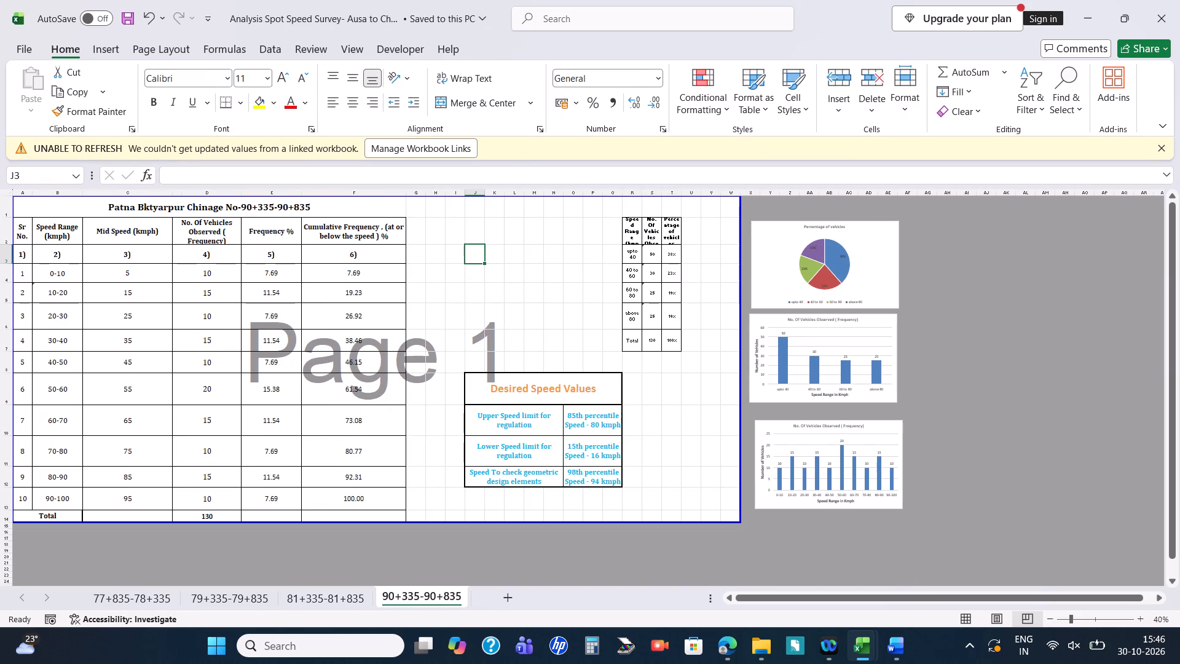
{"action": "left_click_drag", "start_coordinate": [210, 221], "coordinate": [195, 492]}
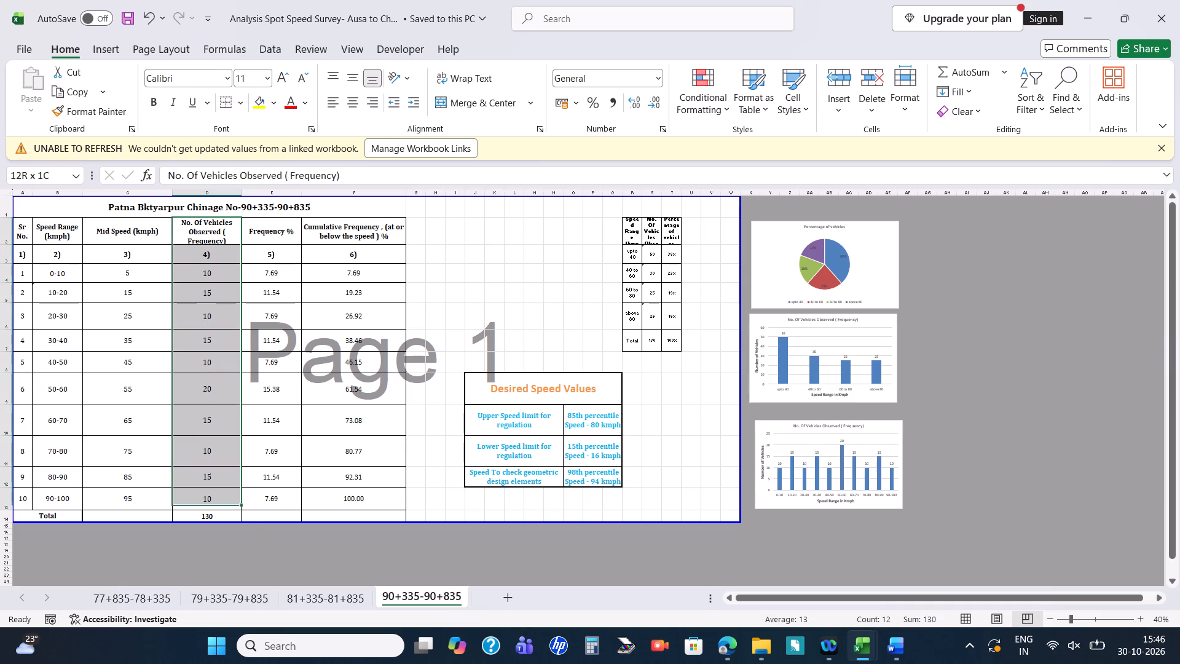
{"action": "left_click_drag", "start_coordinate": [195, 492], "coordinate": [197, 497]}
{"action": "left_click_drag", "start_coordinate": [293, 237], "coordinate": [276, 480], "text": "ctrl"}
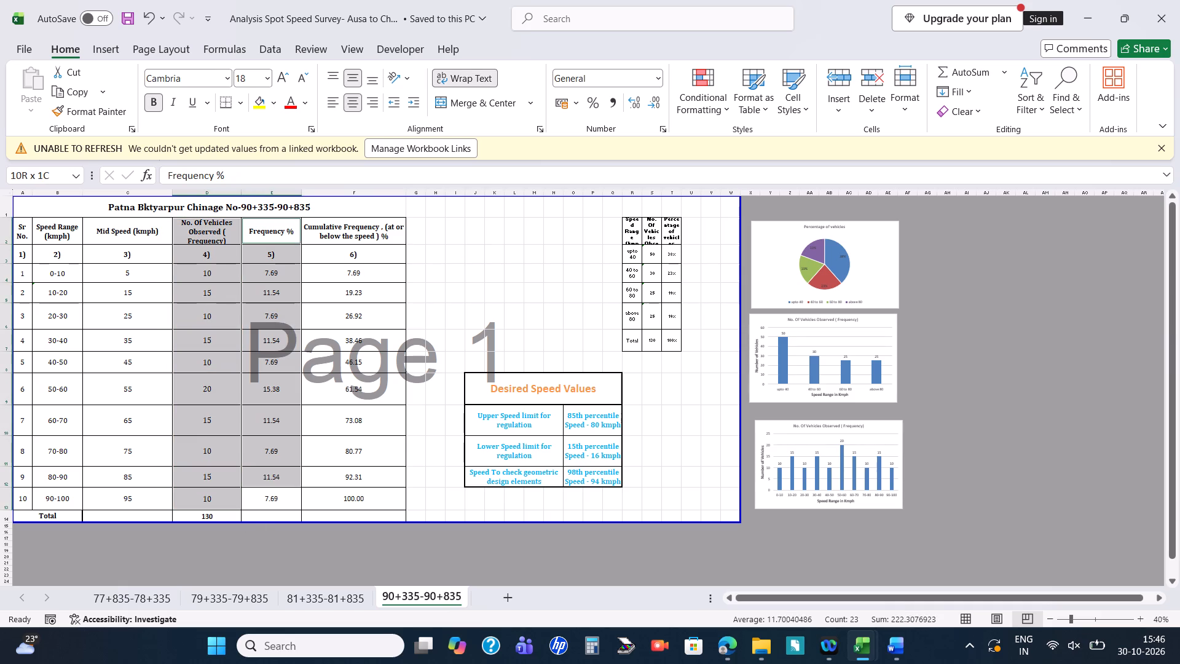
{"action": "left_click_drag", "start_coordinate": [276, 480], "coordinate": [269, 496], "text": "ctrl"}
{"action": "left_click_drag", "start_coordinate": [399, 234], "coordinate": [376, 512], "text": "ctrl"}
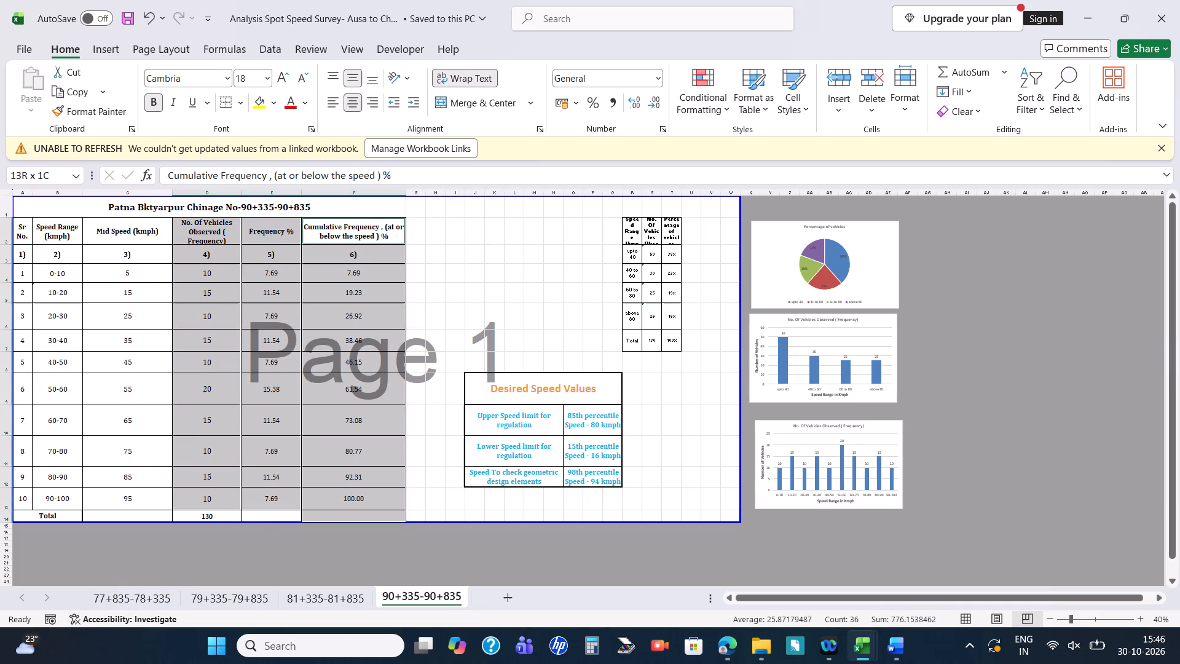
{"action": "left_click_drag", "start_coordinate": [376, 512], "coordinate": [379, 500], "text": "ctrl"}
{"action": "left_click", "coordinate": [116, 49]}
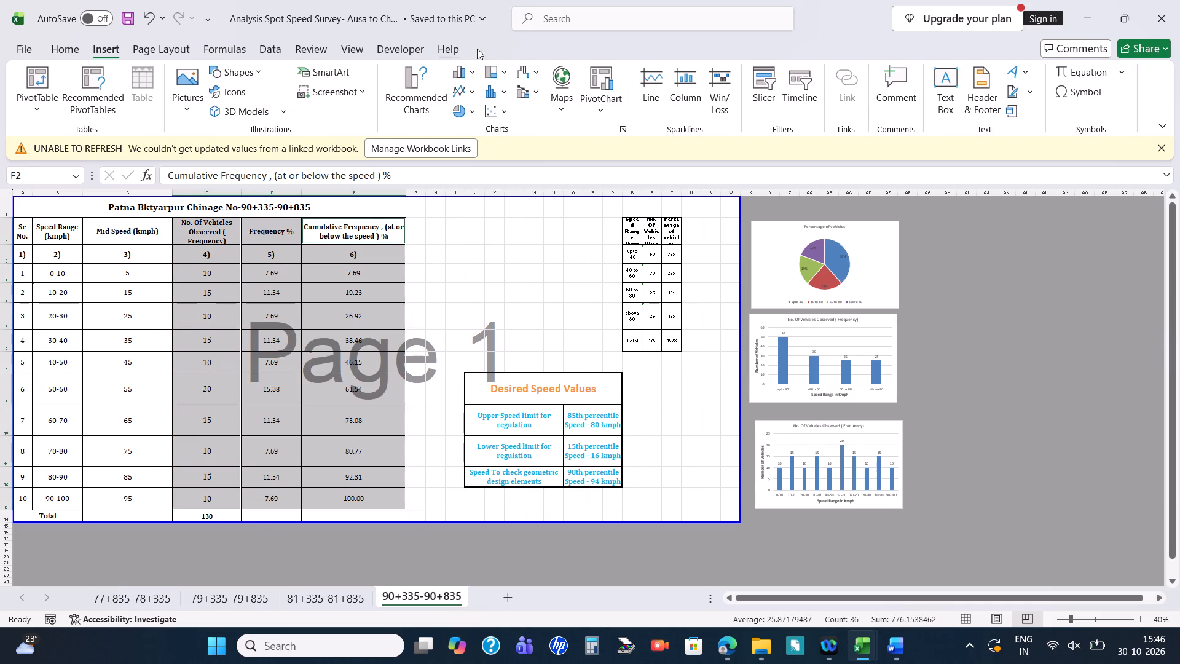
{"action": "left_click", "coordinate": [506, 115]}
{"action": "left_click", "coordinate": [463, 86]}
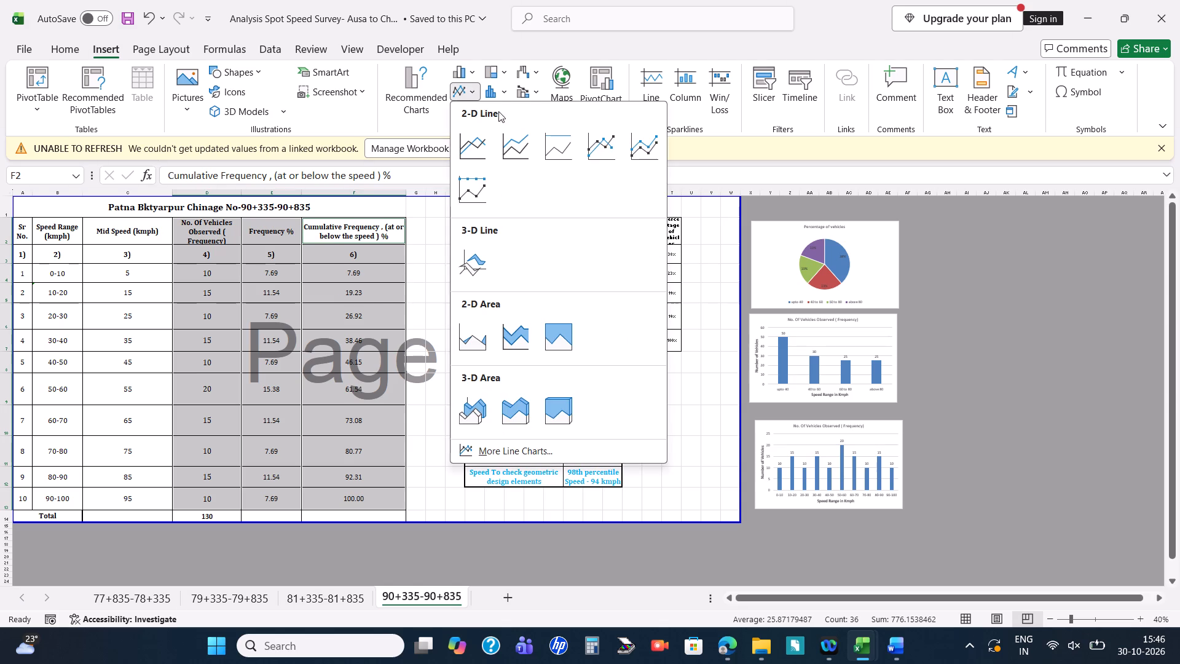
{"action": "left_click", "coordinate": [610, 143]}
Place the new line chart beside the Cumulative Frequency column, enlarge it to fill the space above Desired Speed Values, and remove its title.
{"action": "left_click_drag", "start_coordinate": [573, 347], "coordinate": [486, 217]}
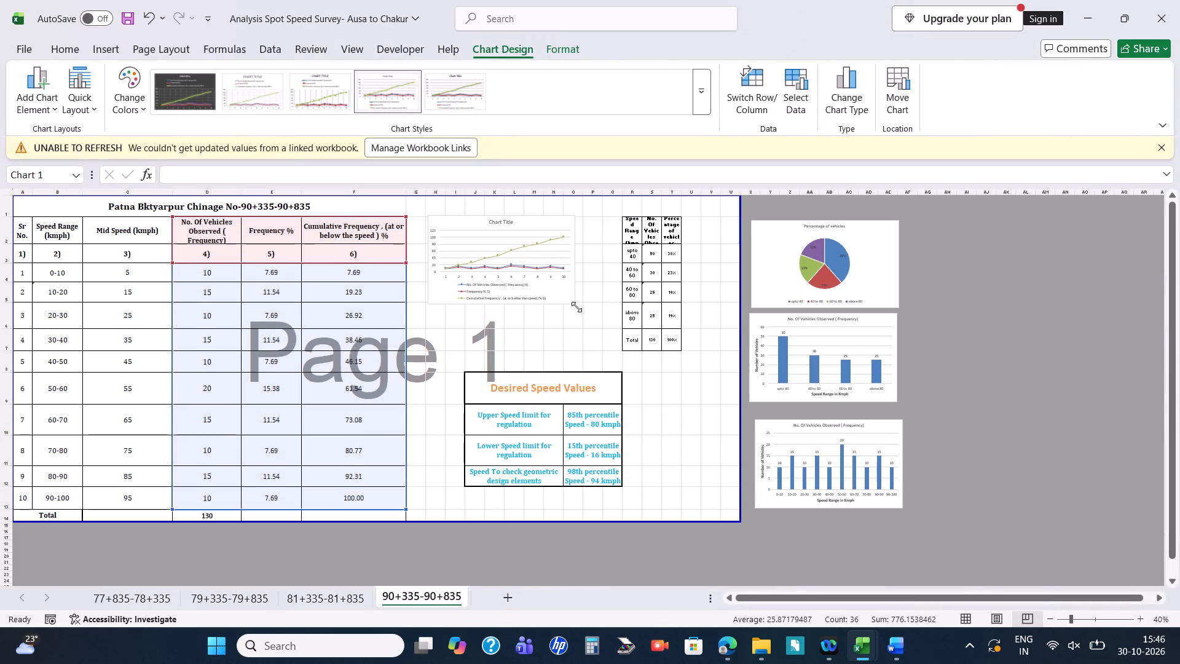
{"action": "left_click_drag", "start_coordinate": [576, 307], "coordinate": [607, 344]}
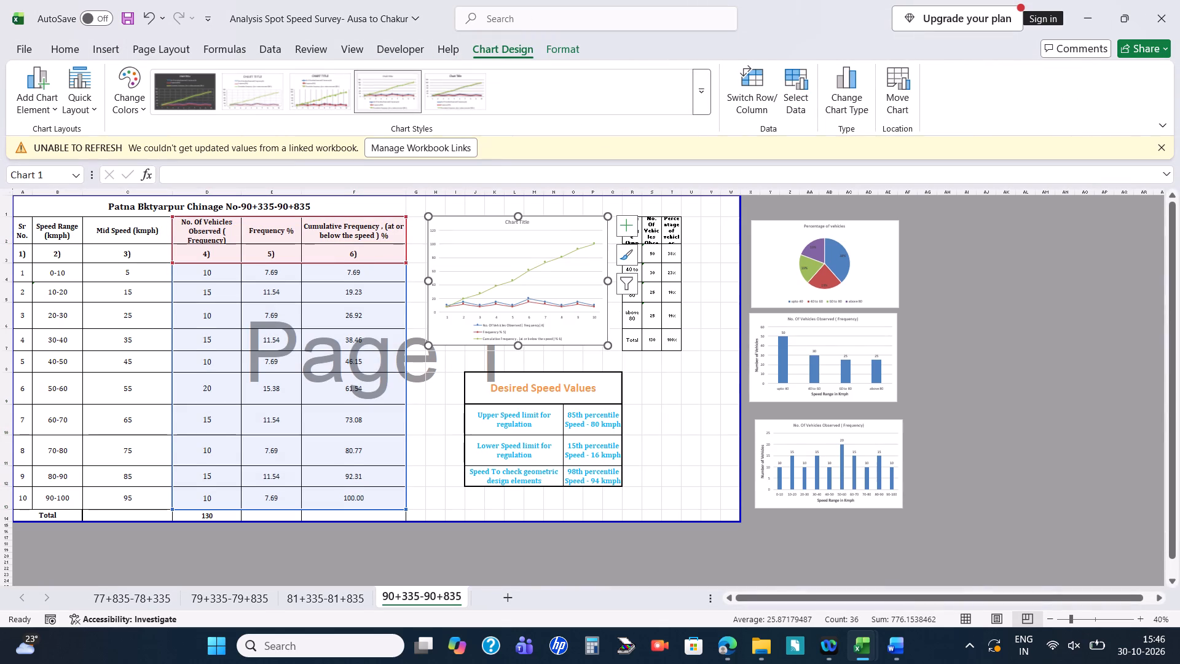
{"action": "left_click", "coordinate": [535, 224]}
{"action": "left_click", "coordinate": [530, 220]}
{"action": "left_click", "coordinate": [527, 219]}
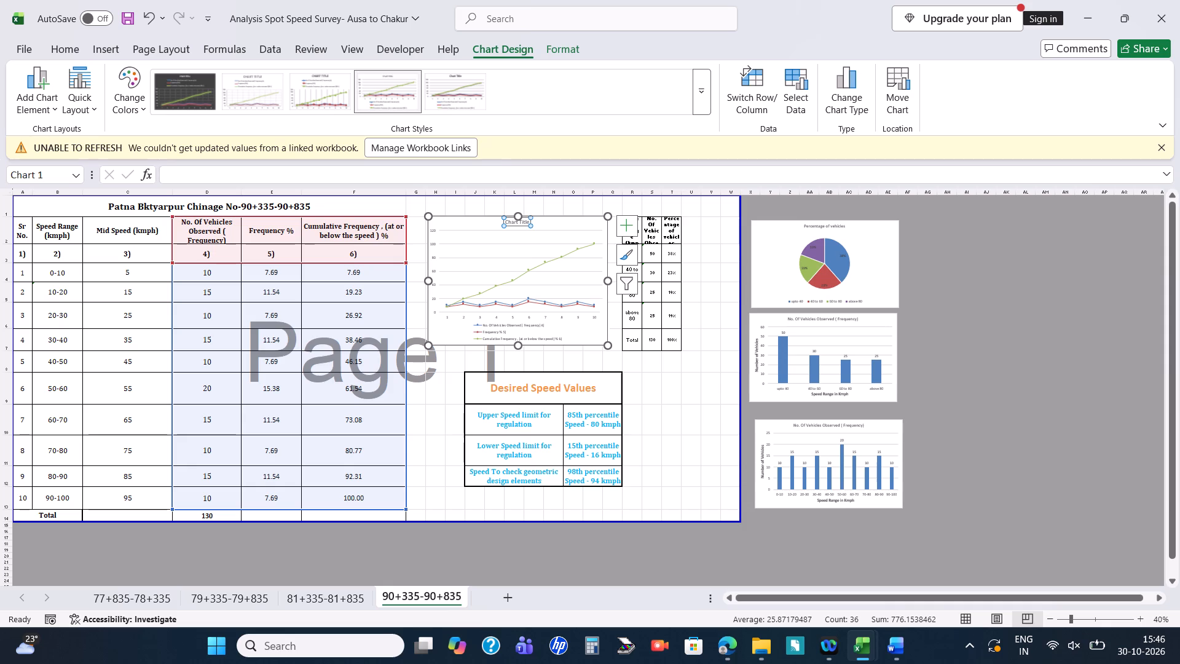
{"action": "key", "text": "Delete"}
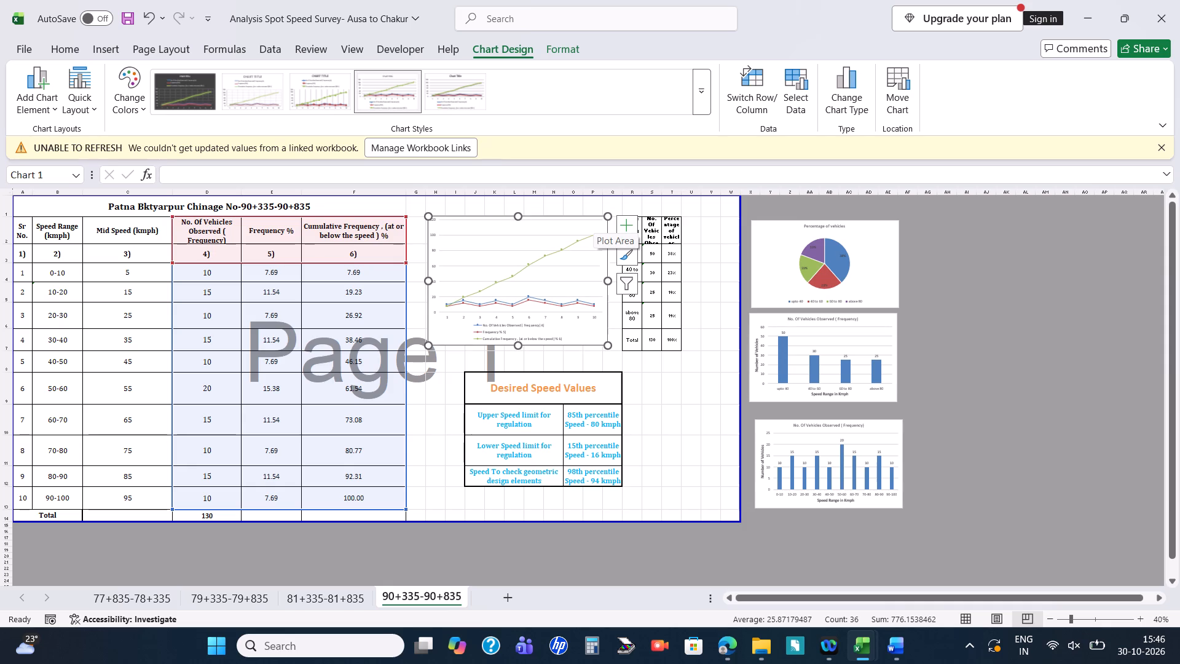
Save the workbook with the new line chart on sheet 90+335-90+835.
{"action": "left_click", "coordinate": [717, 396]}
{"action": "key", "text": "ctrl+s"}
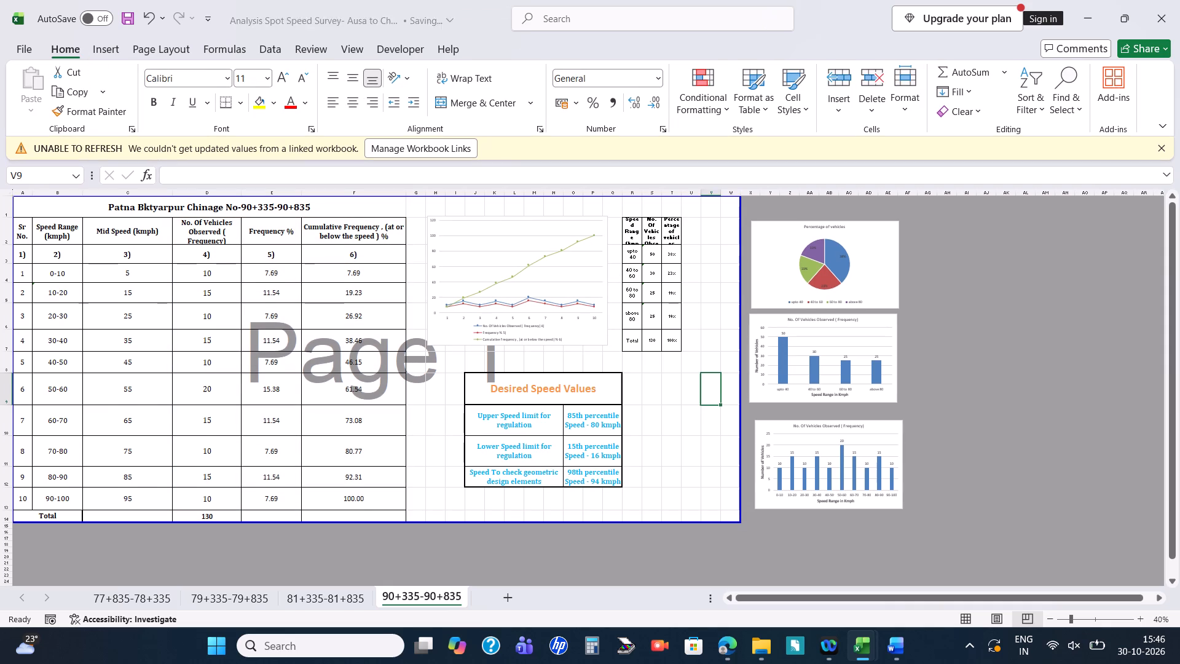
Check the speed-range column chart's source data, and review the tables and charts on sheets 77+835-78+335 and 79+335-79+835.
{"action": "left_click", "coordinate": [840, 440]}
{"action": "left_click", "coordinate": [842, 471]}
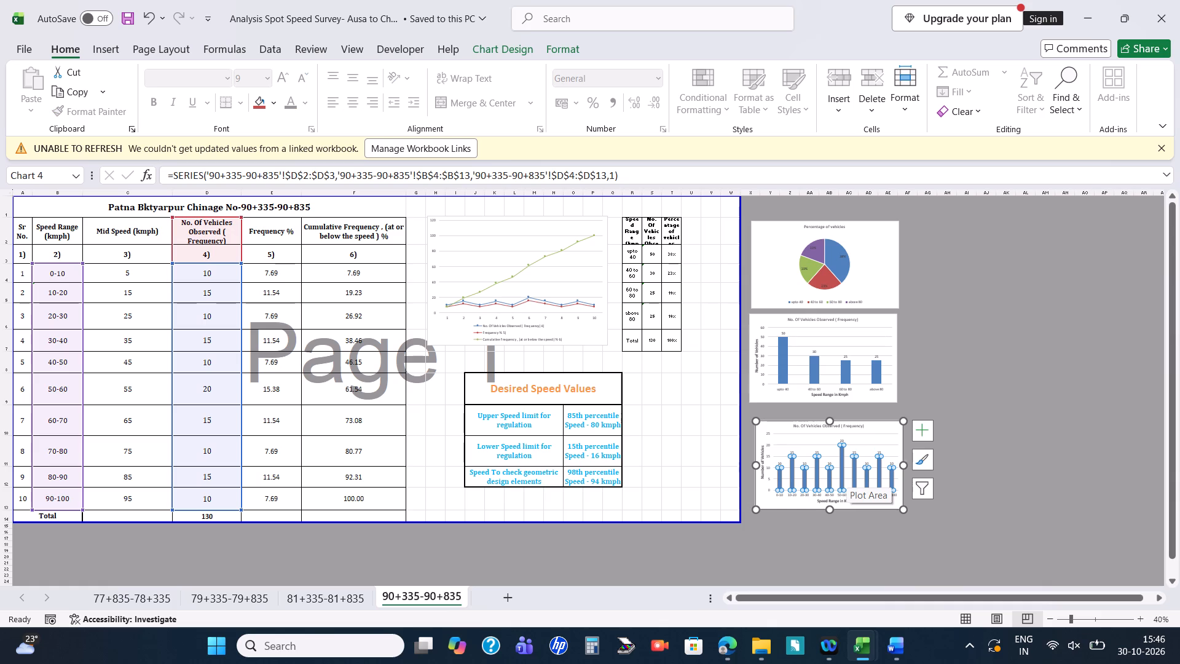
{"action": "left_click", "coordinate": [996, 384]}
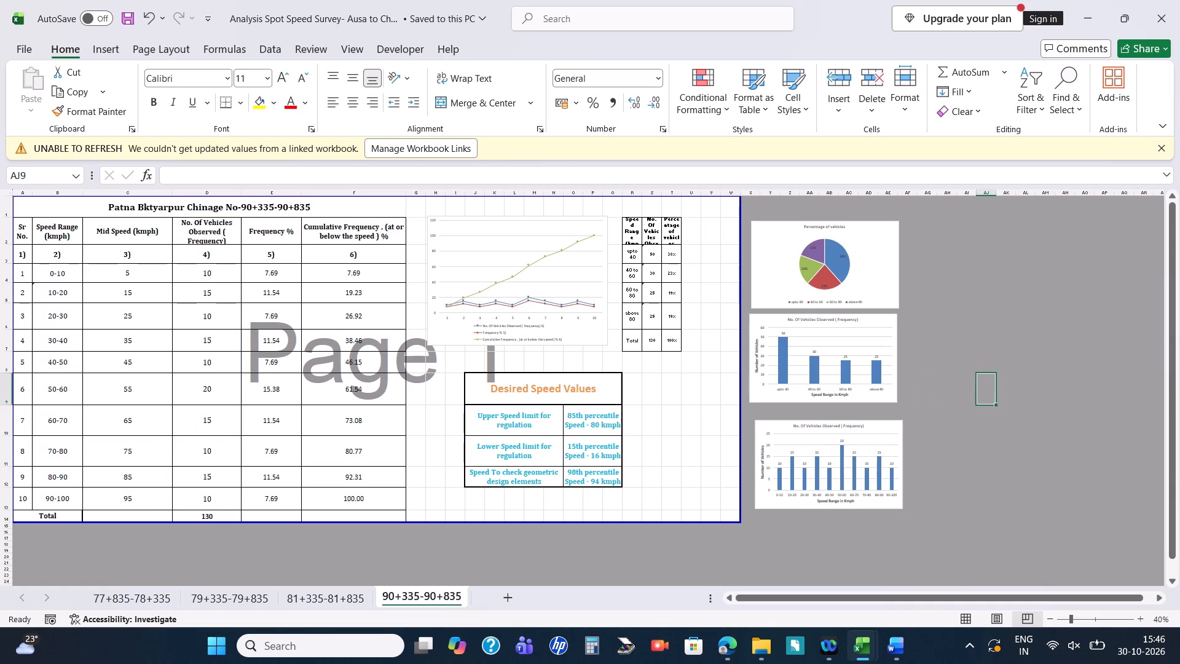
{"action": "left_click", "coordinate": [153, 588]}
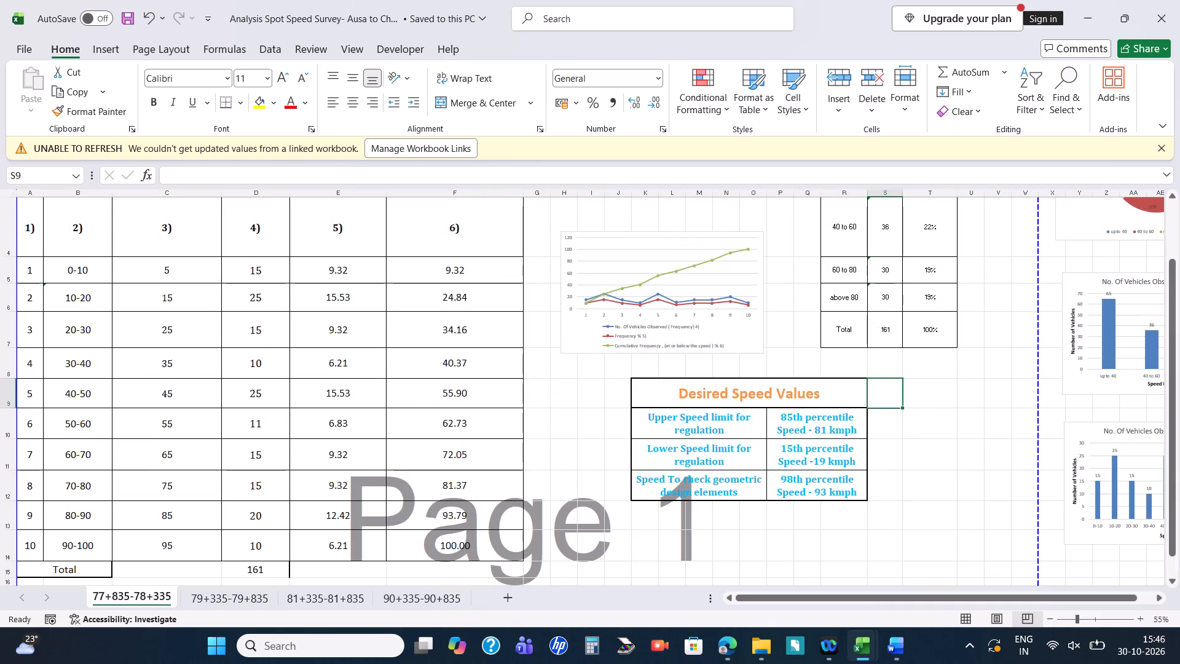
{"action": "scroll", "coordinate": [586, 445], "scroll_direction": "up", "scroll_amount": 1}
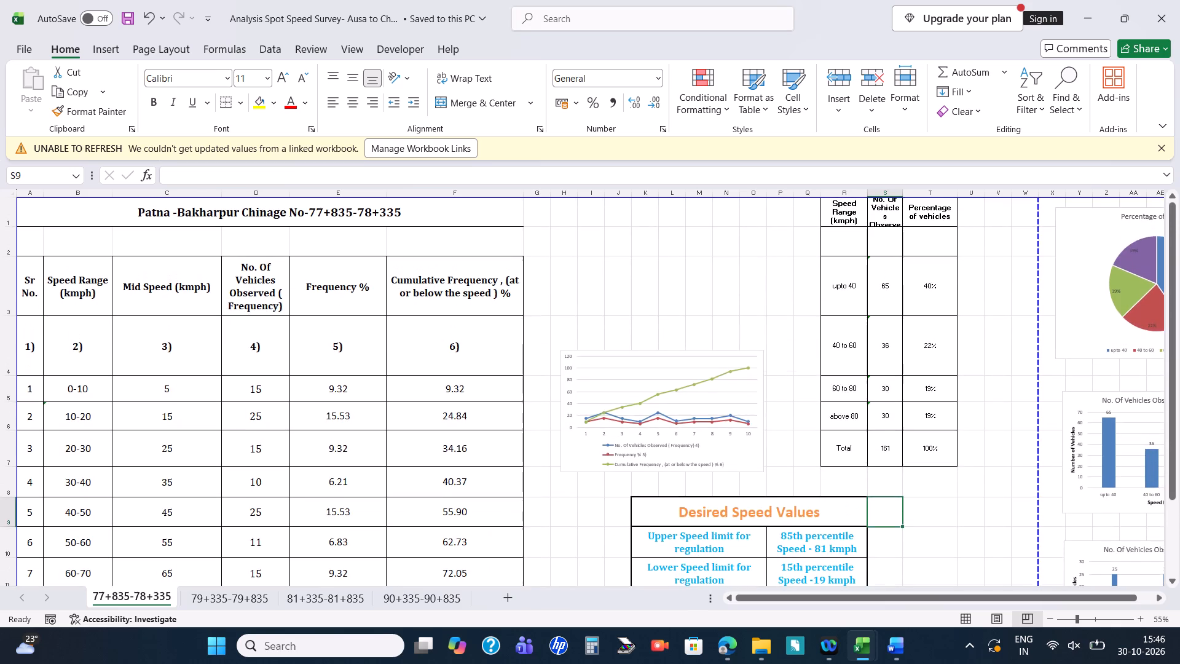
{"action": "scroll", "coordinate": [586, 445], "scroll_direction": "down", "scroll_amount": 1}
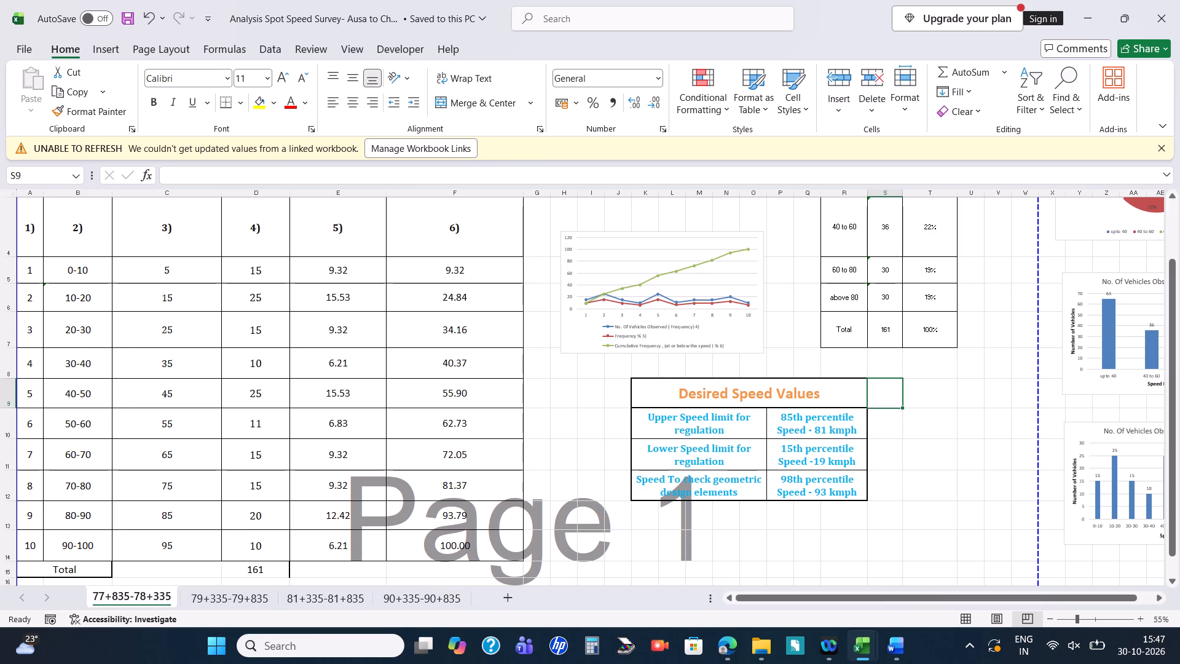
{"action": "scroll", "coordinate": [814, 444], "scroll_direction": "up", "scroll_amount": 1}
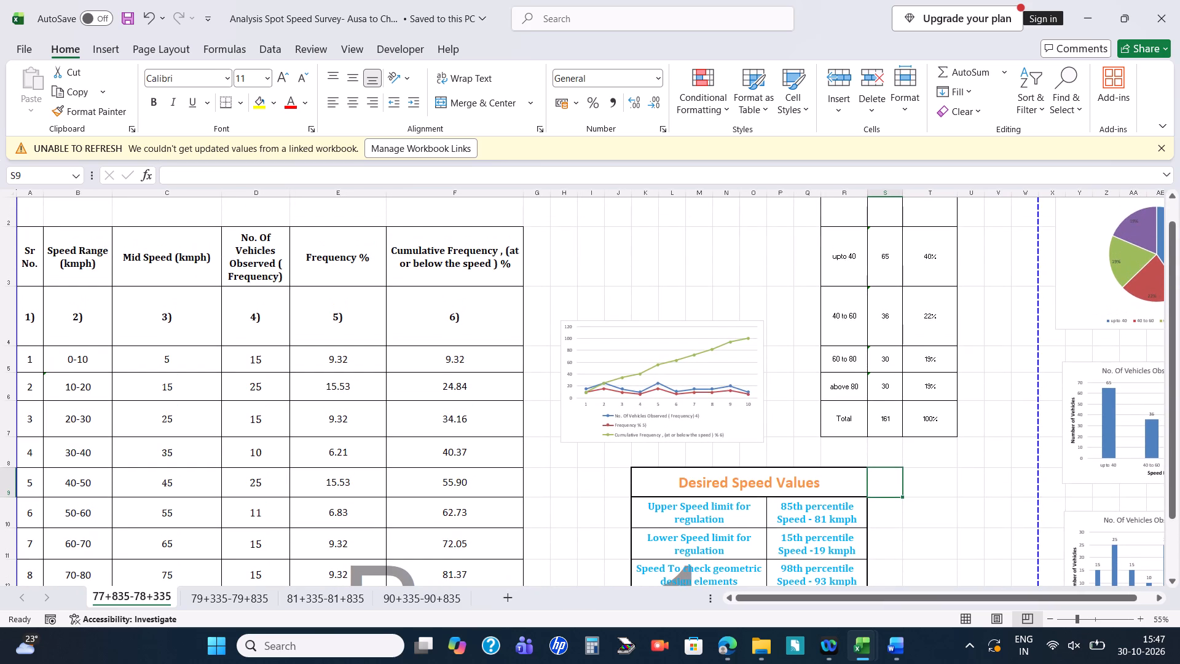
{"action": "scroll", "coordinate": [814, 444], "scroll_direction": "up", "scroll_amount": 1}
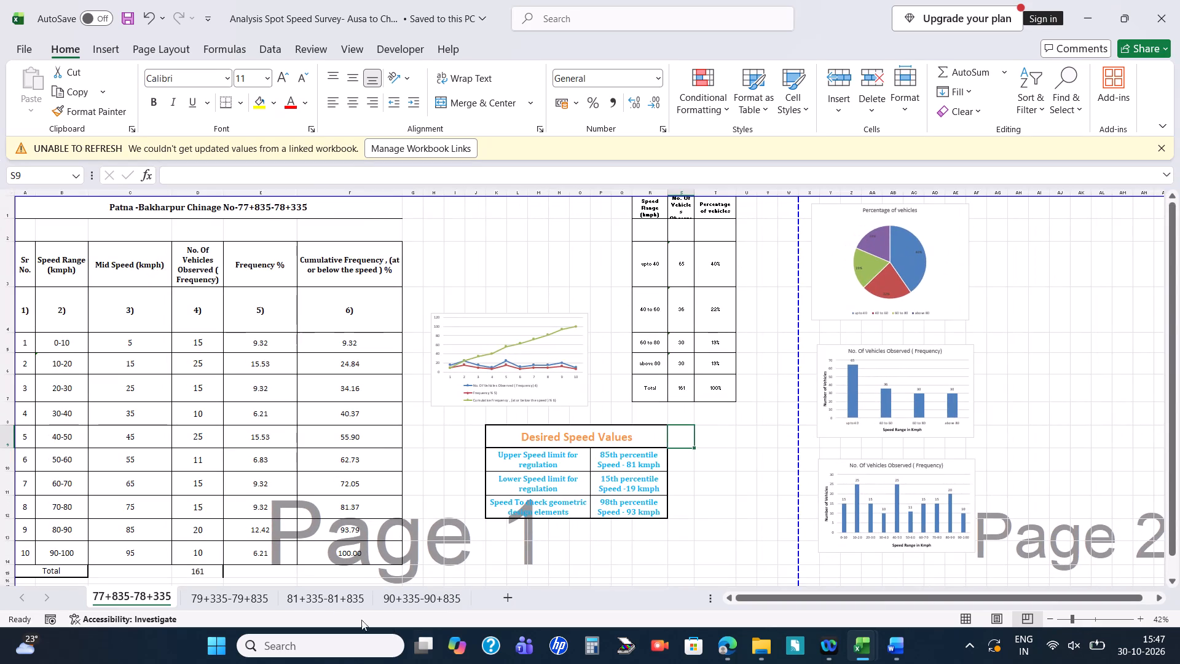
{"action": "left_click", "coordinate": [265, 607]}
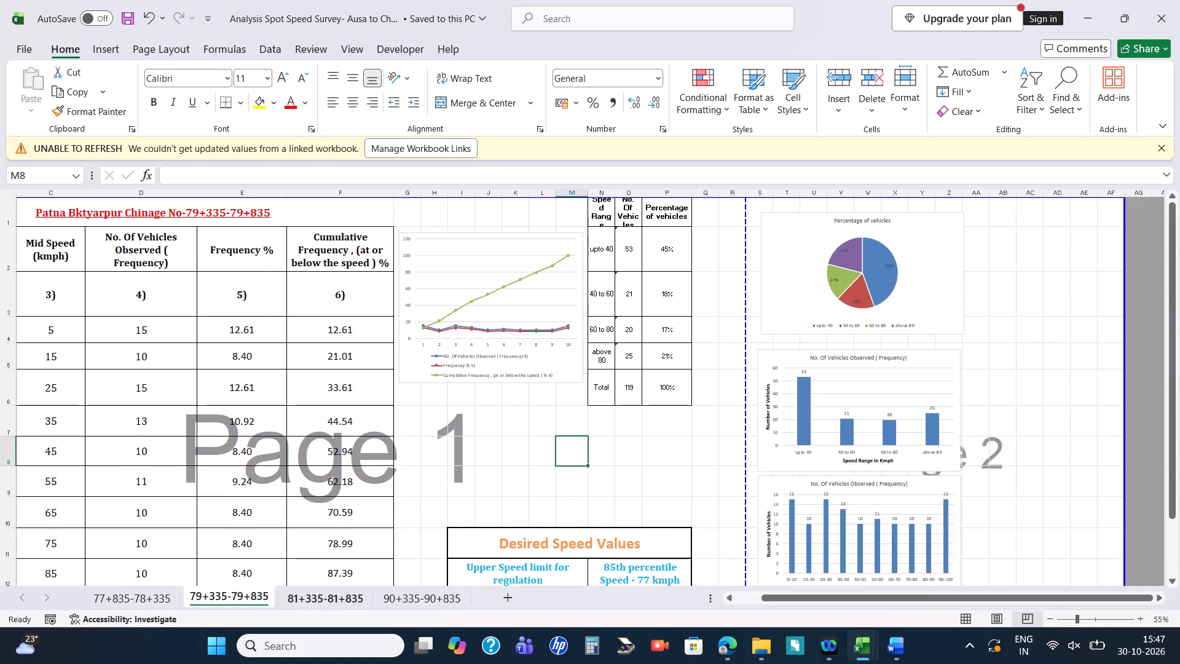
{"action": "scroll", "coordinate": [407, 499], "scroll_direction": "down", "scroll_amount": 1}
{"action": "left_click", "coordinate": [154, 597]}
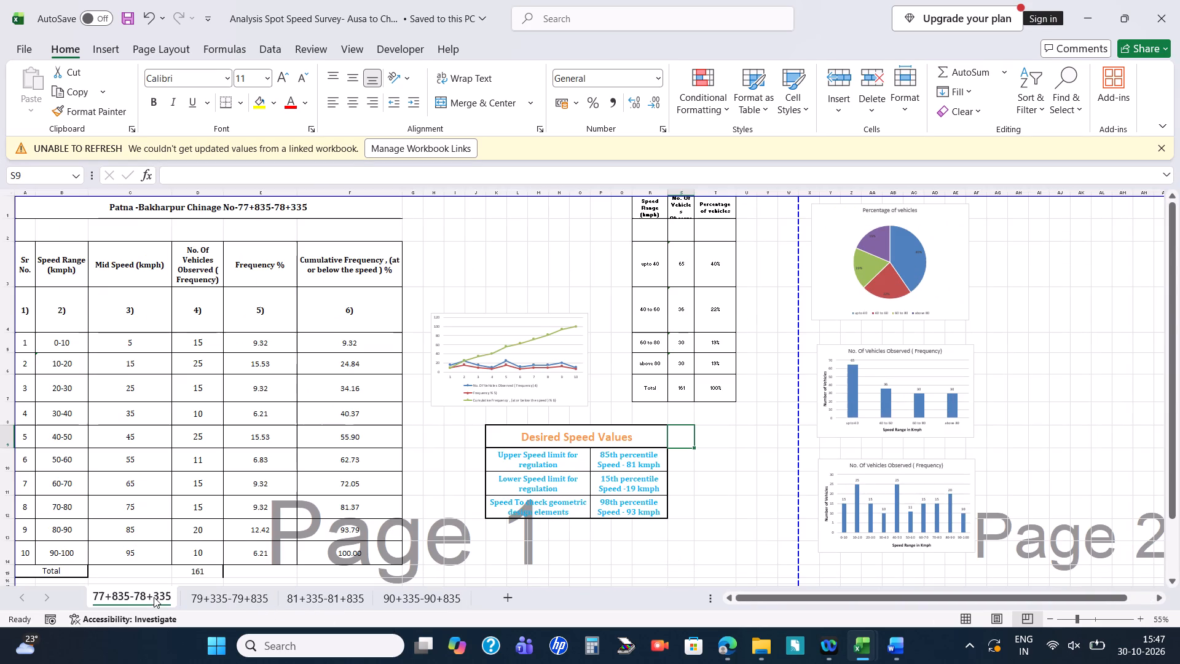
{"action": "left_click", "coordinate": [210, 595]}
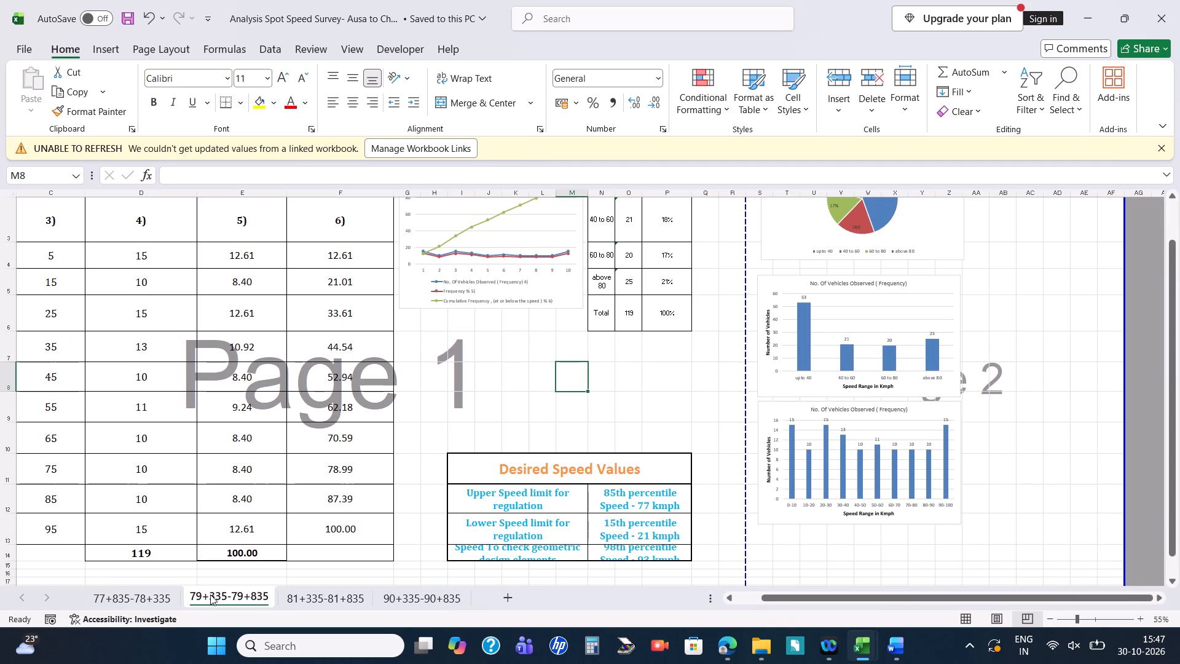
{"action": "scroll", "coordinate": [210, 595], "scroll_direction": "down", "scroll_amount": 2, "text": "ctrl"}
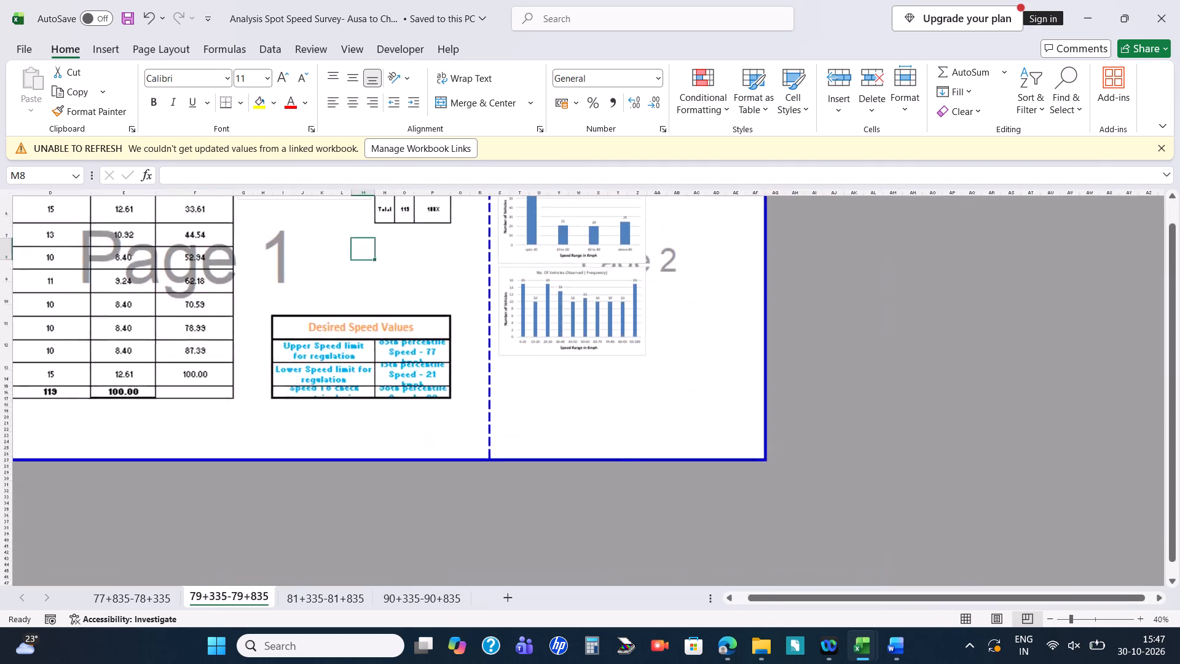
{"action": "scroll", "coordinate": [234, 427], "scroll_direction": "right", "scroll_amount": 5}
{"action": "scroll", "coordinate": [234, 427], "scroll_direction": "up", "scroll_amount": 2}
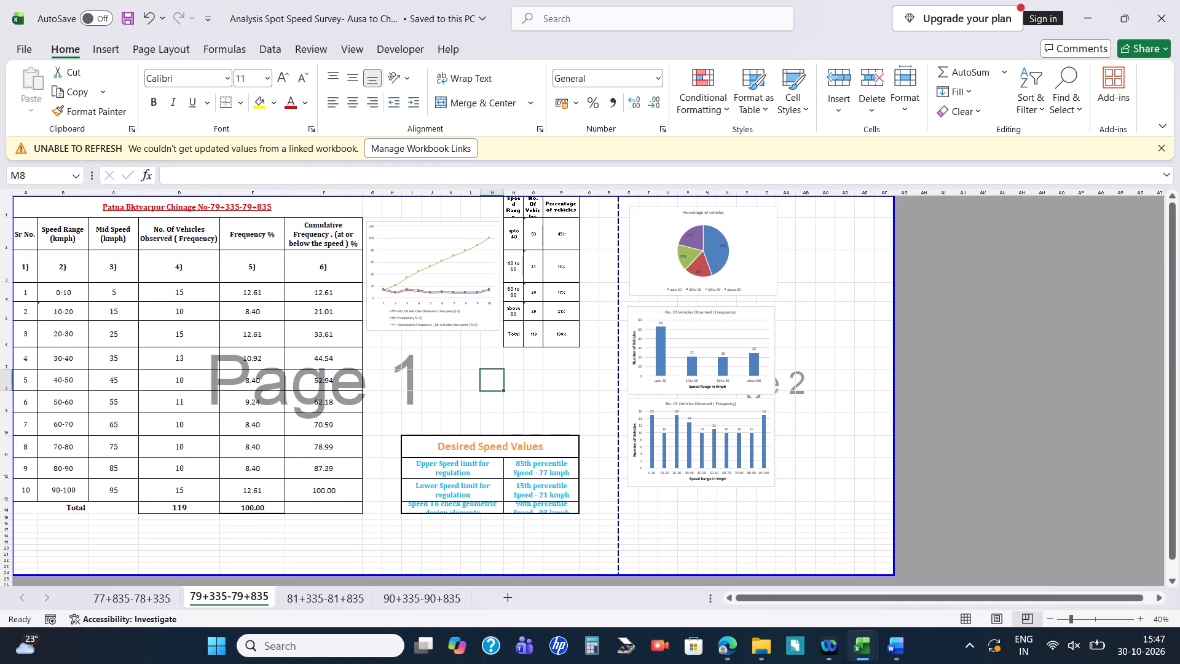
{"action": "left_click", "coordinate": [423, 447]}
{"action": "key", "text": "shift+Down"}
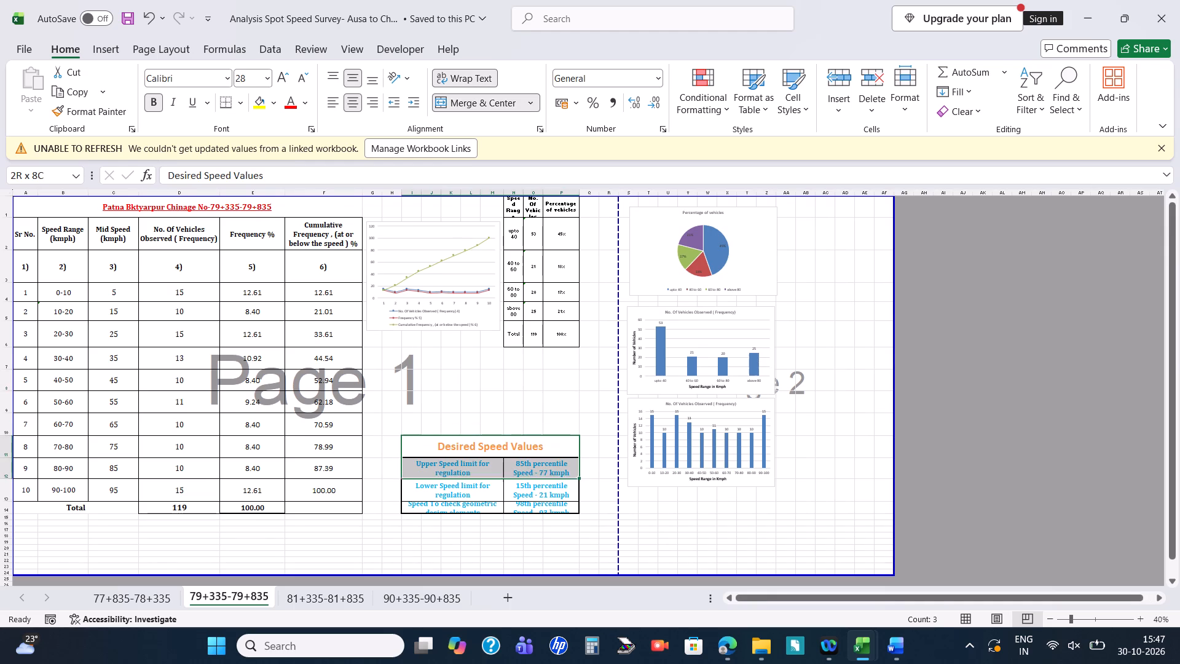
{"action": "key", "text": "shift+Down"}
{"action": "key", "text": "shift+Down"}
{"action": "left_click", "coordinate": [87, 607]}
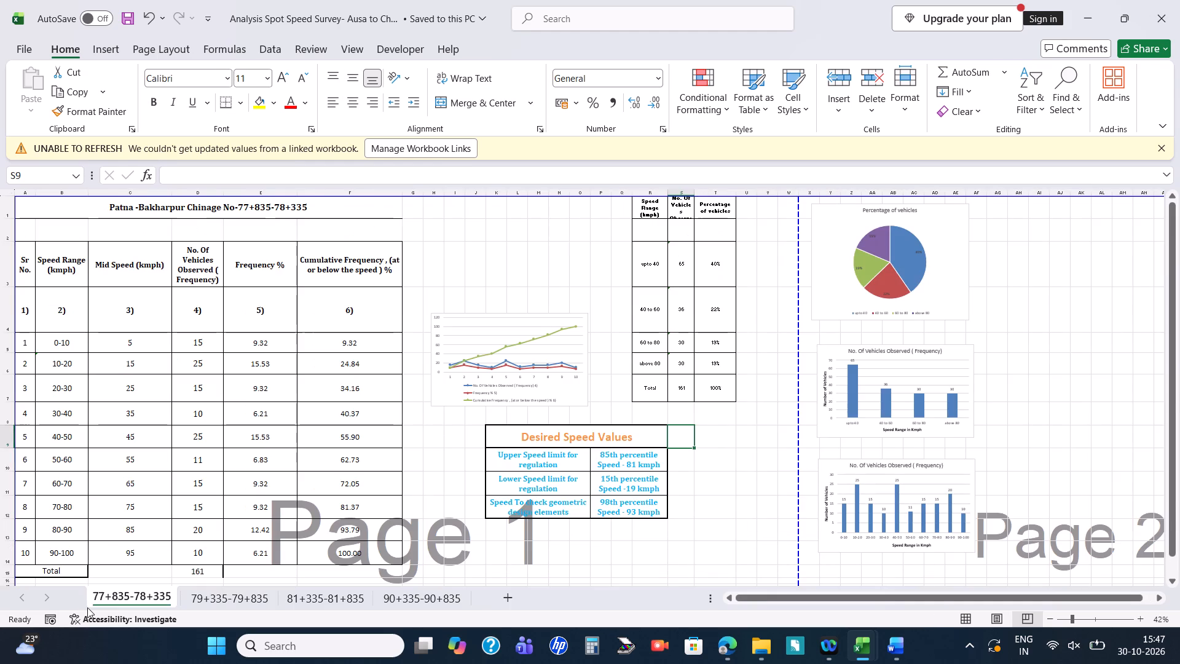
{"action": "left_click", "coordinate": [546, 433]}
{"action": "key", "text": "shift+Down"}
{"action": "key", "text": "shift+Down"}
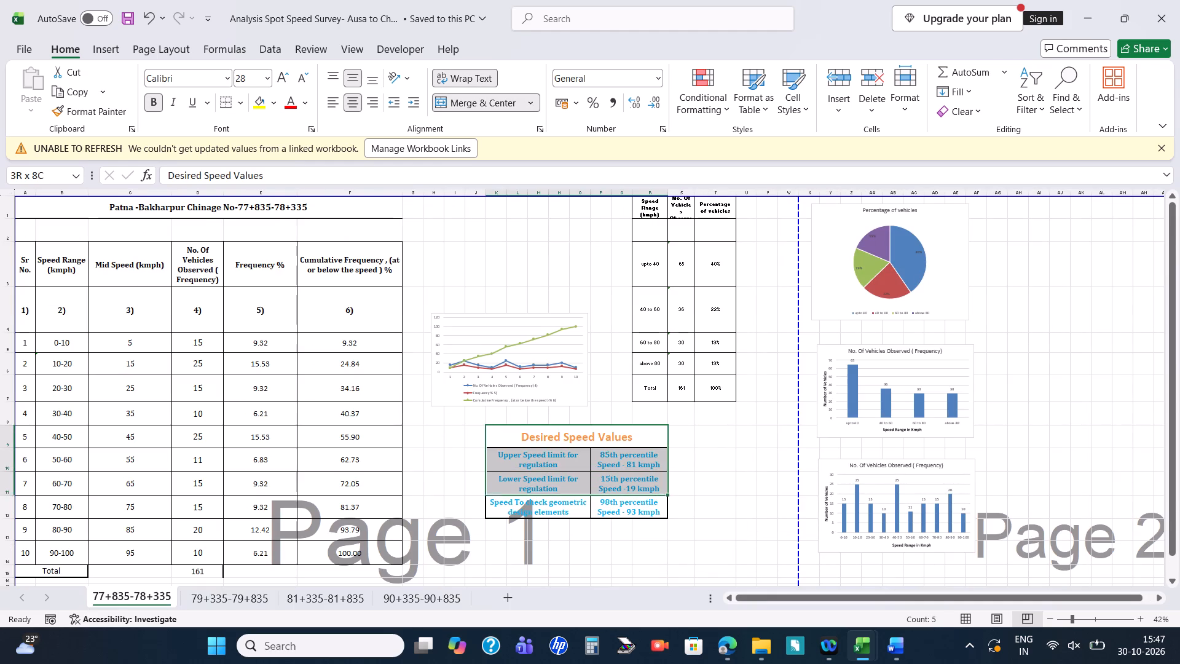
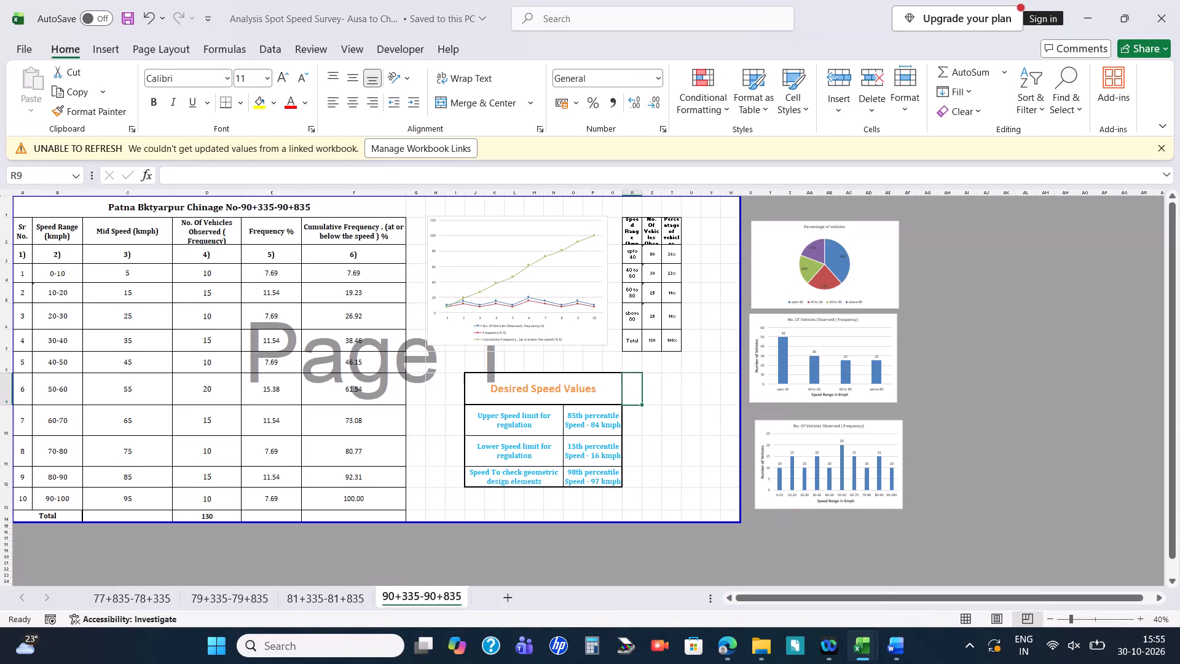
Inspect the series formula of the Percentage of vehicles pie chart on sheet 90+335-90+835 without changing it.
{"action": "left_click", "coordinate": [840, 275]}
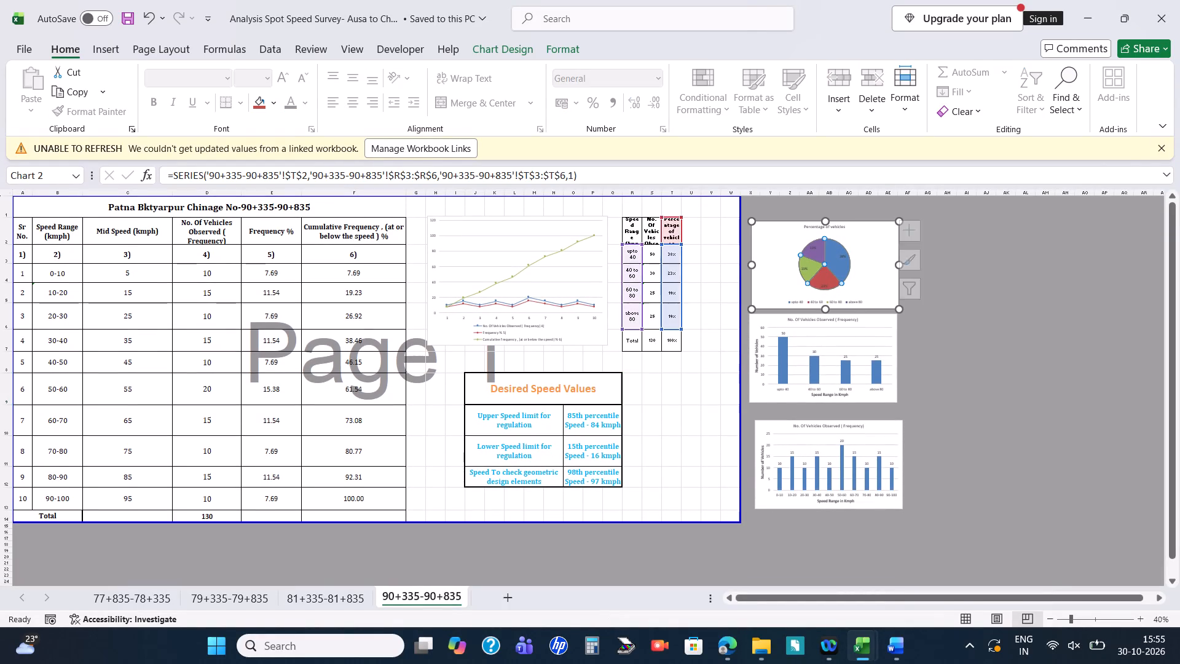
{"action": "left_click", "coordinate": [631, 178]}
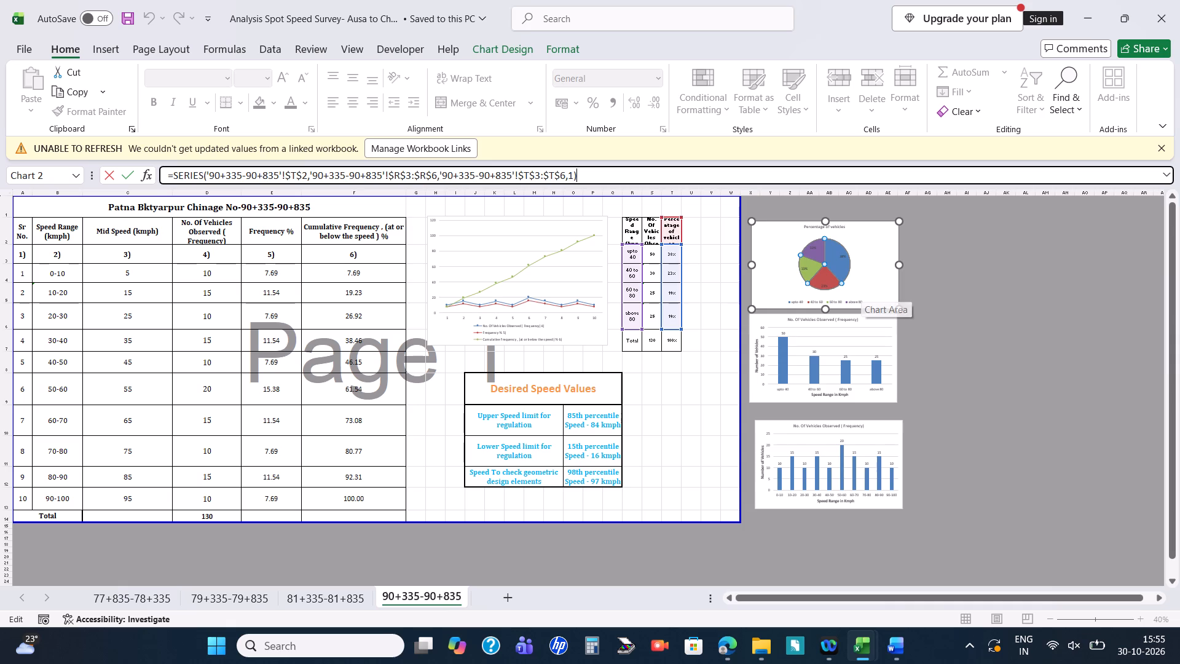
{"action": "scroll", "coordinate": [858, 289], "scroll_direction": "up", "scroll_amount": 5, "text": "ctrl"}
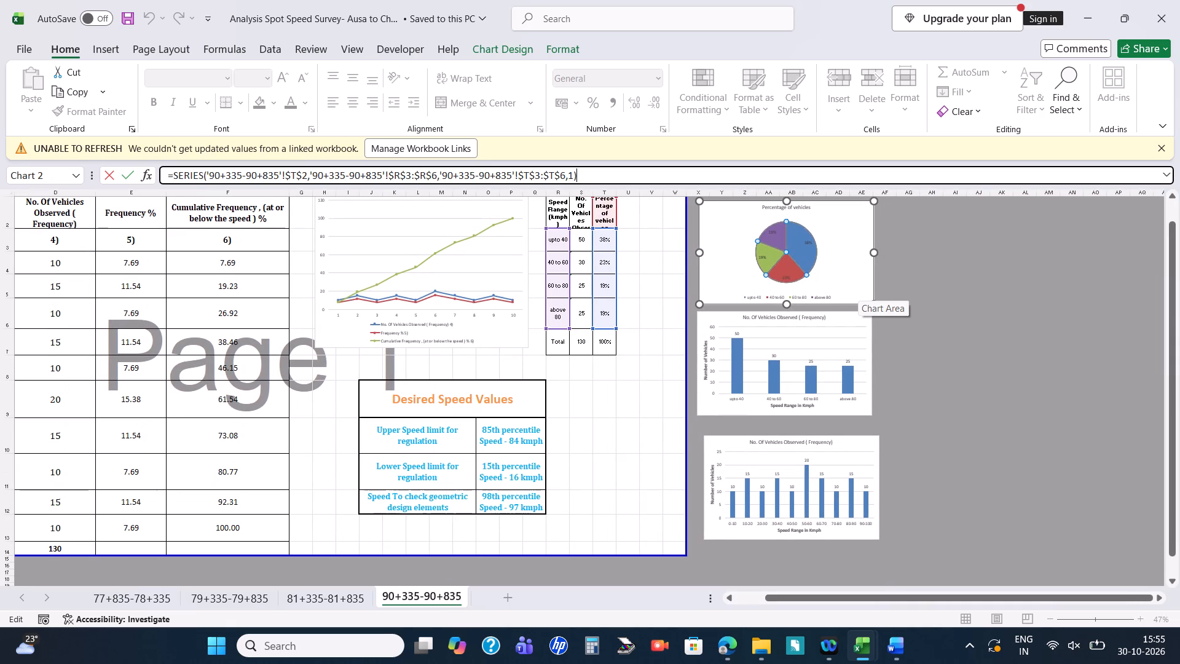
{"action": "scroll", "coordinate": [858, 289], "scroll_direction": "up", "scroll_amount": 2, "text": "ctrl"}
{"action": "scroll", "coordinate": [744, 305], "scroll_direction": "up", "scroll_amount": 3, "text": "ctrl"}
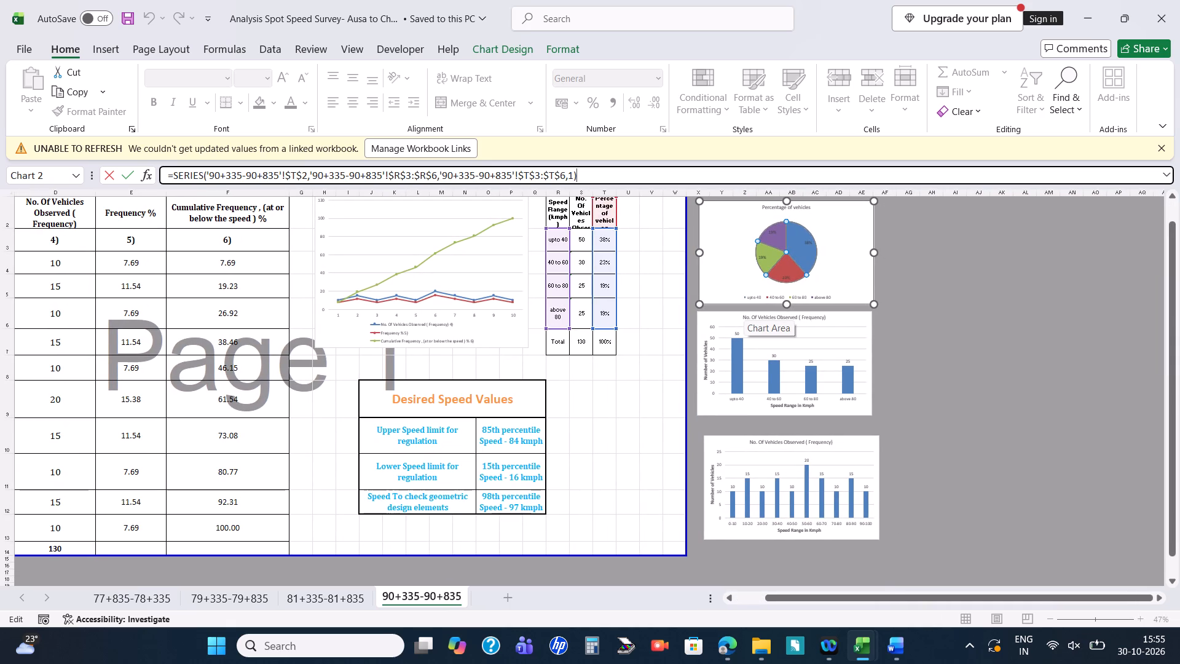
{"action": "scroll", "coordinate": [876, 352], "scroll_direction": "down", "scroll_amount": 2, "text": "ctrl"}
{"action": "scroll", "coordinate": [876, 352], "scroll_direction": "up", "scroll_amount": 4, "text": "ctrl"}
{"action": "left_click", "coordinate": [876, 352]}
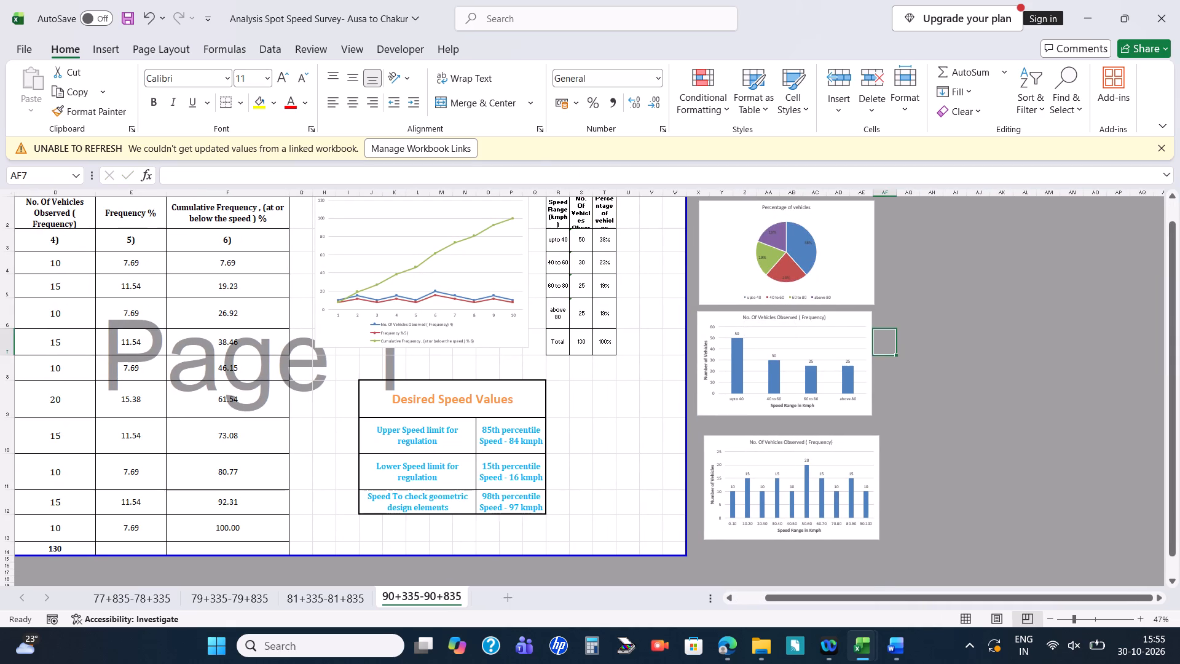
Compare the pie chart's slices and source range with the speed range percentage table beside it.
{"action": "scroll", "coordinate": [903, 357], "scroll_direction": "up", "scroll_amount": 2}
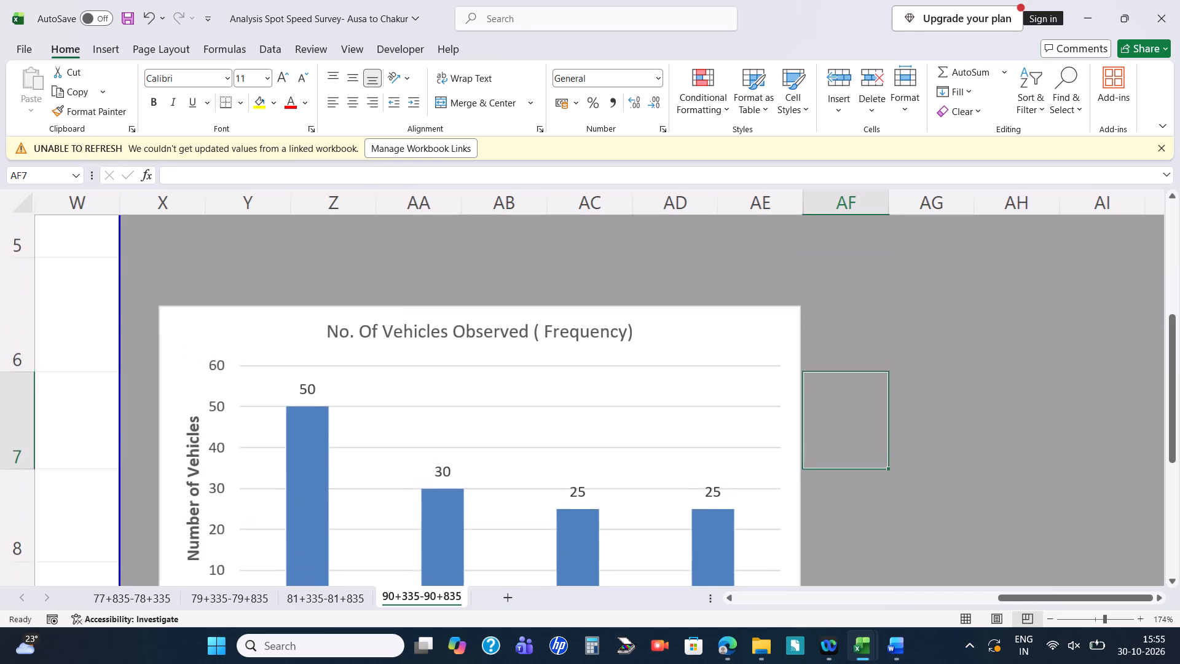
{"action": "scroll", "coordinate": [903, 357], "scroll_direction": "up", "scroll_amount": 3}
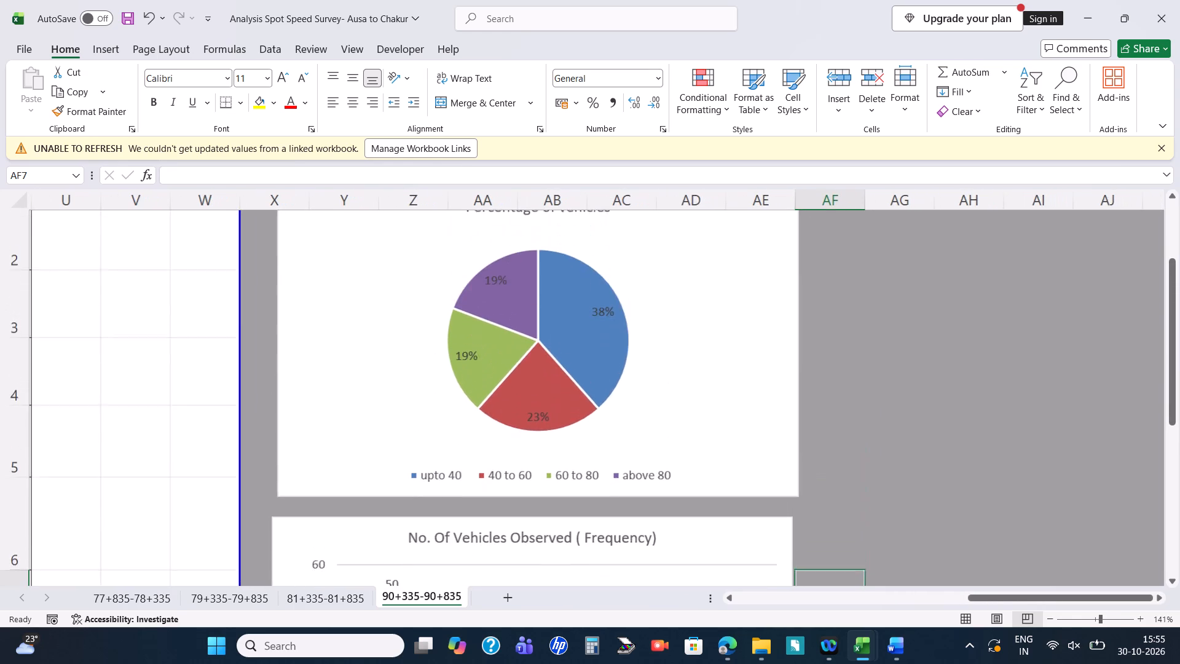
{"action": "scroll", "coordinate": [903, 357], "scroll_direction": "up", "scroll_amount": 1}
{"action": "scroll", "coordinate": [903, 357], "scroll_direction": "right", "scroll_amount": 4}
{"action": "scroll", "coordinate": [903, 357], "scroll_direction": "left", "scroll_amount": 1}
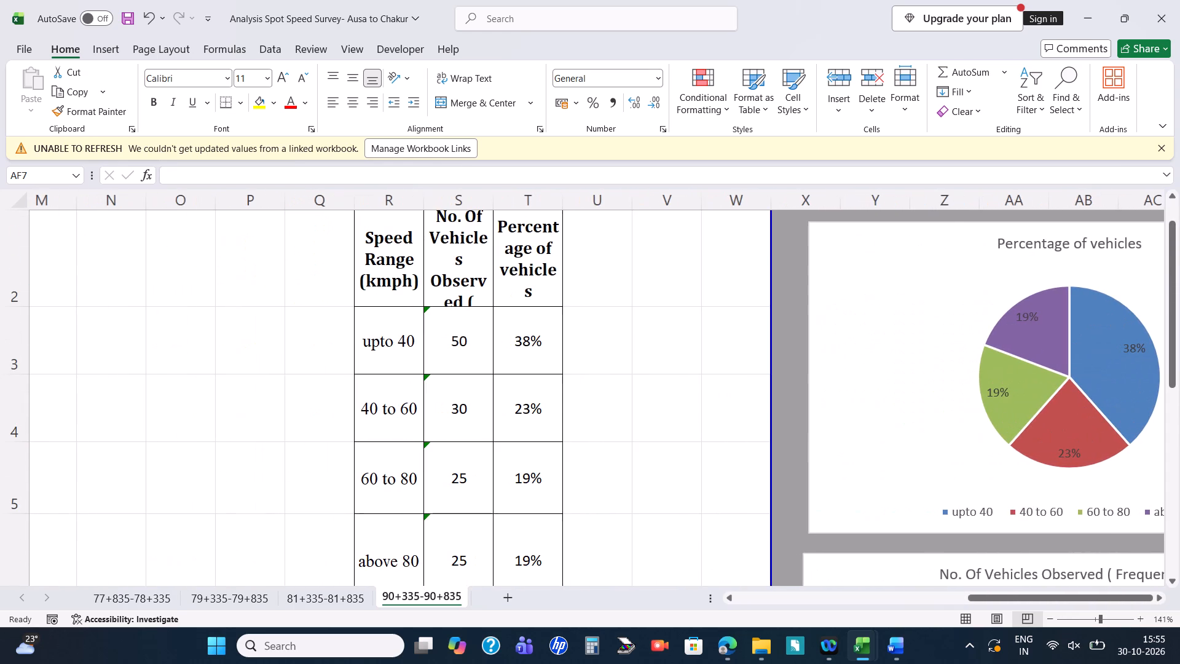
{"action": "scroll", "coordinate": [903, 357], "scroll_direction": "left", "scroll_amount": 1}
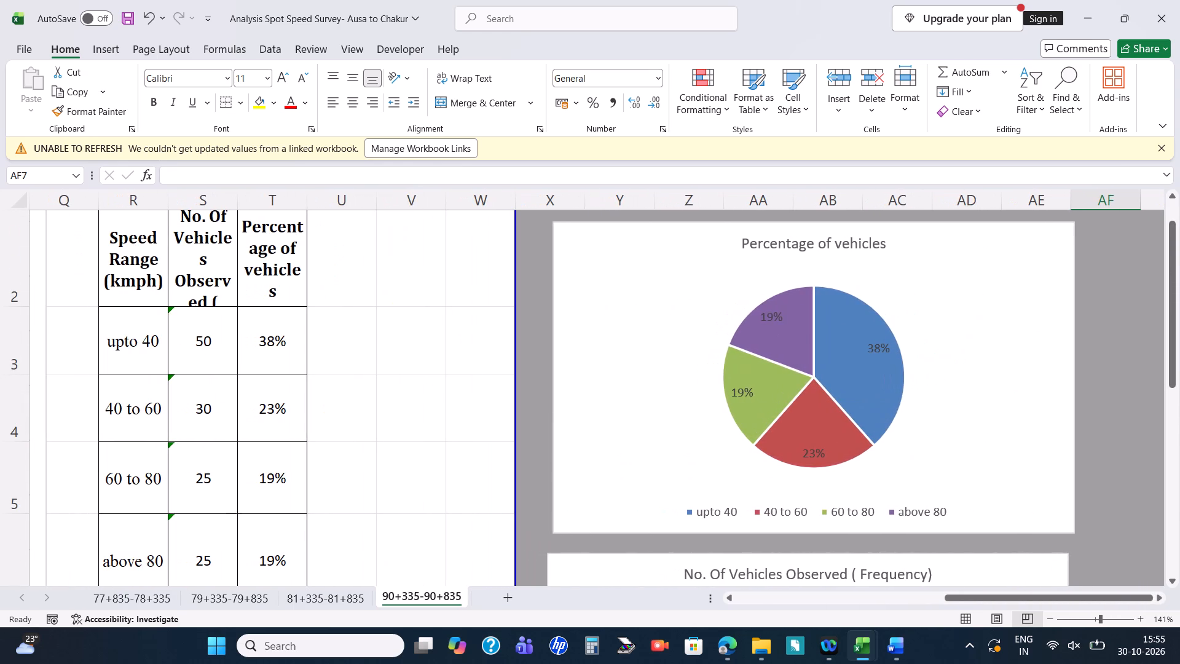
{"action": "scroll", "coordinate": [902, 330], "scroll_direction": "down", "scroll_amount": 3}
{"action": "left_click", "coordinate": [833, 272]}
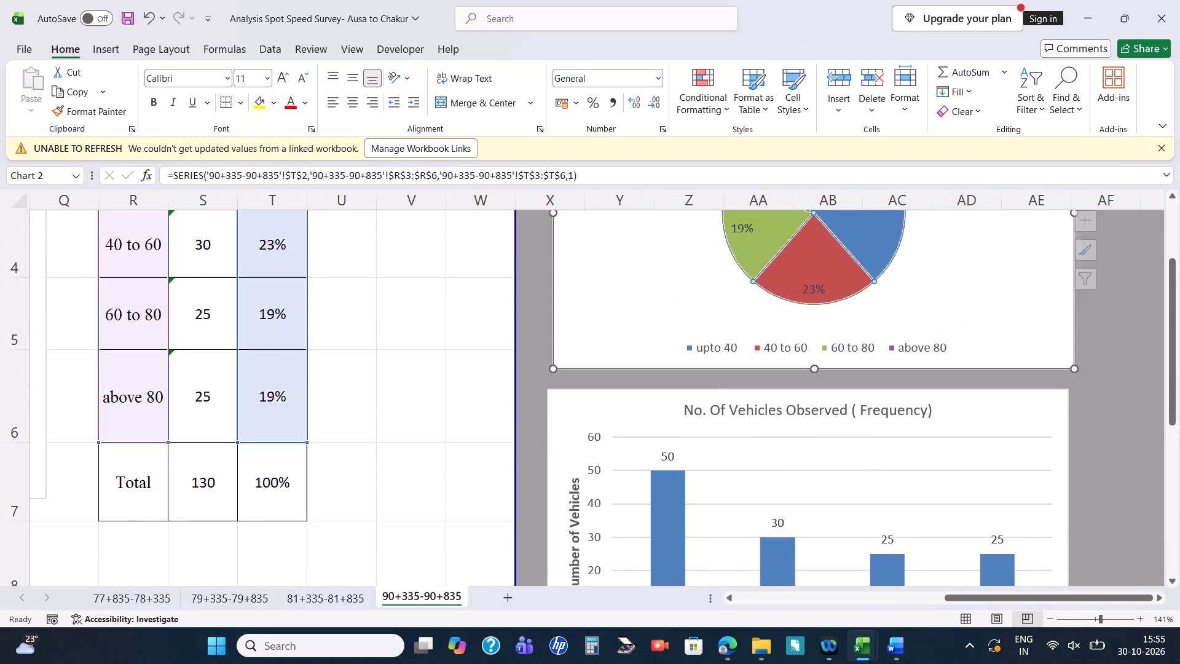
{"action": "left_click", "coordinate": [833, 272]}
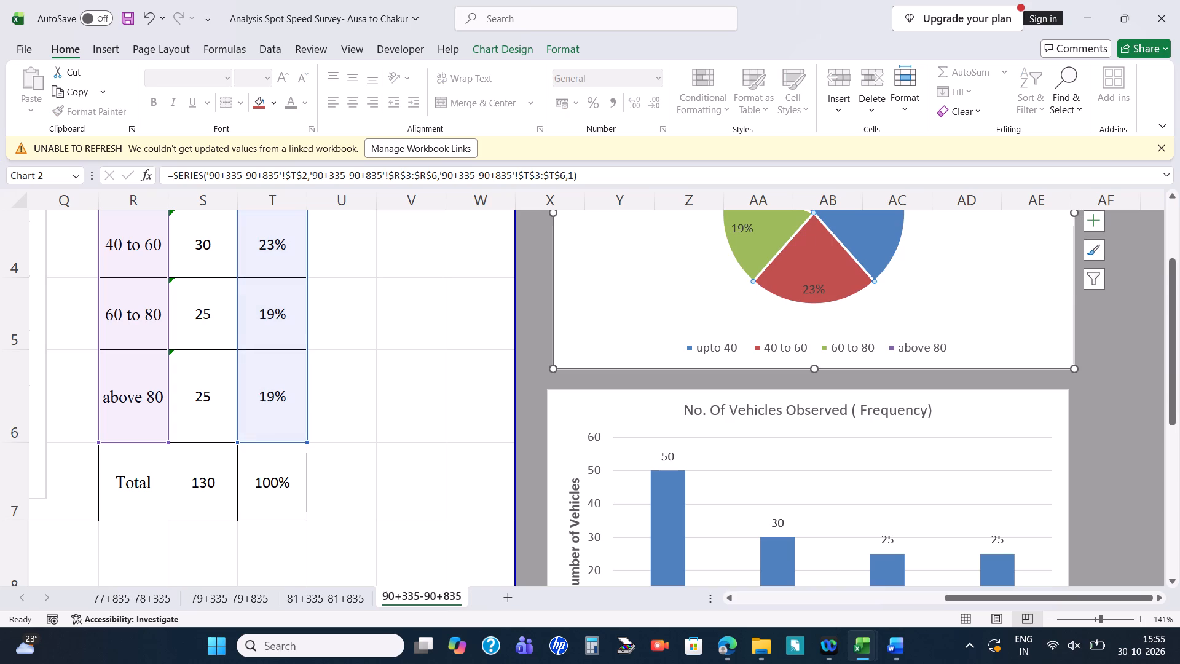
{"action": "left_click", "coordinate": [948, 296]}
{"action": "scroll", "coordinate": [948, 296], "scroll_direction": "up", "scroll_amount": 2}
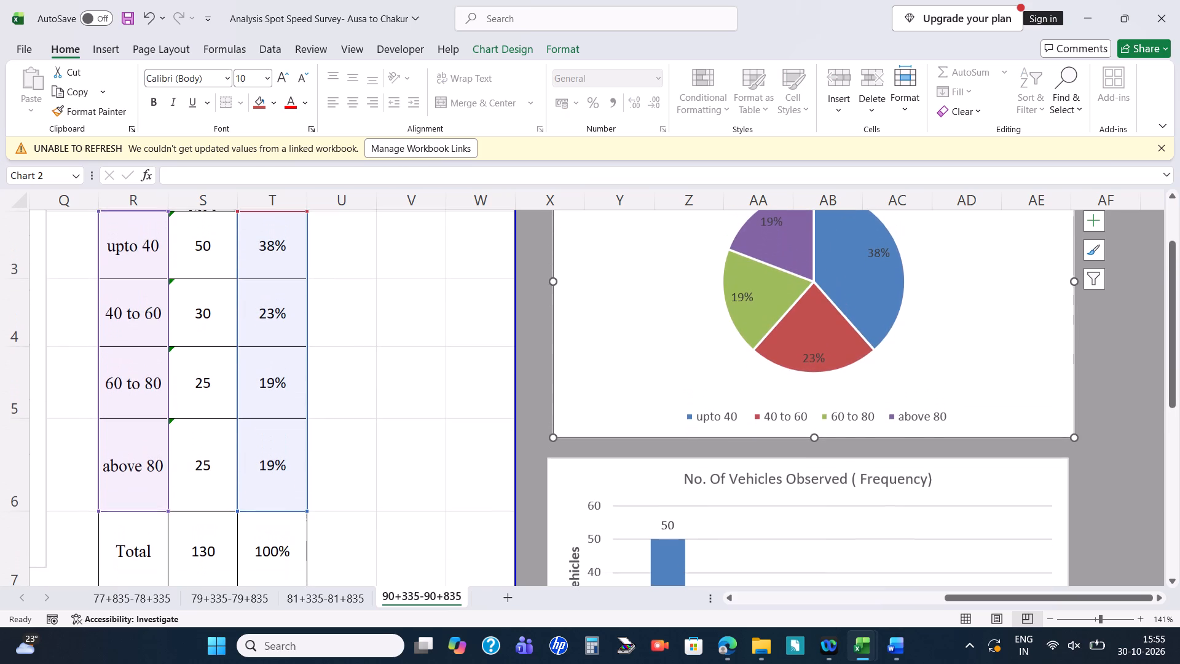
{"action": "left_click", "coordinate": [831, 337]}
{"action": "triple_click", "coordinate": [831, 337]}
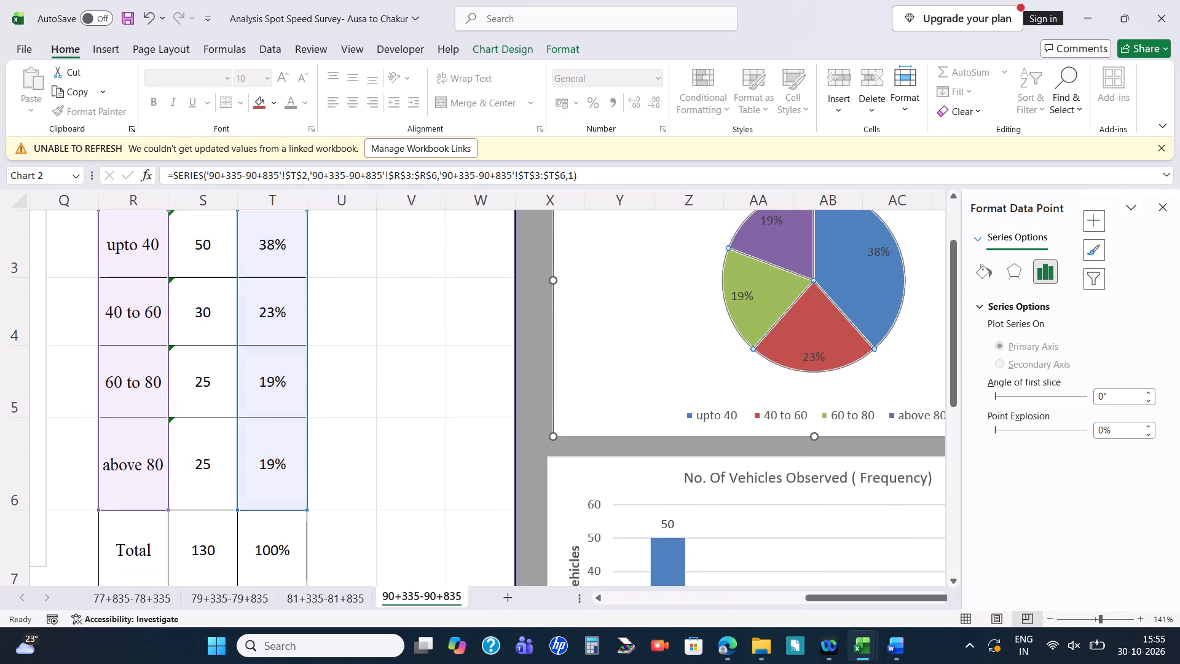
{"action": "left_click", "coordinate": [1160, 205]}
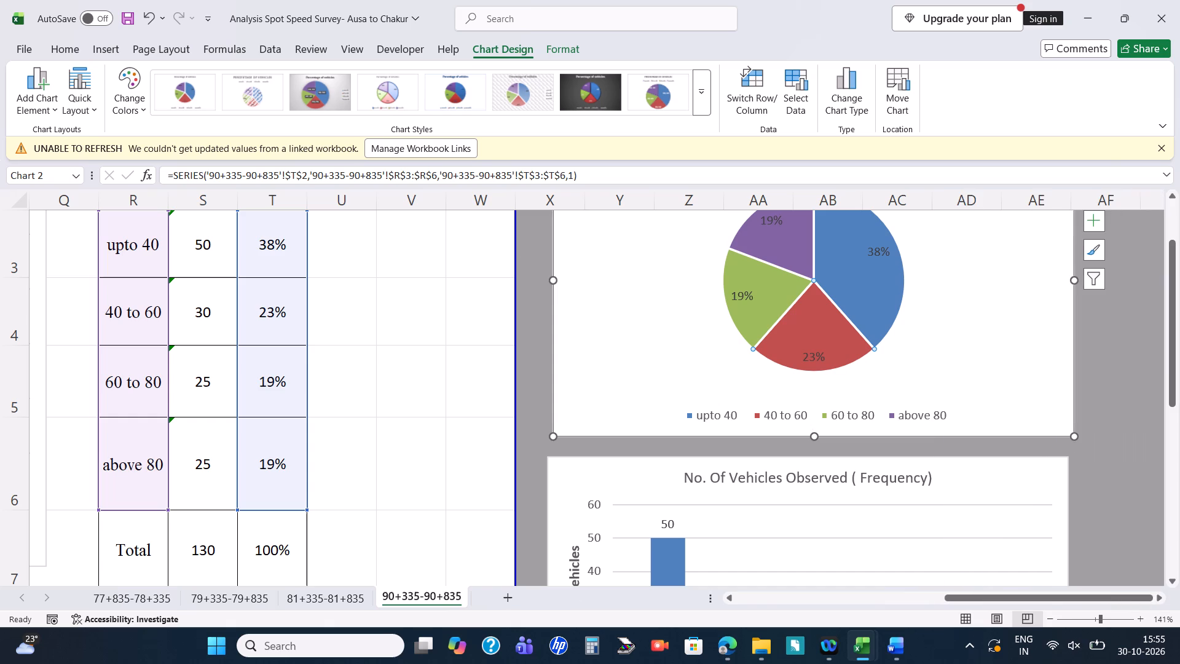
{"action": "scroll", "coordinate": [824, 456], "scroll_direction": "down", "scroll_amount": 1}
{"action": "left_click", "coordinate": [667, 494]}
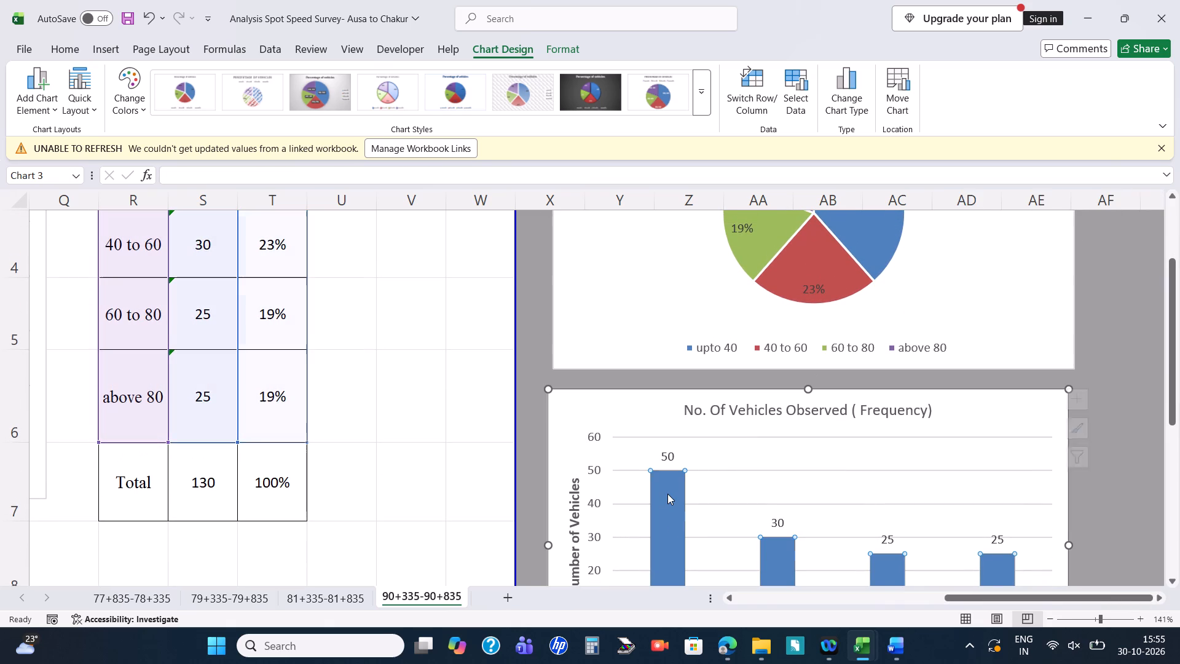
{"action": "scroll", "coordinate": [671, 461], "scroll_direction": "down", "scroll_amount": 1}
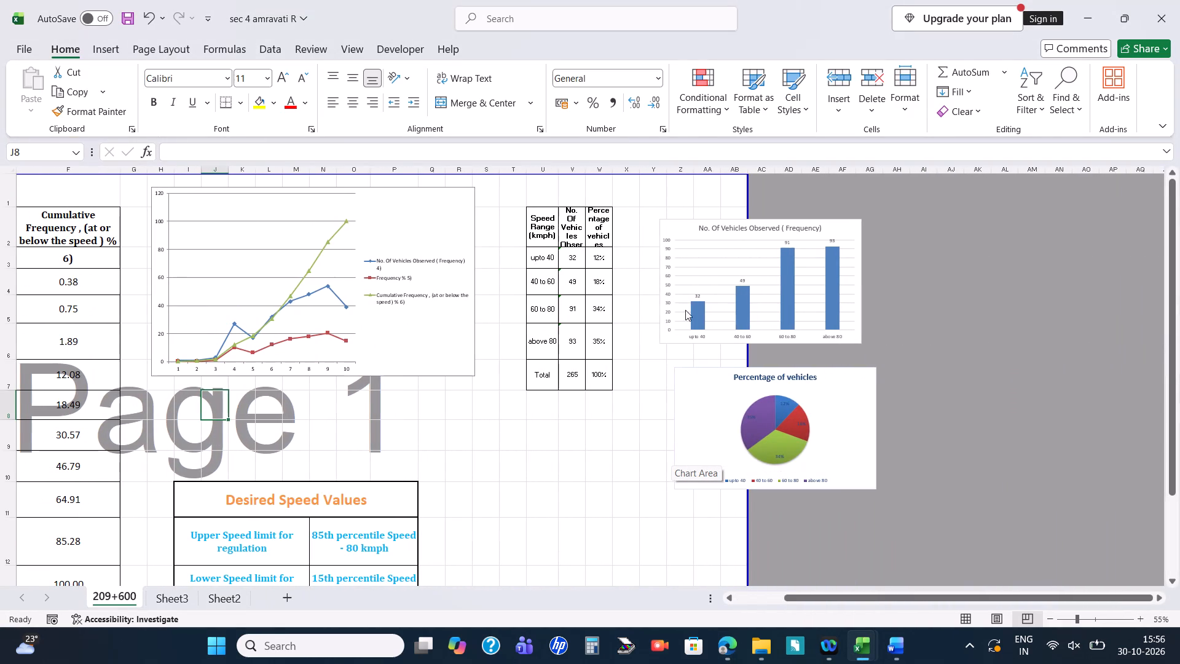
{"action": "left_click", "coordinate": [697, 312]}
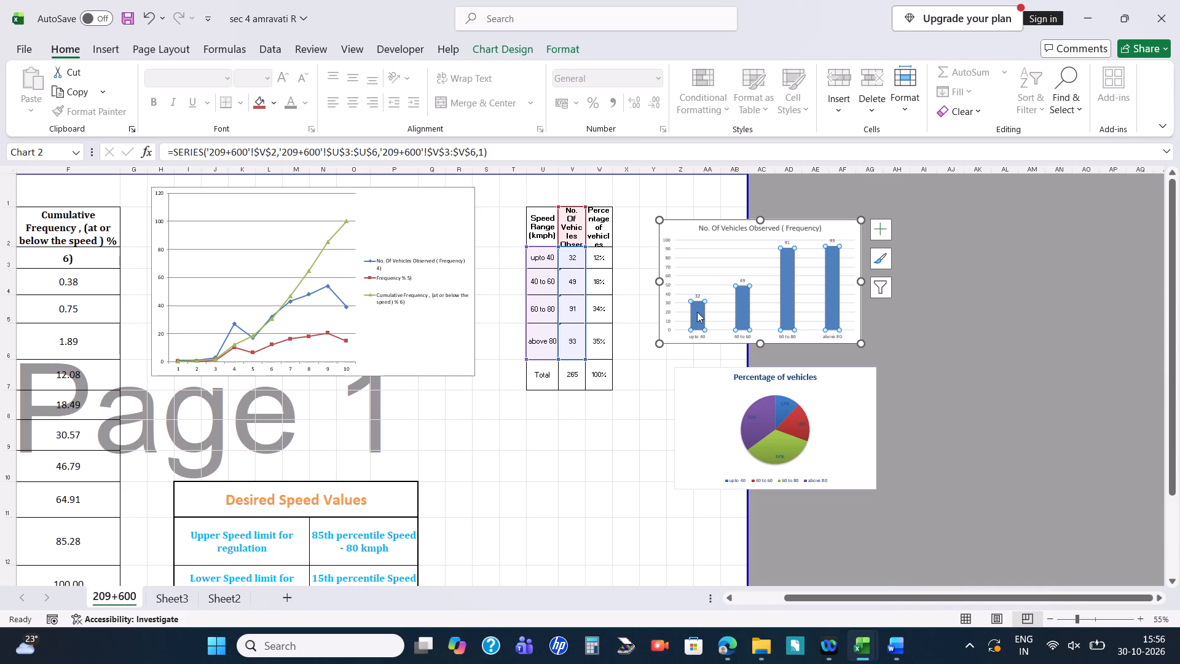
{"action": "left_click", "coordinate": [641, 167]}
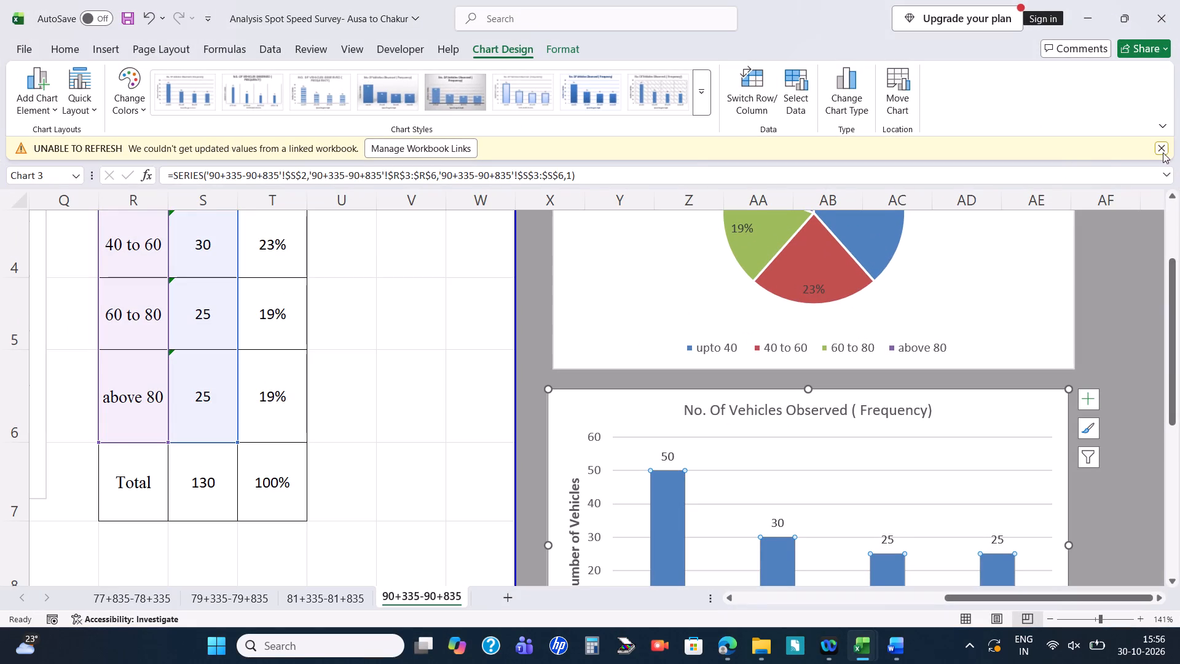
Dismiss the linked-workbook refresh notice in the Ausa to Chakur workbook.
{"action": "left_click", "coordinate": [1163, 151]}
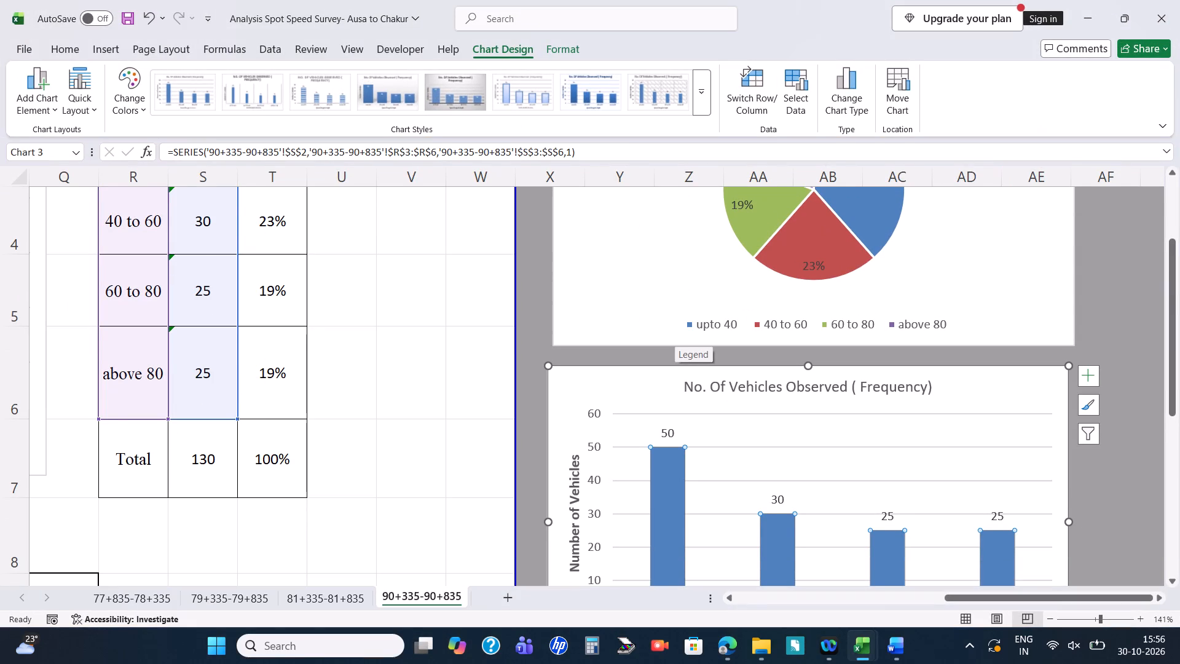
Examine the four-column vehicle frequency chart against its source table, singling out the 40 to 60 column.
{"action": "scroll", "coordinate": [675, 335], "scroll_direction": "down", "scroll_amount": 1}
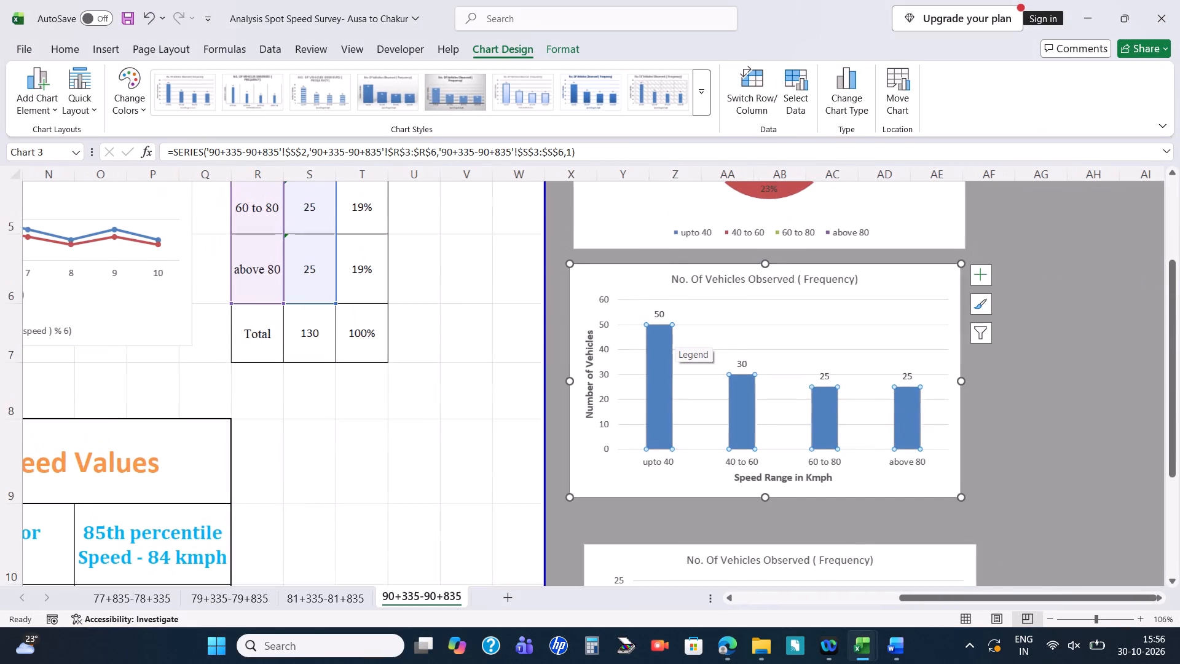
{"action": "scroll", "coordinate": [675, 335], "scroll_direction": "up", "scroll_amount": 1}
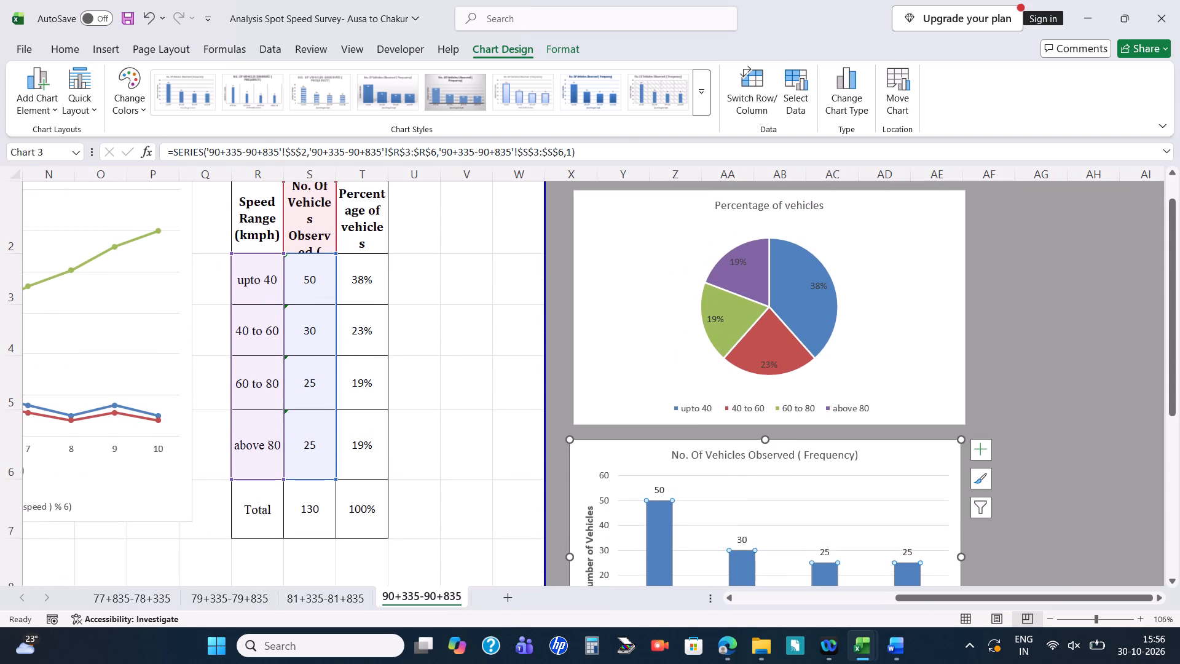
{"action": "left_click", "coordinate": [744, 554]}
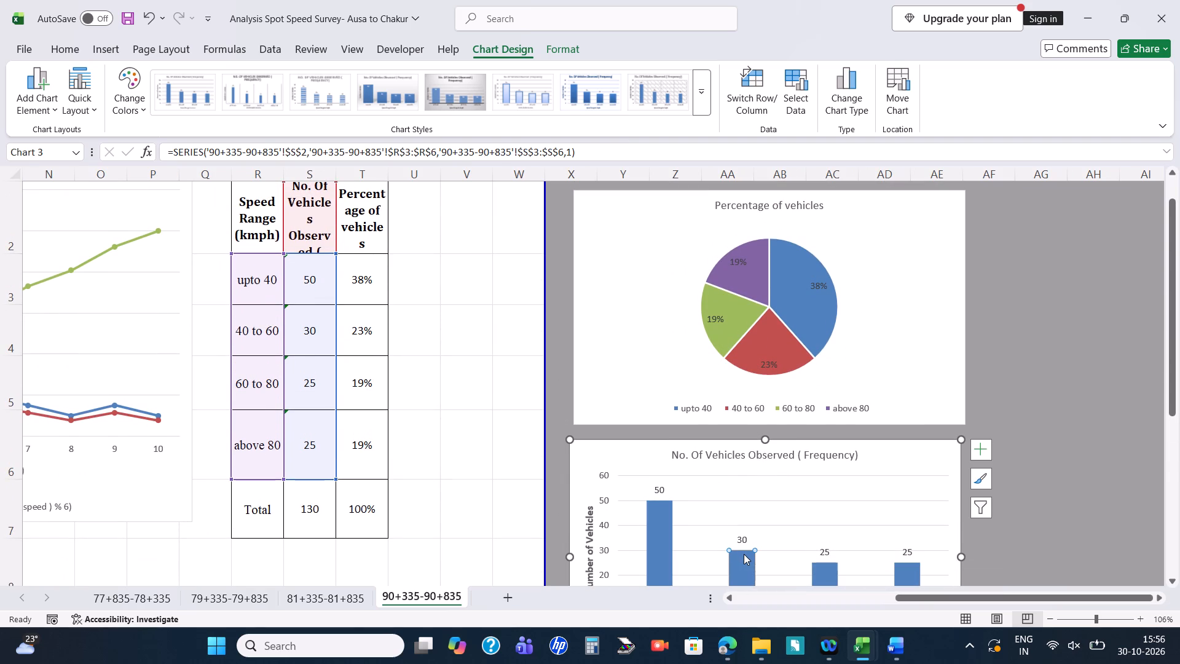
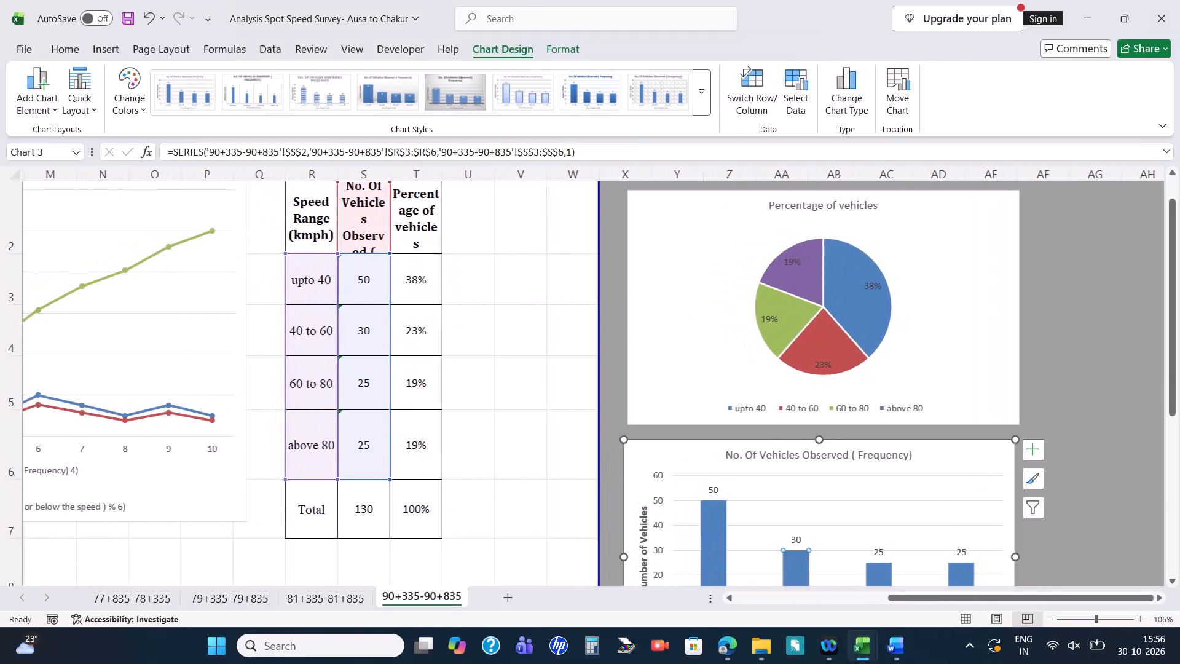
Examine the line chart's Frequency % and Cumulative Frequency series against their source columns on the 77+835-78+335 sheet.
{"action": "left_click", "coordinate": [153, 609]}
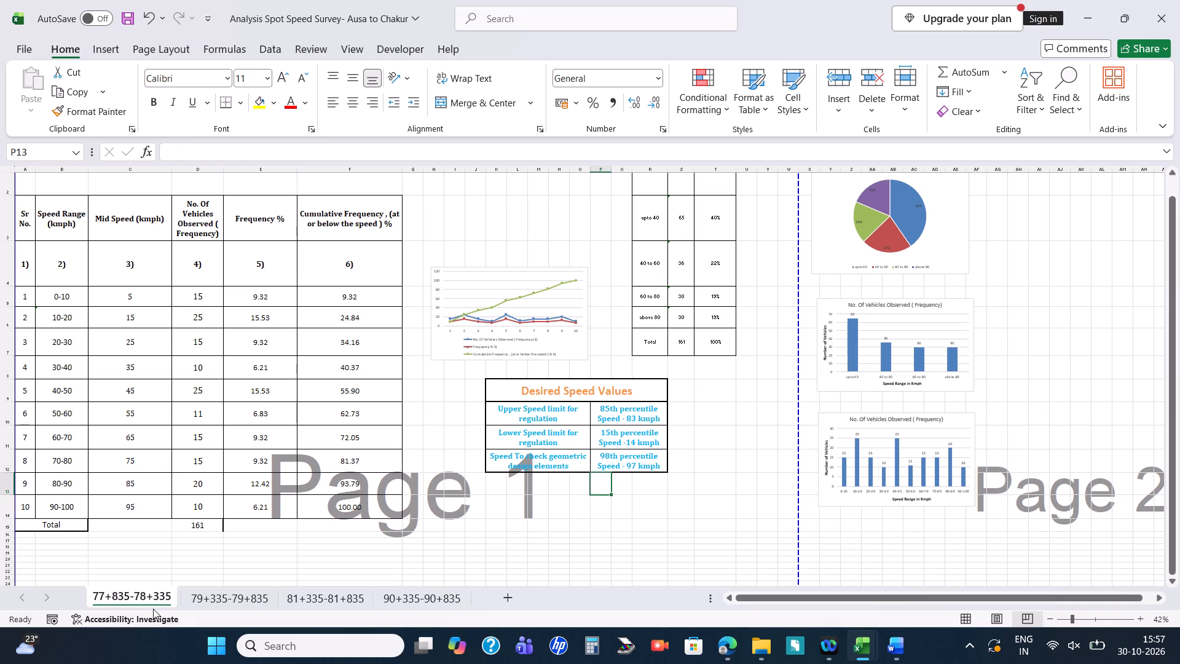
{"action": "scroll", "coordinate": [153, 609], "scroll_direction": "down", "scroll_amount": 1}
{"action": "left_click", "coordinate": [627, 443]}
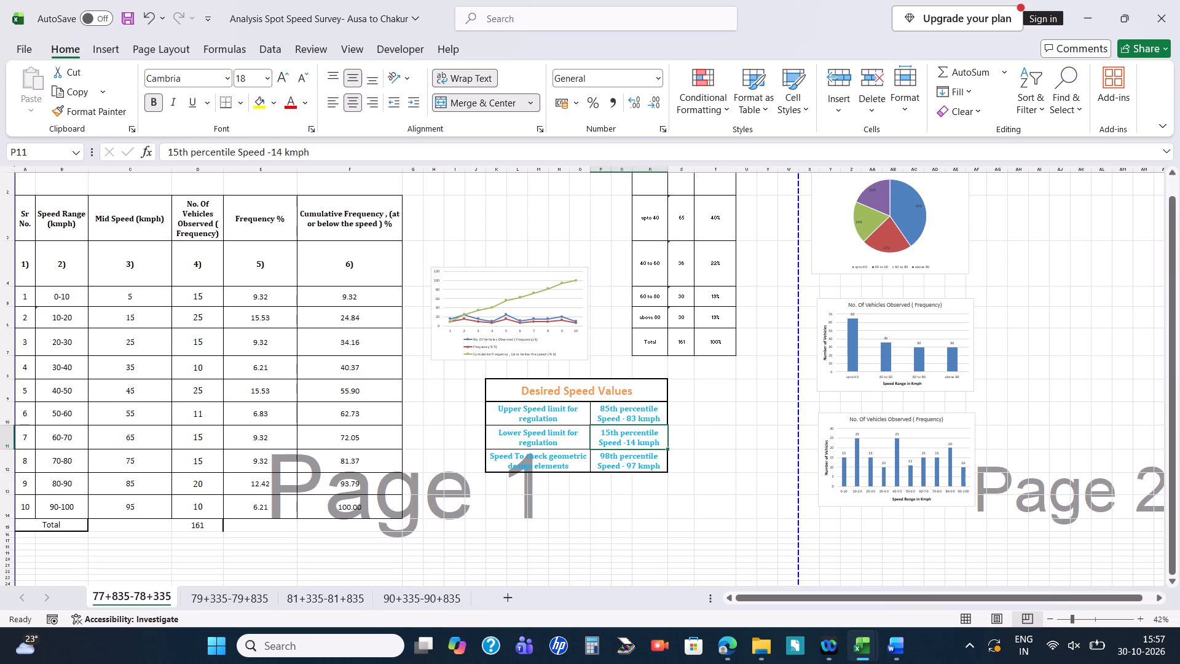
{"action": "scroll", "coordinate": [627, 443], "scroll_direction": "up", "scroll_amount": 1}
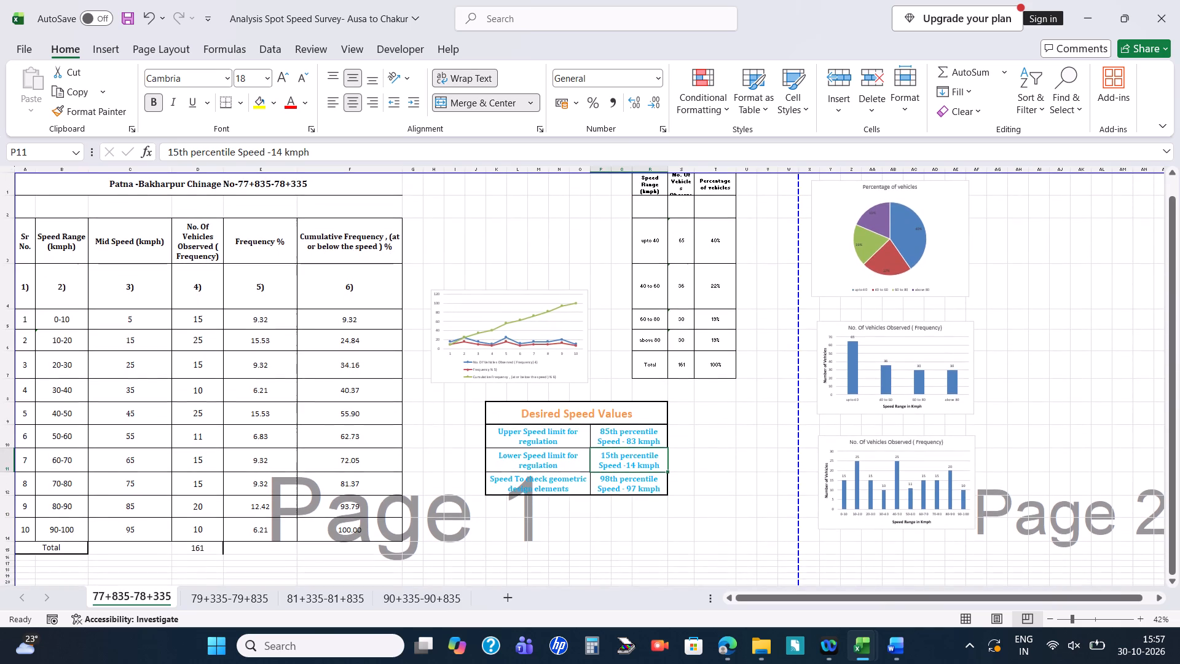
{"action": "scroll", "coordinate": [289, 407], "scroll_direction": "up", "scroll_amount": 1}
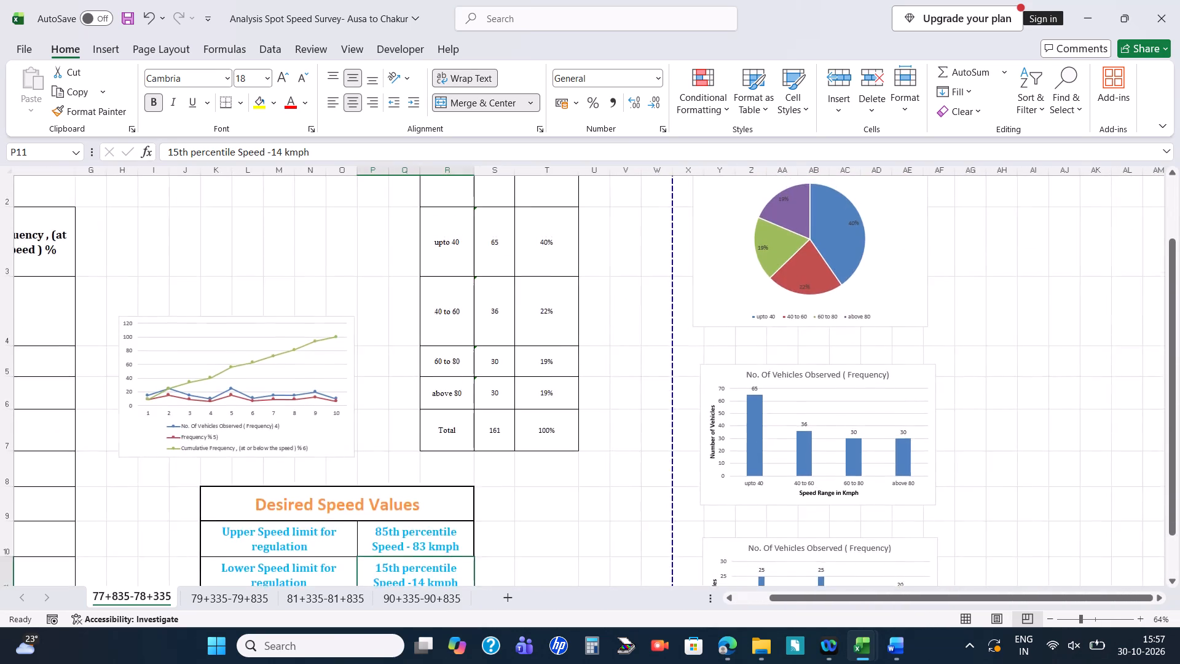
{"action": "scroll", "coordinate": [289, 407], "scroll_direction": "up", "scroll_amount": 1}
{"action": "left_click", "coordinate": [256, 398]}
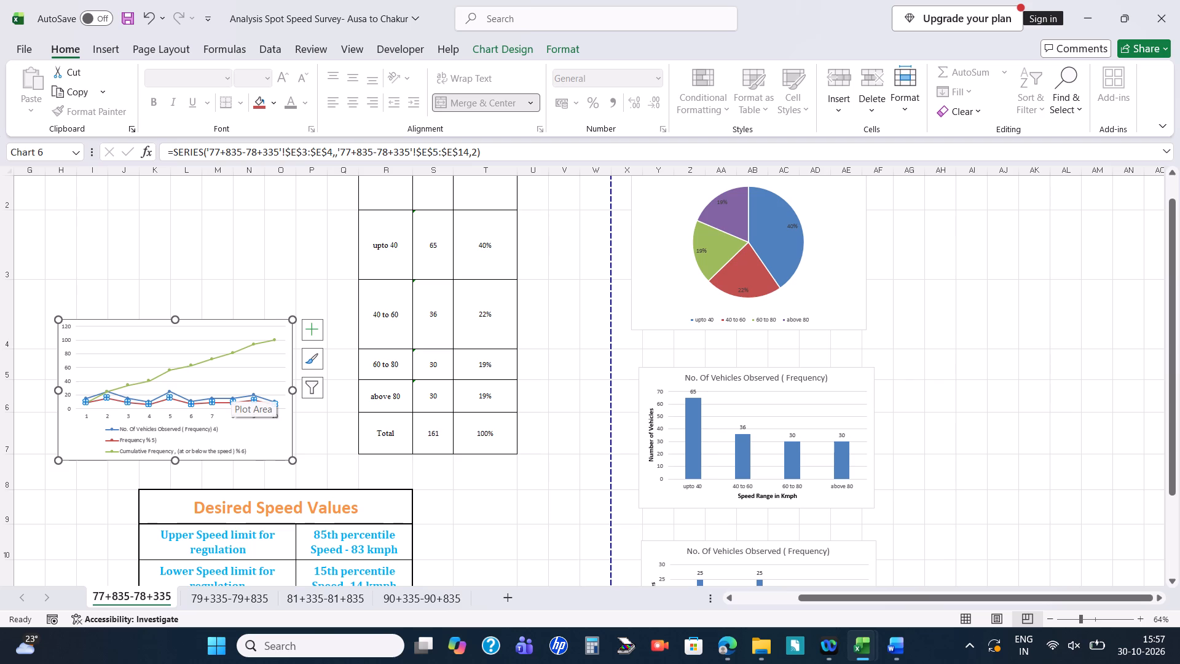
{"action": "scroll", "coordinate": [231, 390], "scroll_direction": "right", "scroll_amount": 4}
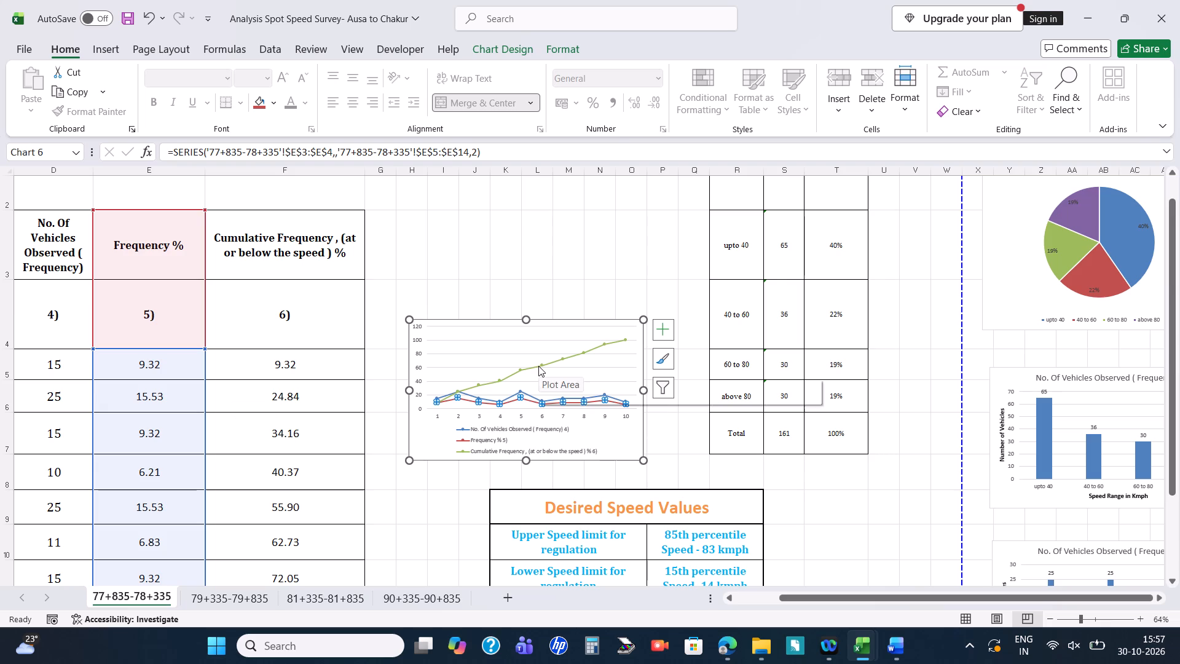
{"action": "left_click", "coordinate": [538, 366]}
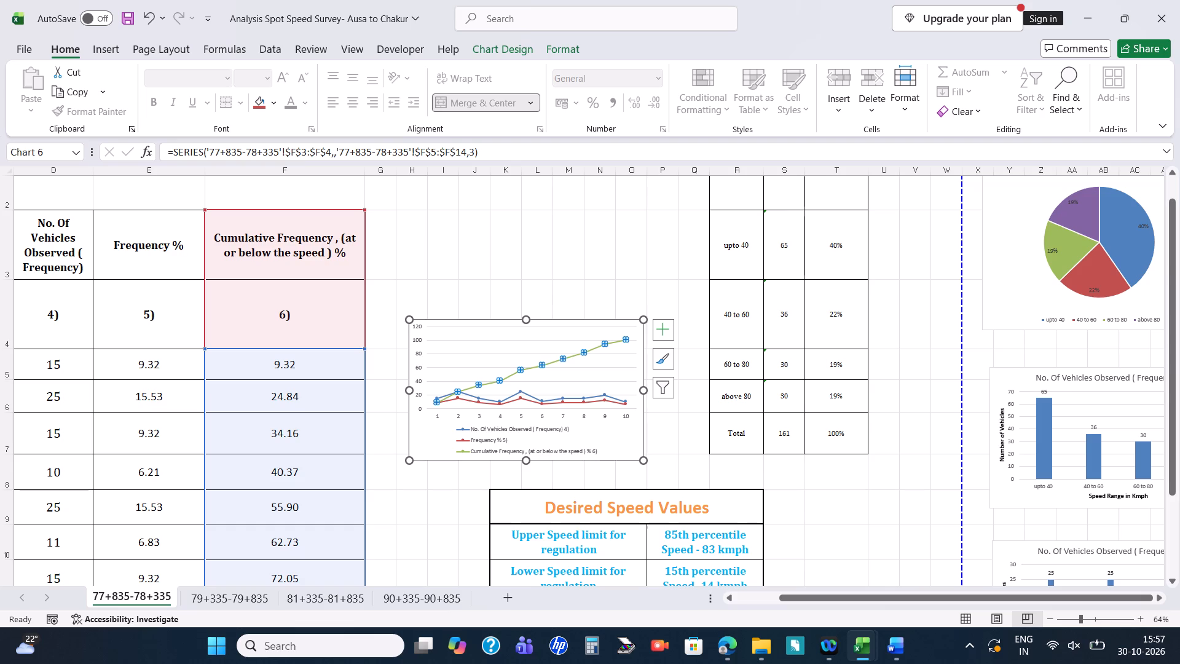
{"action": "scroll", "coordinate": [613, 470], "scroll_direction": "up", "scroll_amount": 1}
{"action": "scroll", "coordinate": [613, 470], "scroll_direction": "right", "scroll_amount": 4}
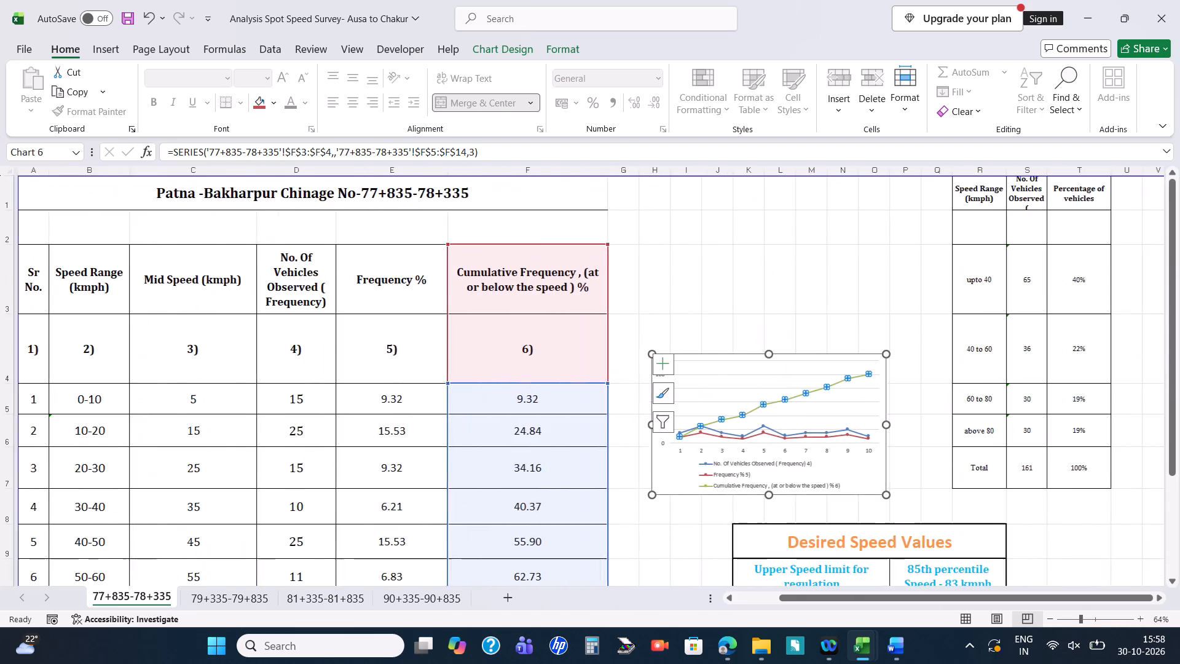
{"action": "scroll", "coordinate": [613, 470], "scroll_direction": "down", "scroll_amount": 1}
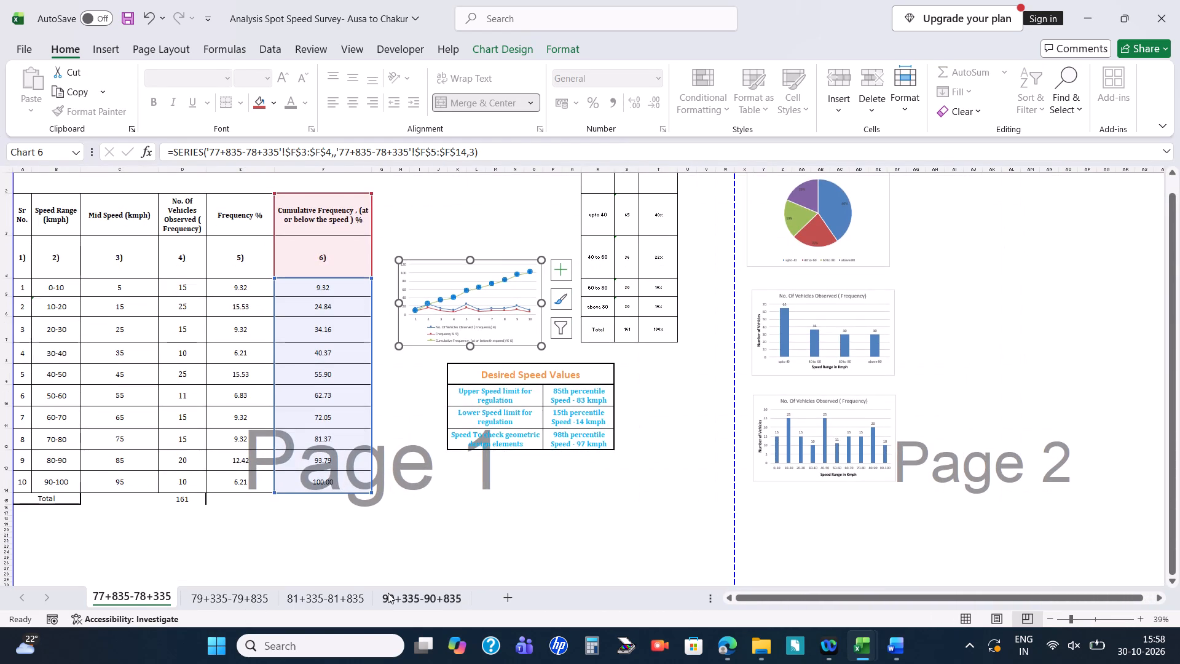
Switch to the sec 4 amravati R workbook and rename the empty Sheet1 as 525+300.
{"action": "left_click", "coordinate": [570, 181]}
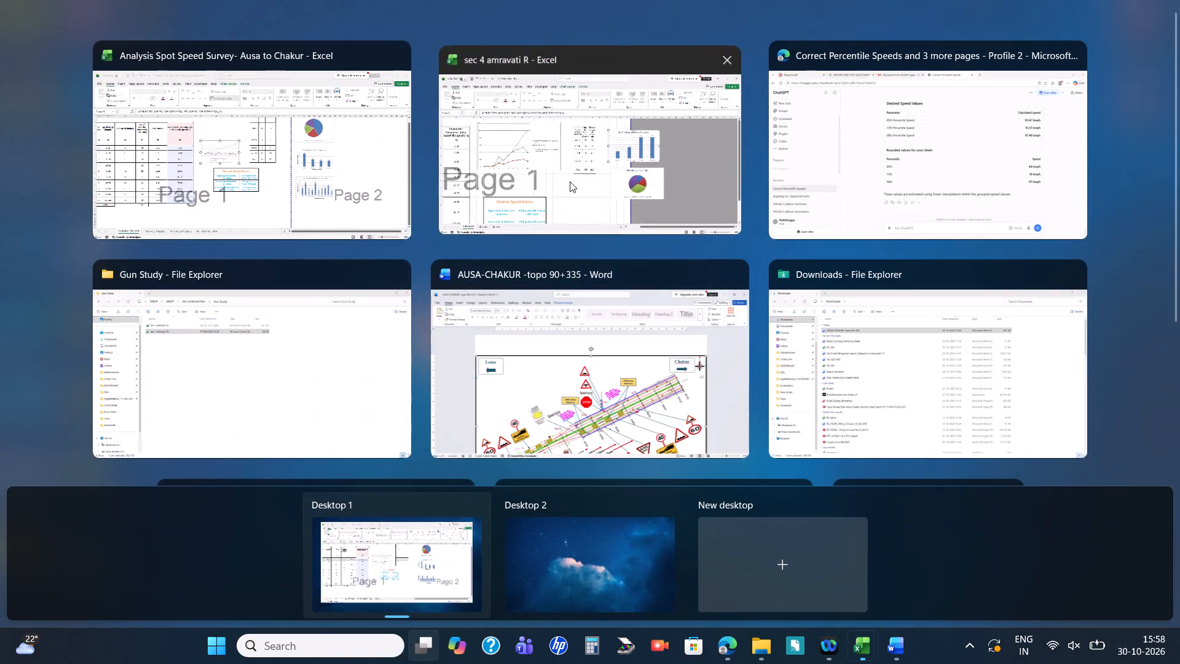
{"action": "left_click", "coordinate": [289, 598]}
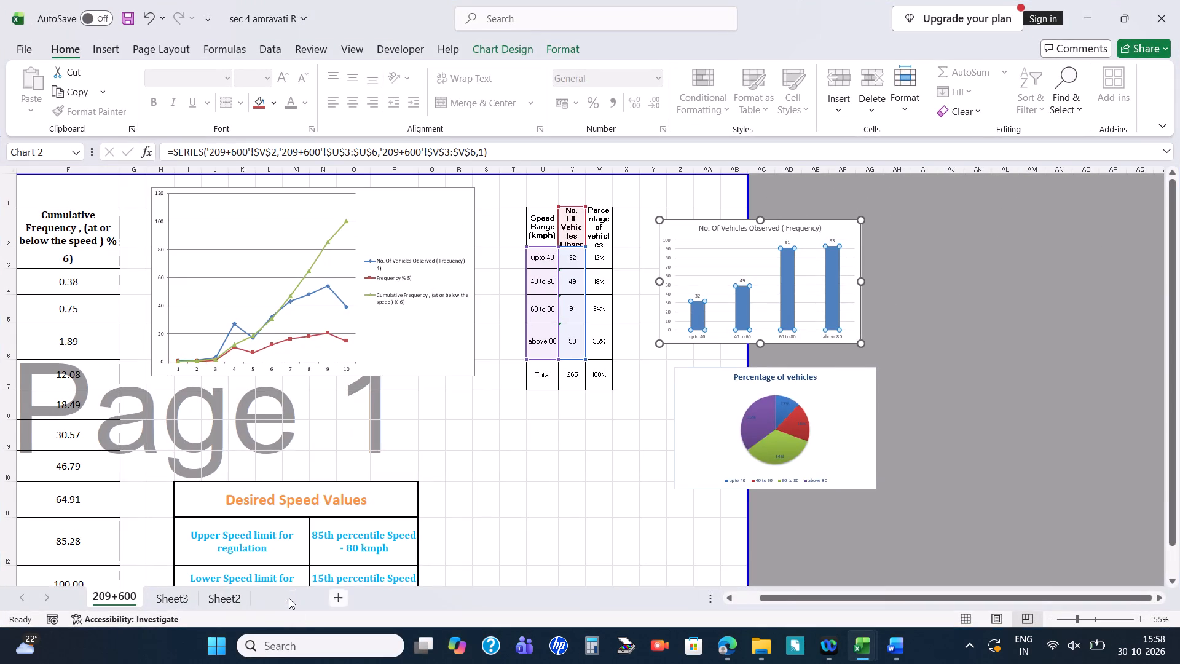
{"action": "left_click", "coordinate": [221, 602]}
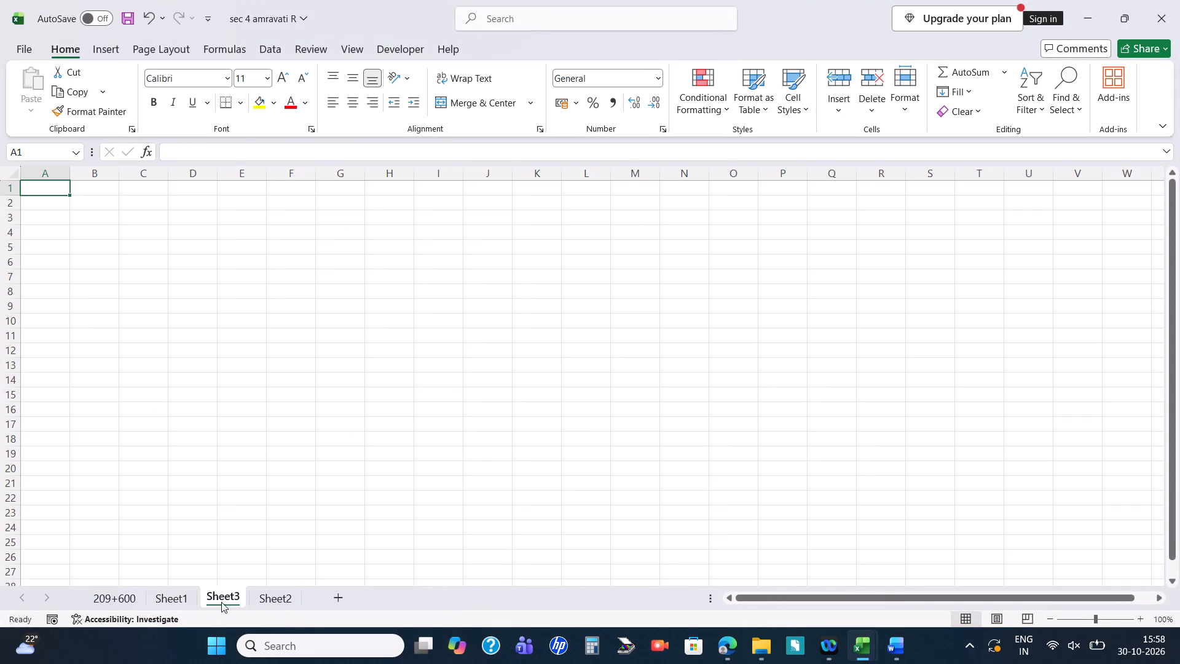
{"action": "left_click", "coordinate": [168, 599]}
{"action": "double_click", "coordinate": [168, 599]}
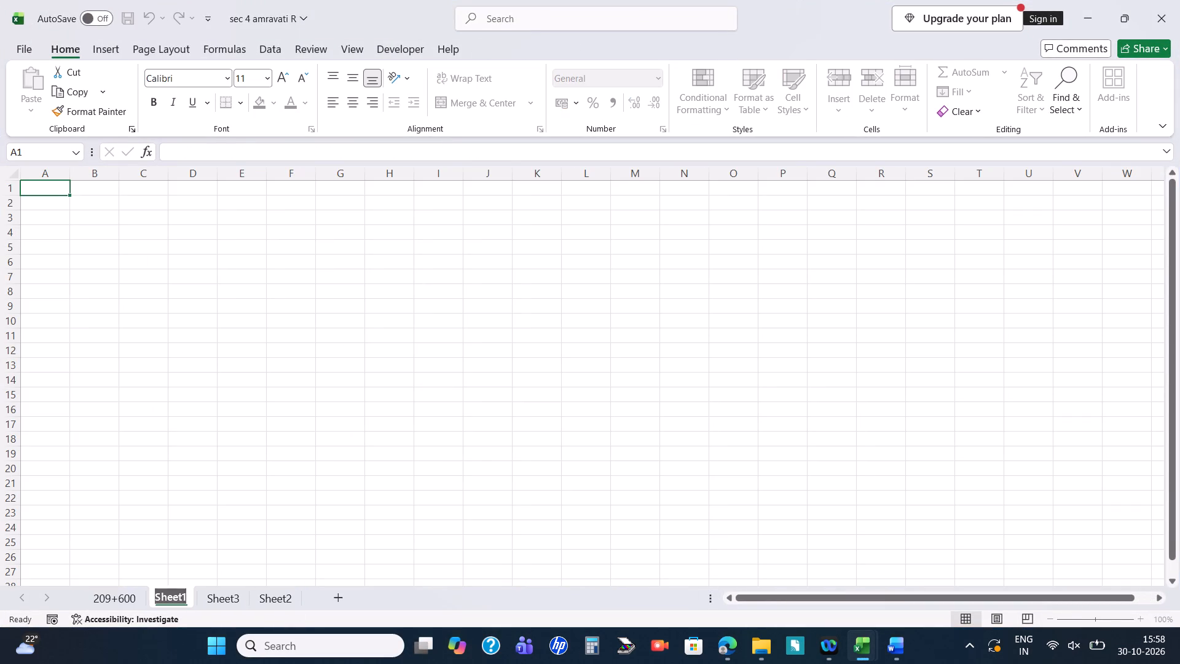
{"action": "double_click", "coordinate": [168, 599]}
{"action": "key", "text": "BackSpace"}
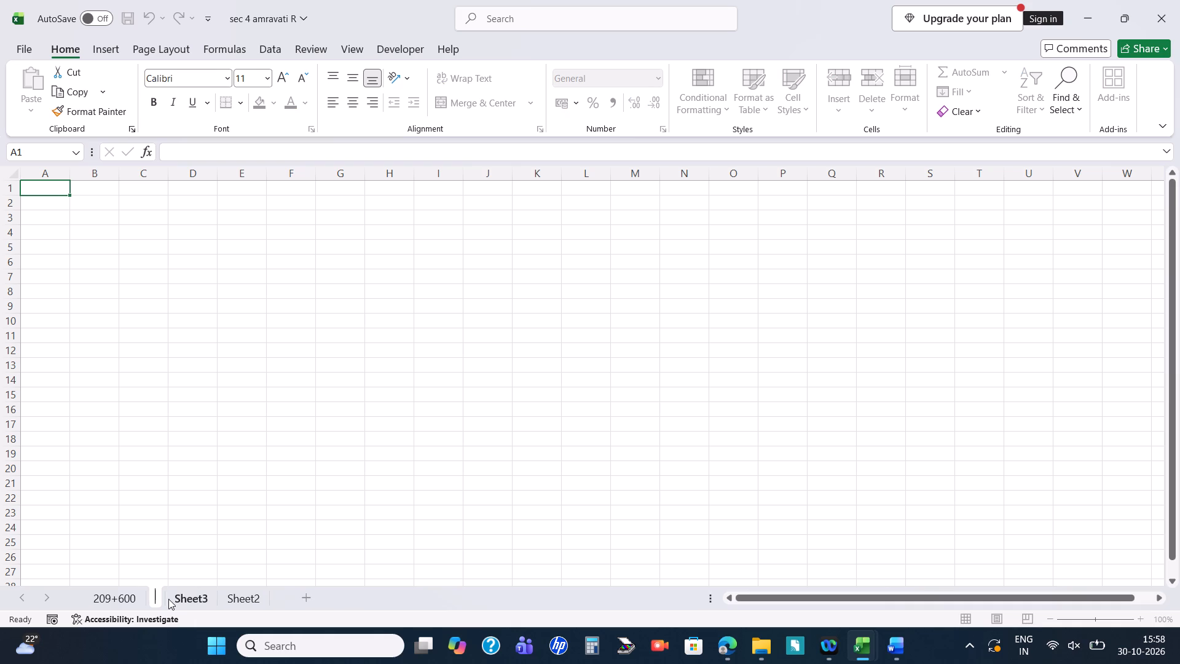
{"action": "type", "text": "523"}
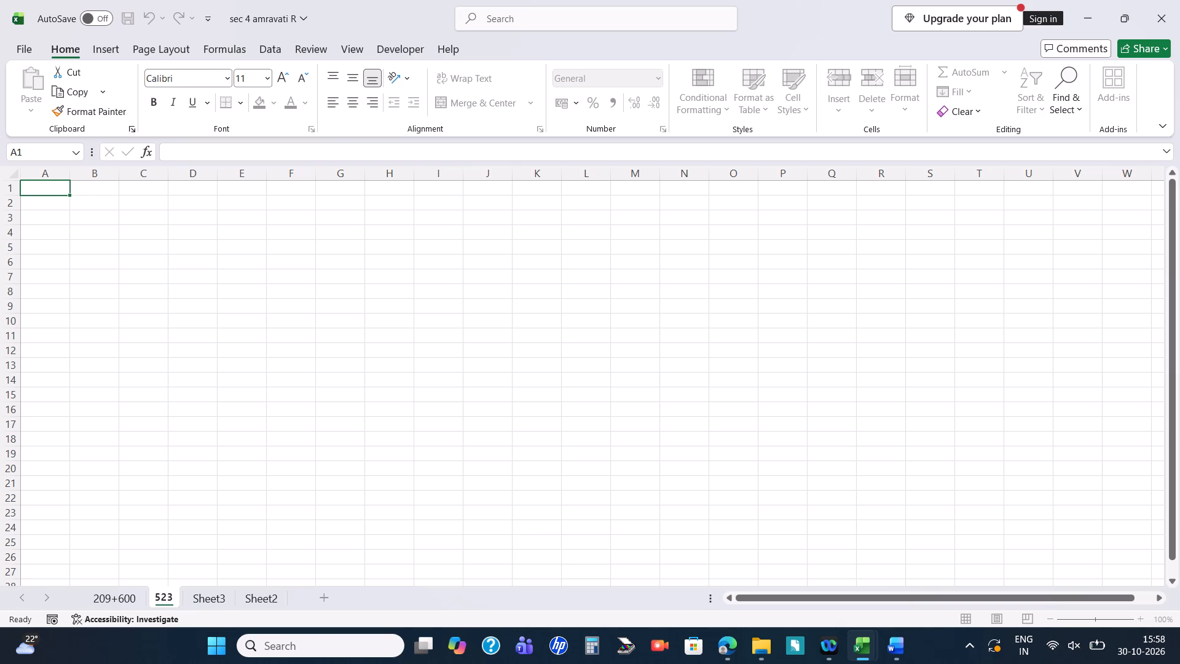
{"action": "type", "text": "*-"}
{"action": "key", "text": "BackSpace"}
{"action": "key", "text": "plus"}
{"action": "key", "text": "Clear"}
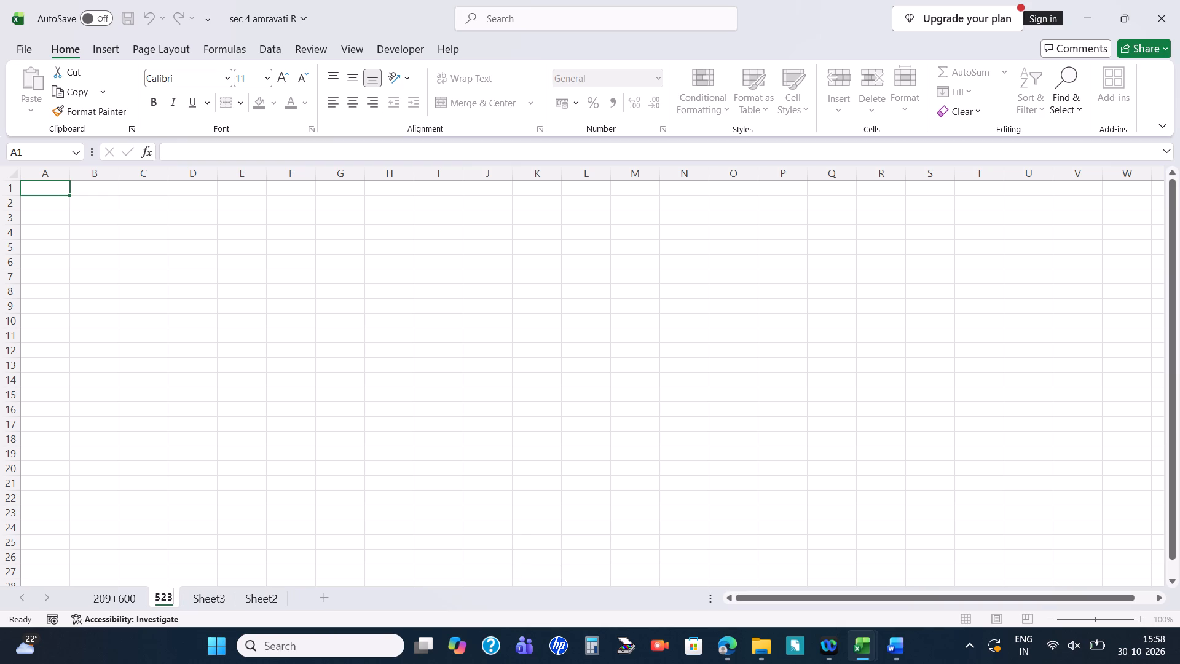
{"action": "key", "text": "Clear"}
{"action": "key", "text": "Clear"}
{"action": "key", "text": "Clear"}
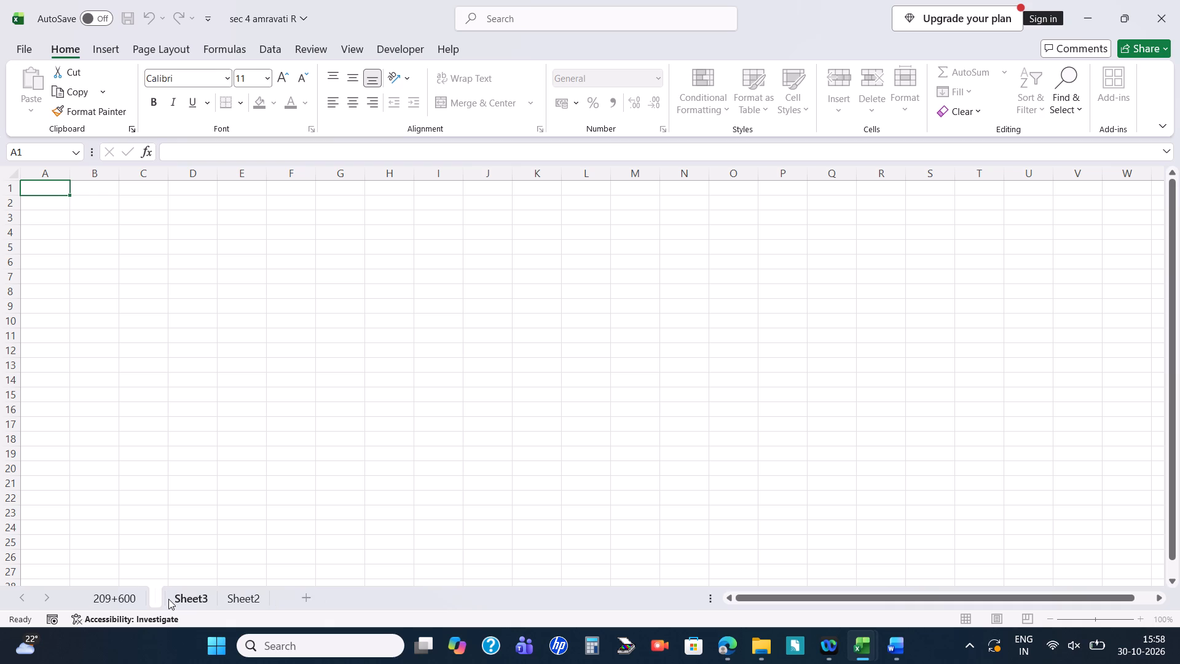
{"action": "key", "text": "Right"}
{"action": "key", "text": "Page_Up"}
{"action": "key", "text": "Home"}
{"action": "key", "text": "Clear"}
{"action": "key", "text": "Clear"}
{"action": "key", "text": "Up"}
{"action": "key", "text": "Up"}
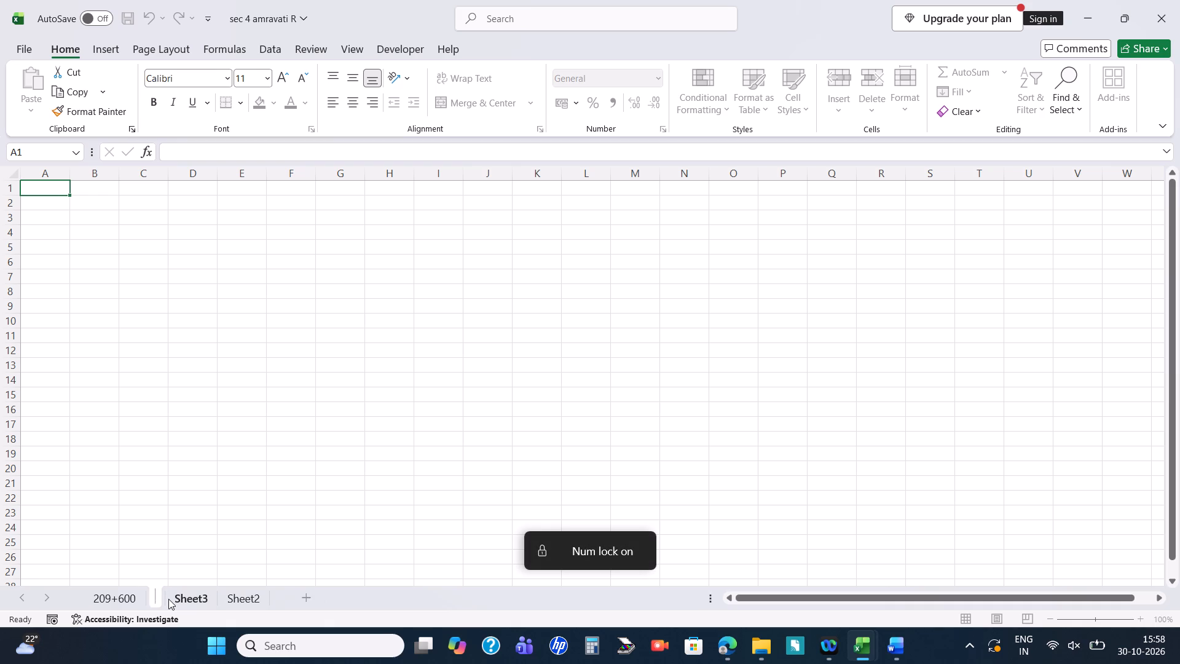
{"action": "type", "text": "555"}
{"action": "key", "text": "BackSpace"}
{"action": "key", "text": "BackSpace"}
{"action": "key", "text": "2"}
{"action": "key", "text": "5"}
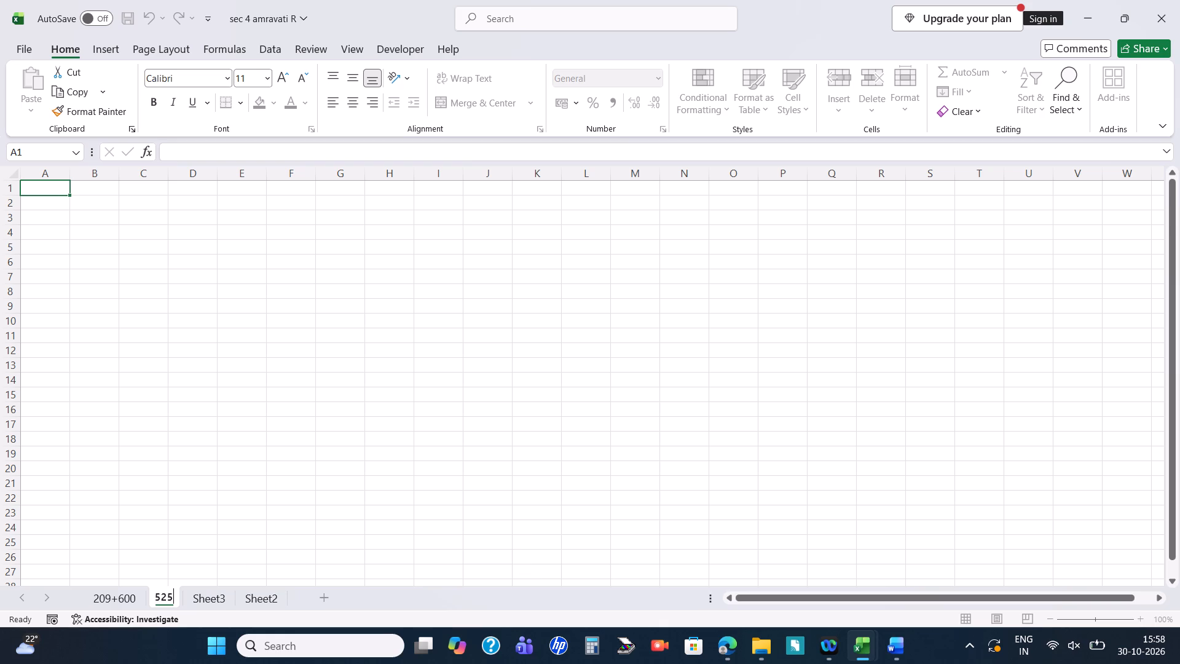
{"action": "type", "text": "+300"}
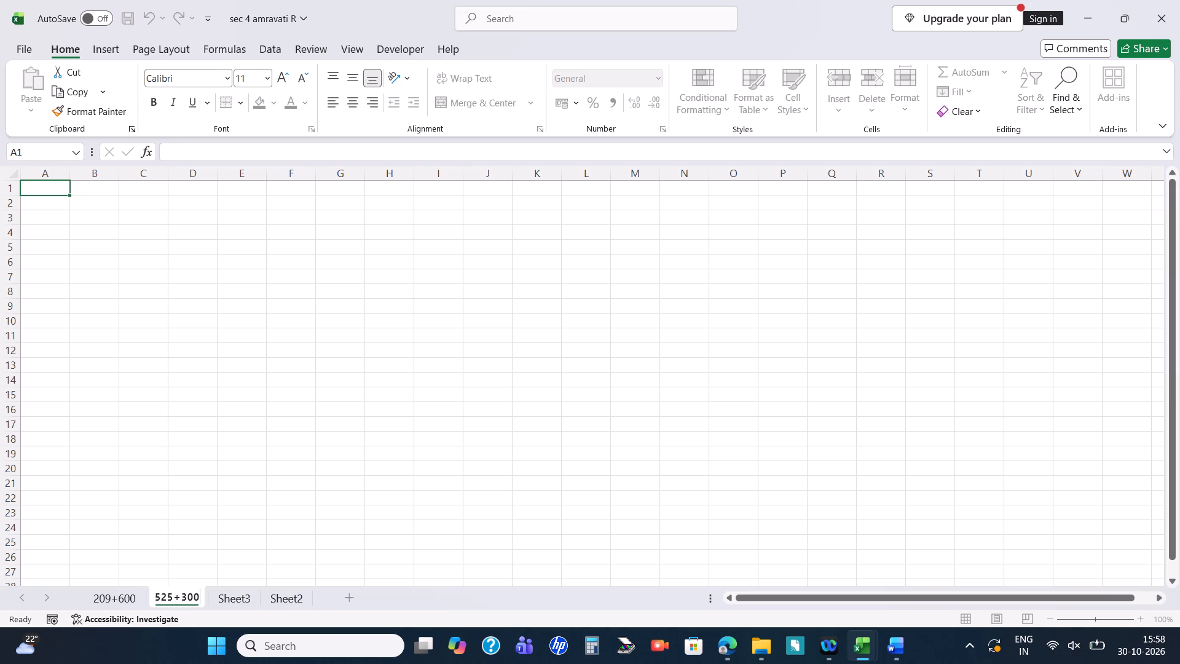
{"action": "key", "text": "Return"}
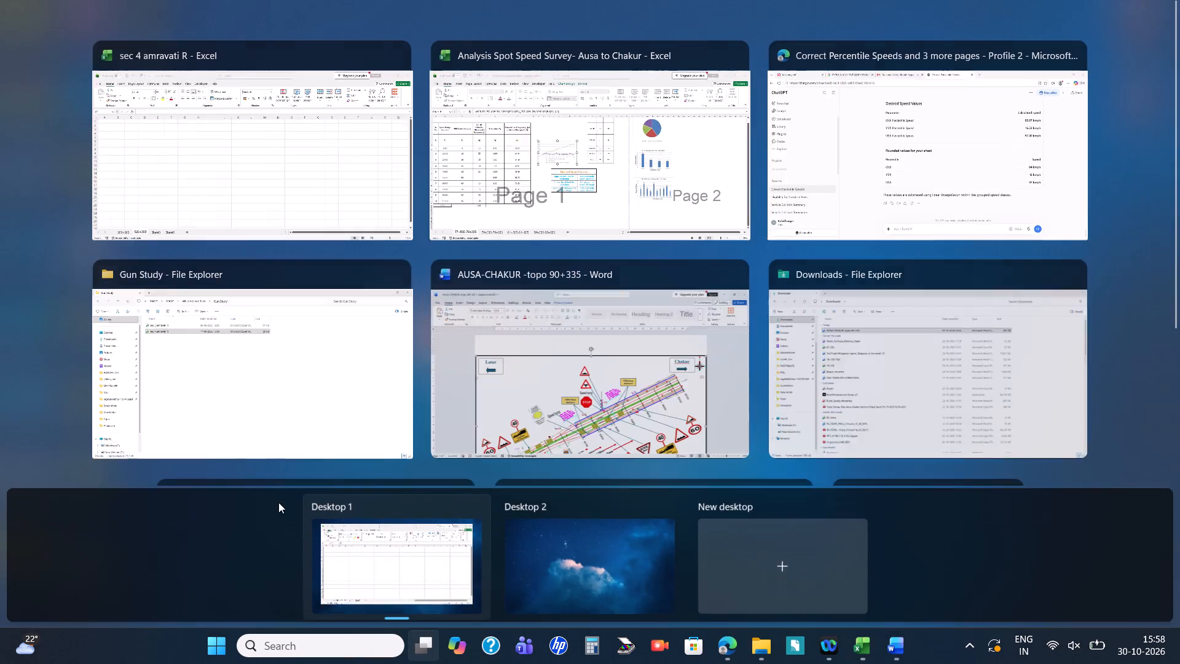
Copy the frequency table, from the Sr No. header through the Total row, from Ausa to Chakur sheet 77+835-78+335 into sheet 525+300 at cell A1.
{"action": "left_click", "coordinate": [577, 136]}
{"action": "scroll", "coordinate": [388, 310], "scroll_direction": "right", "scroll_amount": 3}
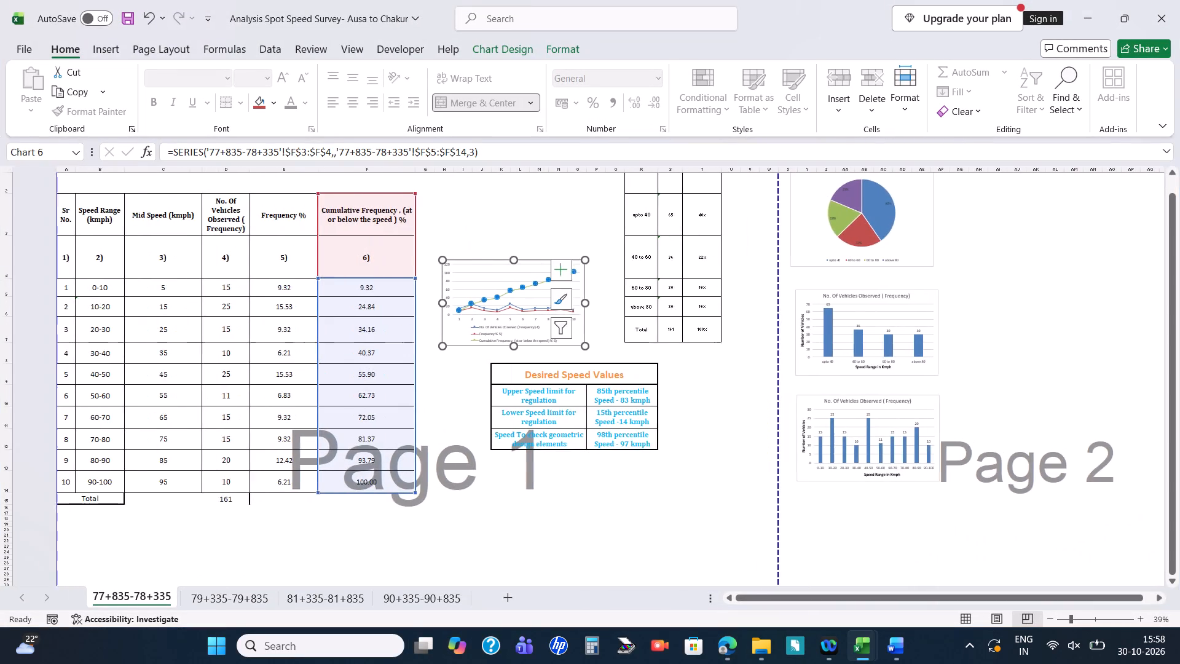
{"action": "left_click", "coordinate": [484, 200]}
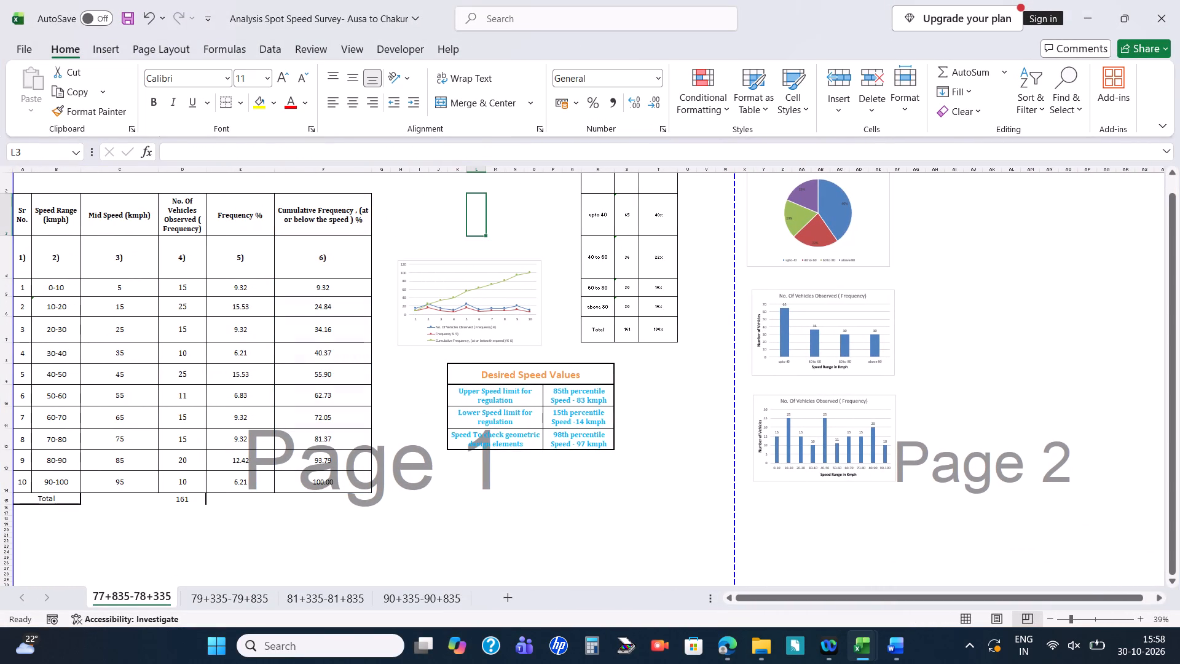
{"action": "left_click", "coordinate": [26, 217]}
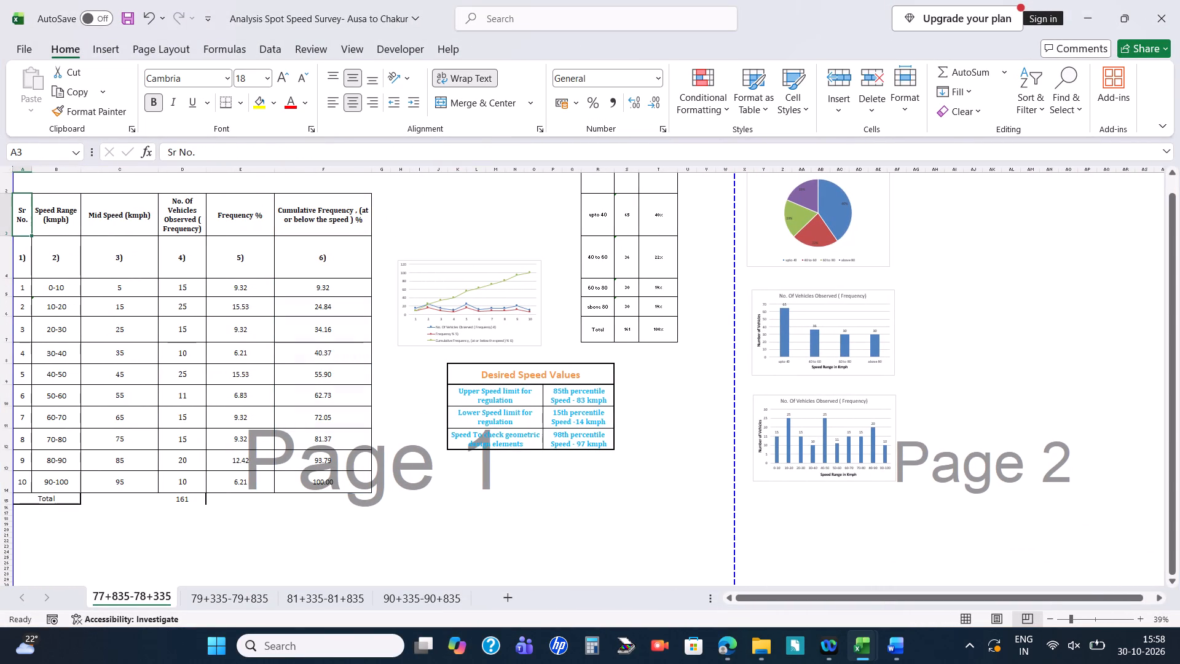
{"action": "key", "text": "shift+Down"}
{"action": "key", "text": "shift+Down"}
{"action": "key", "text": "shift+Down"}
{"action": "key", "text": "shift+Down"}
{"action": "key", "text": "shift+Down"}
{"action": "key", "text": "shift+Down"}
{"action": "key", "text": "shift+Down"}
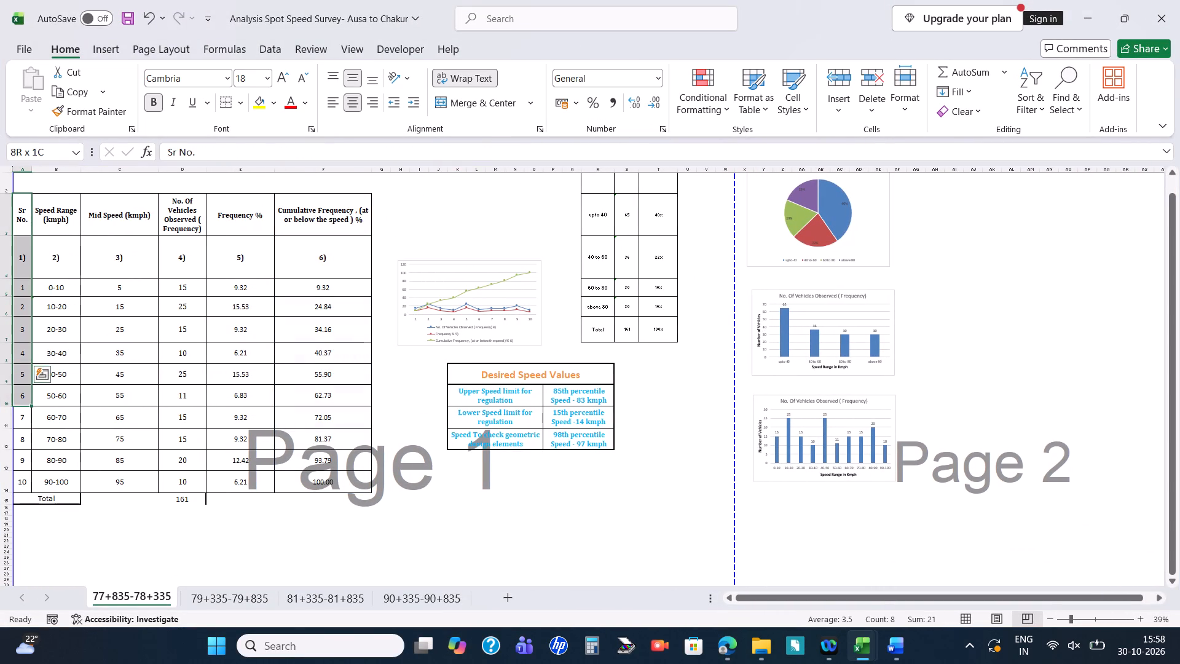
{"action": "key", "text": "shift+Down"}
{"action": "key", "text": "shift+Down"}
{"action": "key", "text": "shift+Down"}
{"action": "key", "text": "shift+Down"}
{"action": "key", "text": "shift+Right"}
{"action": "key", "text": "shift+Right"}
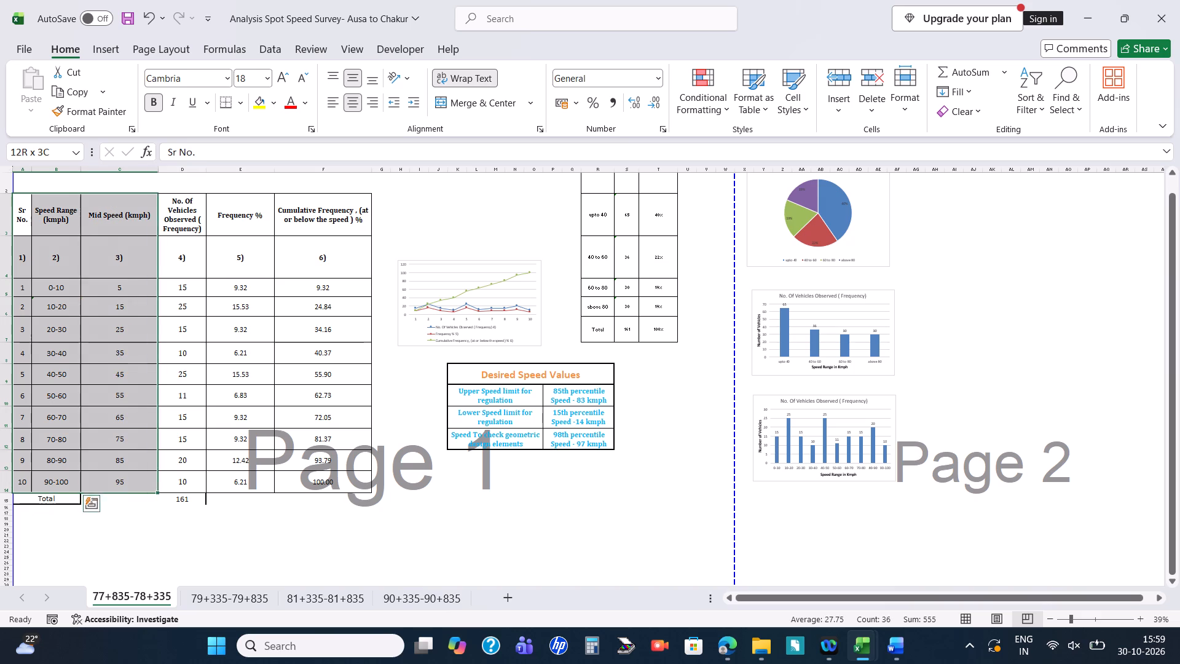
{"action": "key", "text": "shift+Right"}
{"action": "key", "text": "shift+Right"}
{"action": "key", "text": "shift+Right"}
{"action": "key", "text": "shift+Down"}
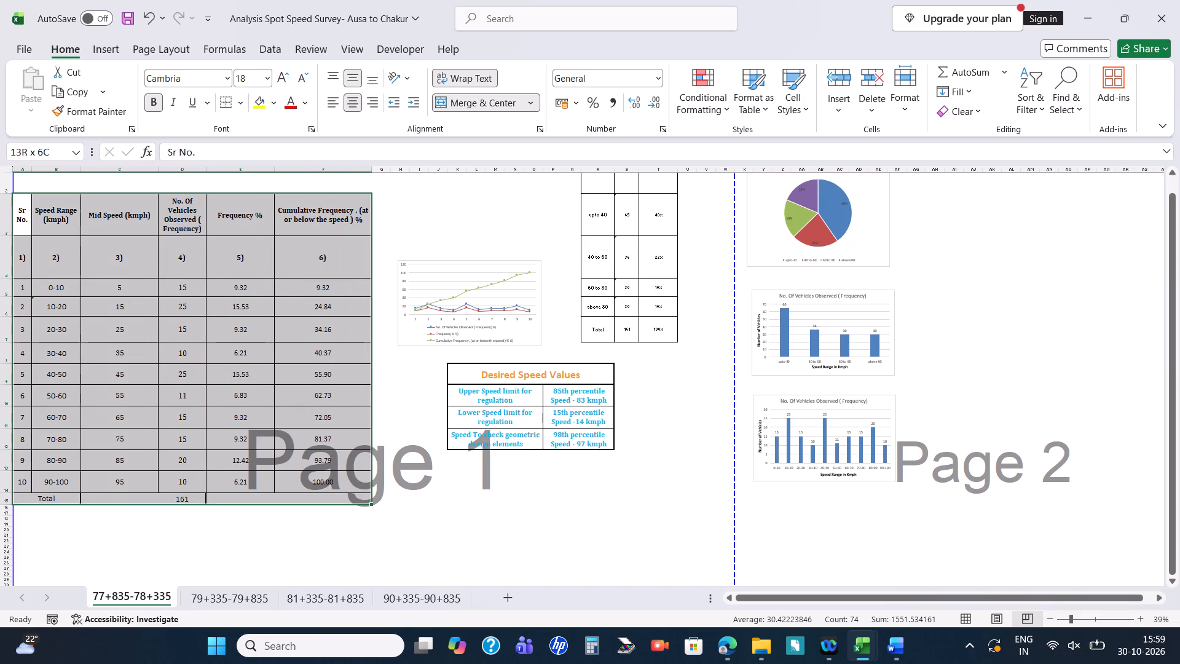
{"action": "key", "text": "ctrl+c"}
{"action": "key", "text": "alt+Tab"}
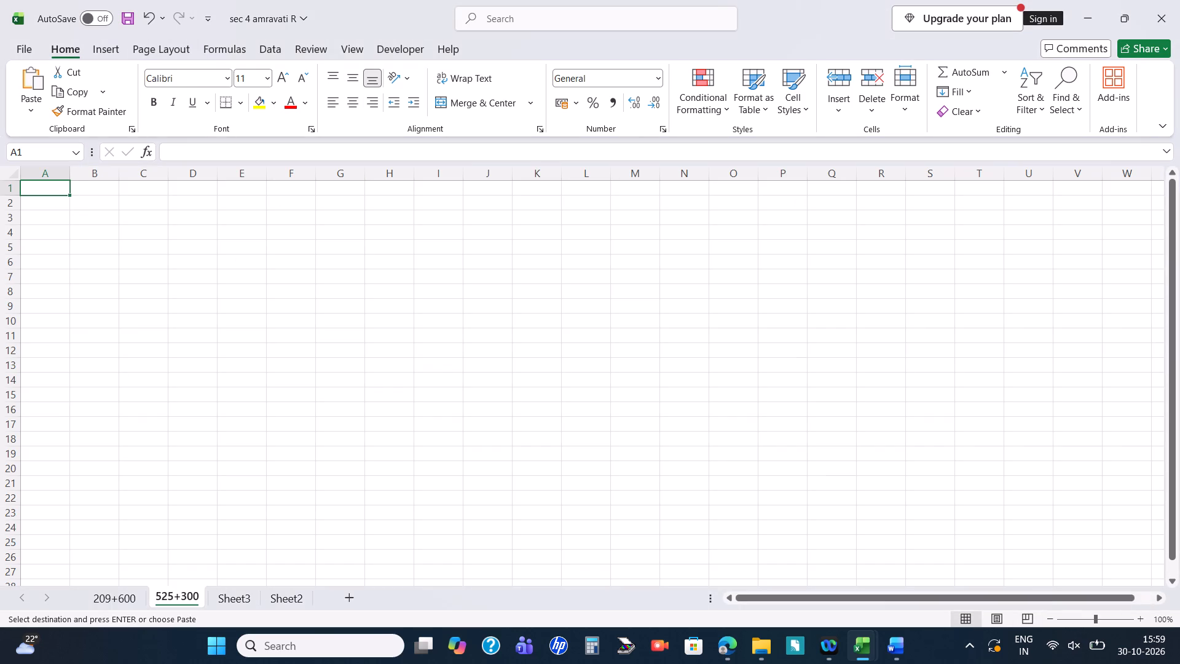
{"action": "key", "text": "ctrl+v"}
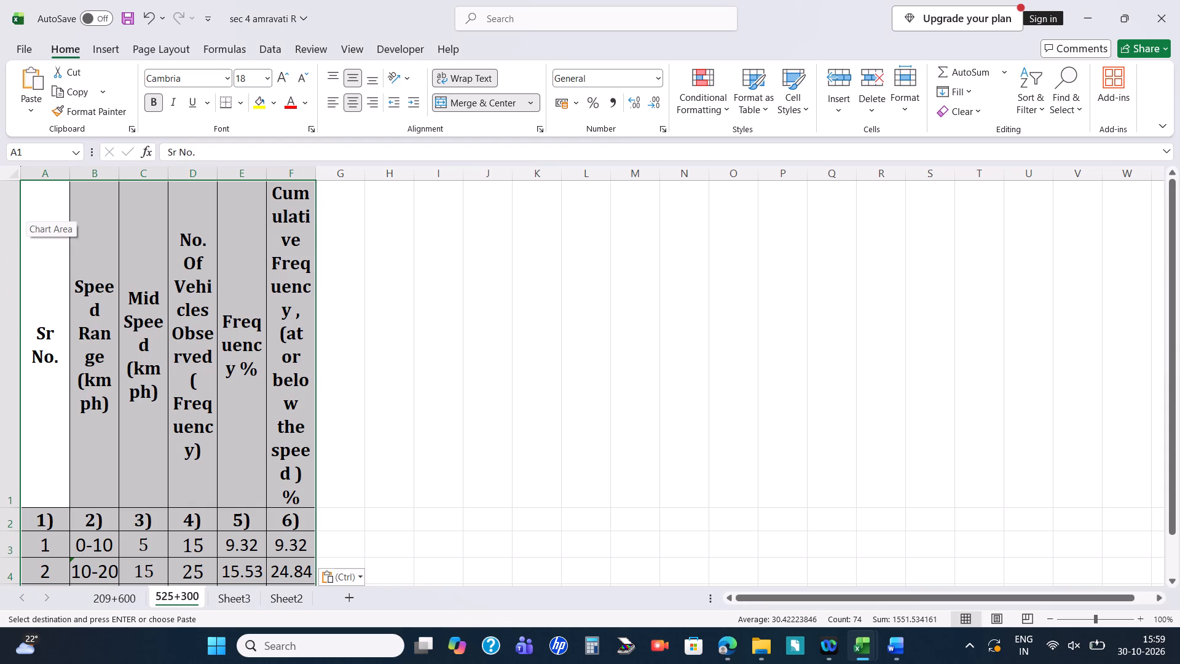
{"action": "scroll", "coordinate": [26, 217], "scroll_direction": "down", "scroll_amount": 3}
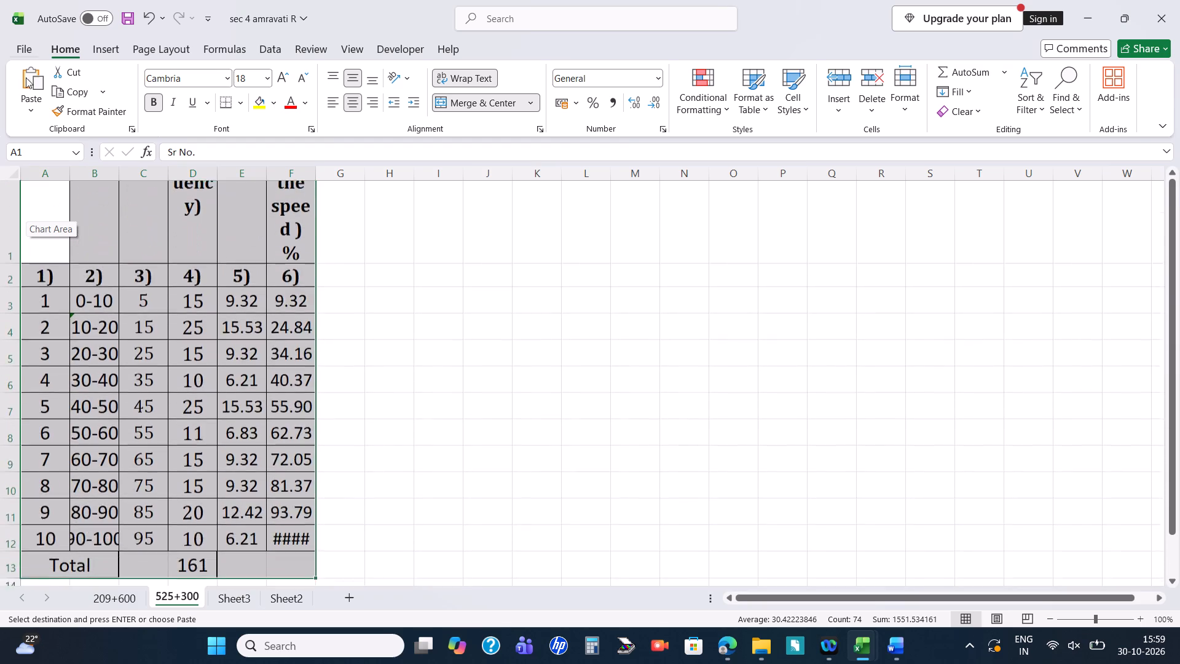
Reduce the font size of the whole pasted frequency table on sheet 525+300 to 12.
{"action": "left_click", "coordinate": [297, 76]}
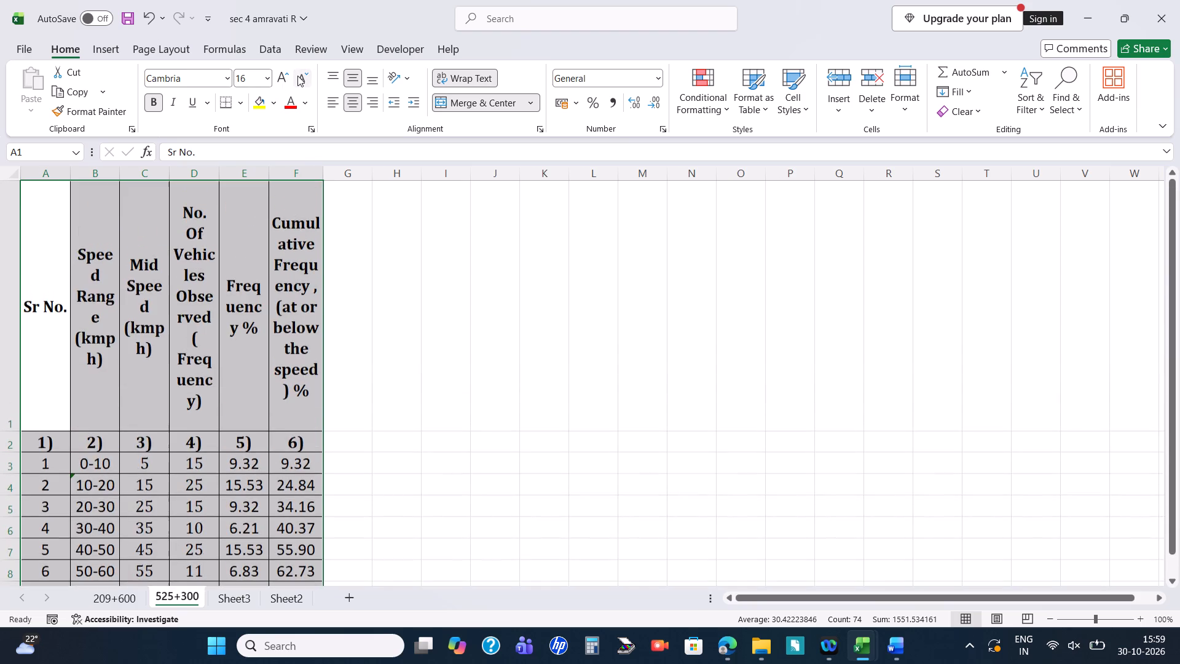
{"action": "left_click", "coordinate": [297, 76]}
{"action": "left_click", "coordinate": [297, 76]}
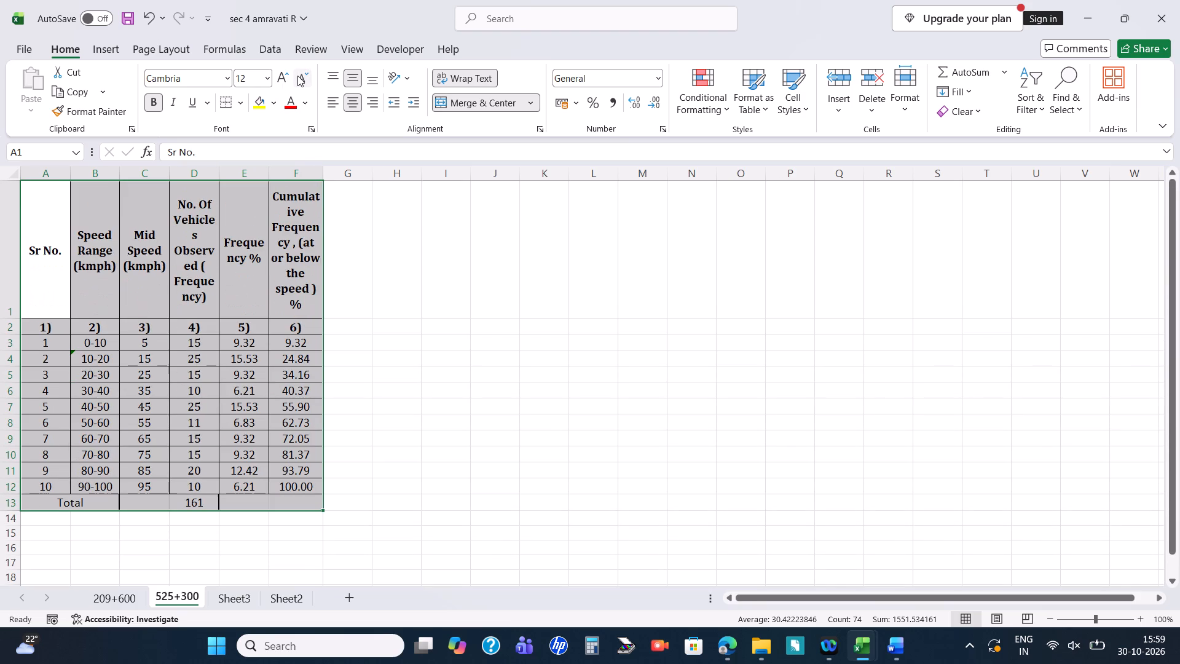
{"action": "left_click", "coordinate": [553, 381]}
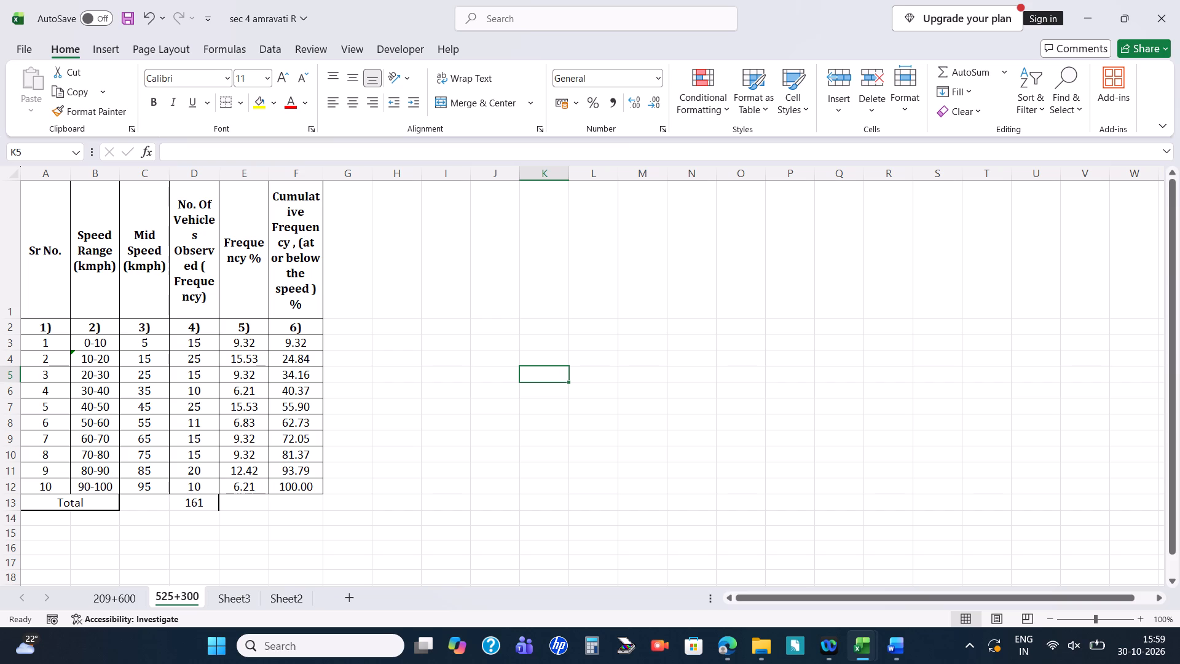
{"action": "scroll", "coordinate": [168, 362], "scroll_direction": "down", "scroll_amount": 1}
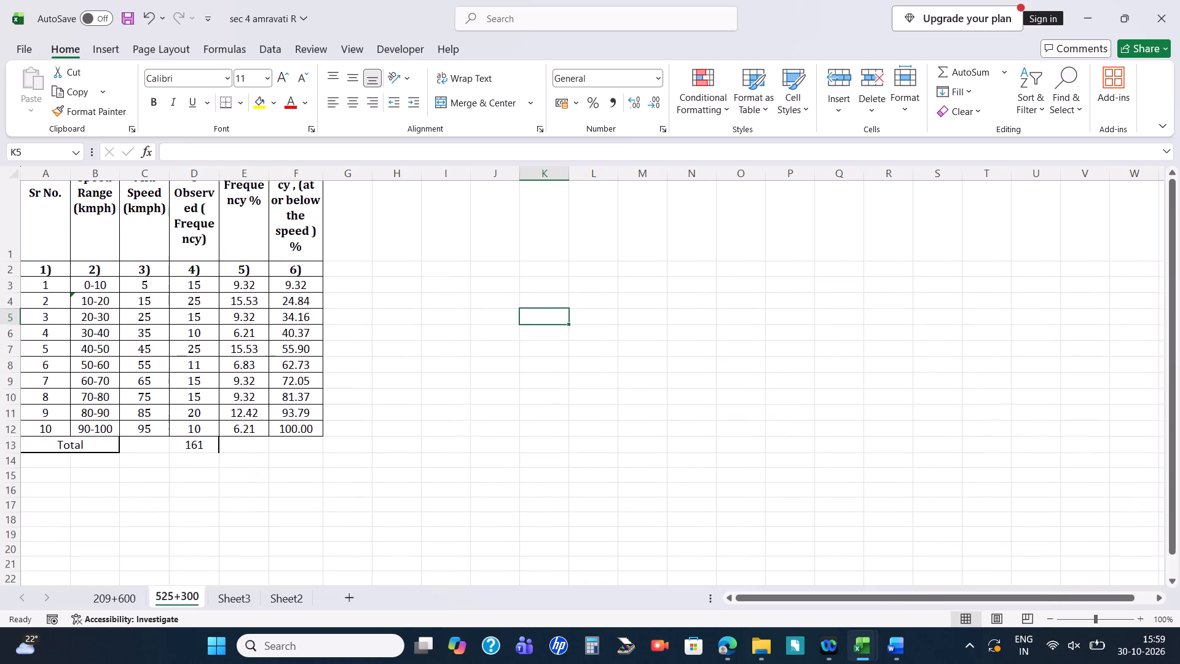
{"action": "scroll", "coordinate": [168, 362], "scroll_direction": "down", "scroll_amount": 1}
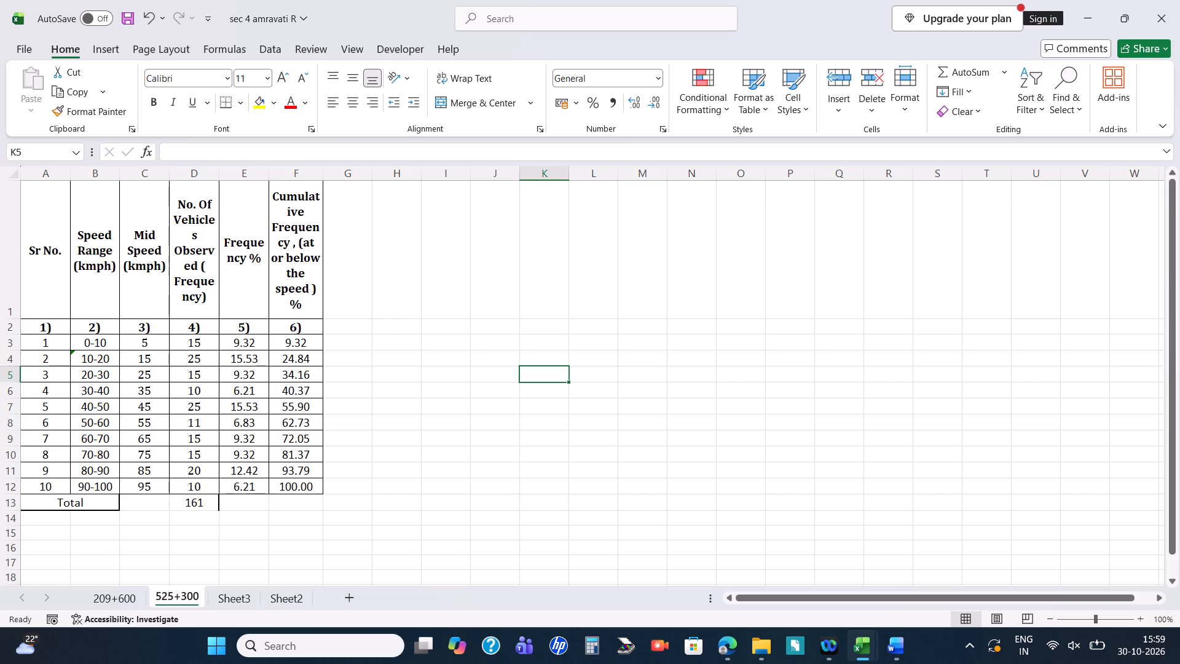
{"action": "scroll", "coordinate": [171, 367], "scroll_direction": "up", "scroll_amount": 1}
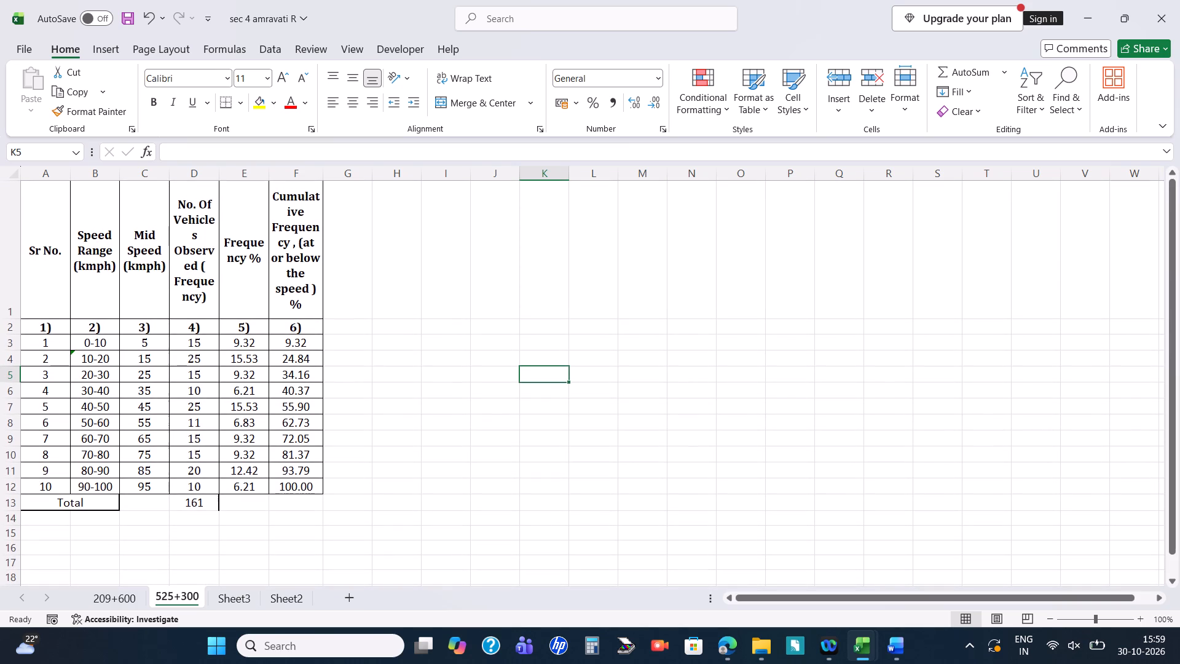
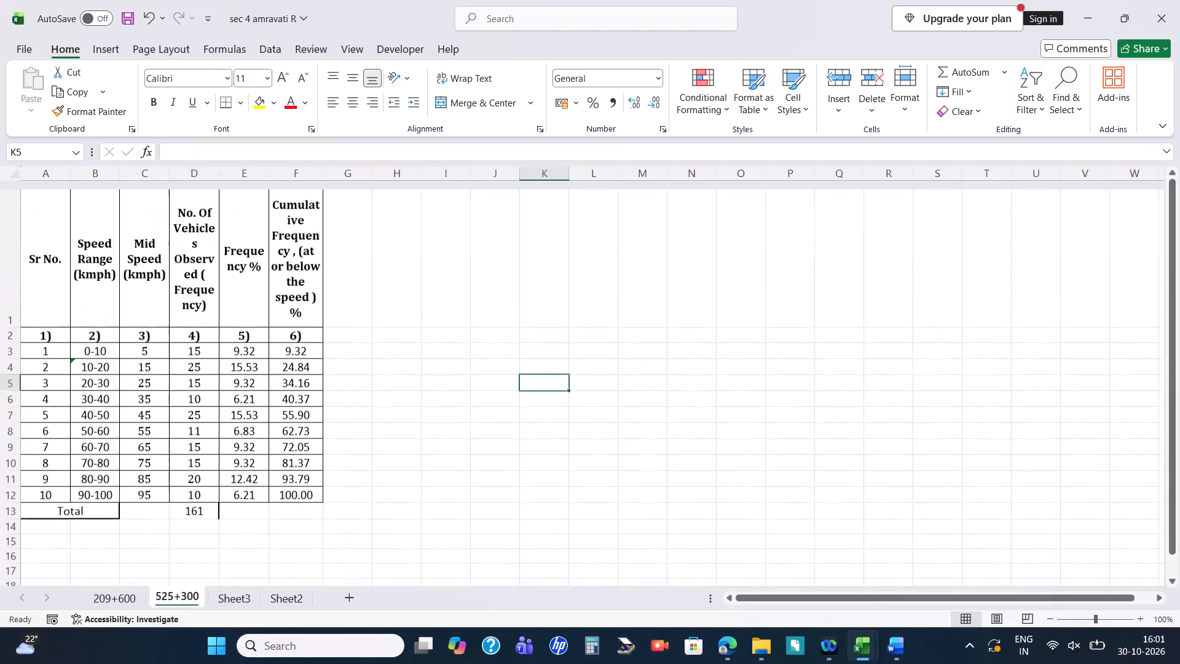
Select the Vehicles Observed, Frequency % and Cumulative Frequency columns of the 525+300 table, from their headers through row 12.
{"action": "left_click", "coordinate": [440, 216]}
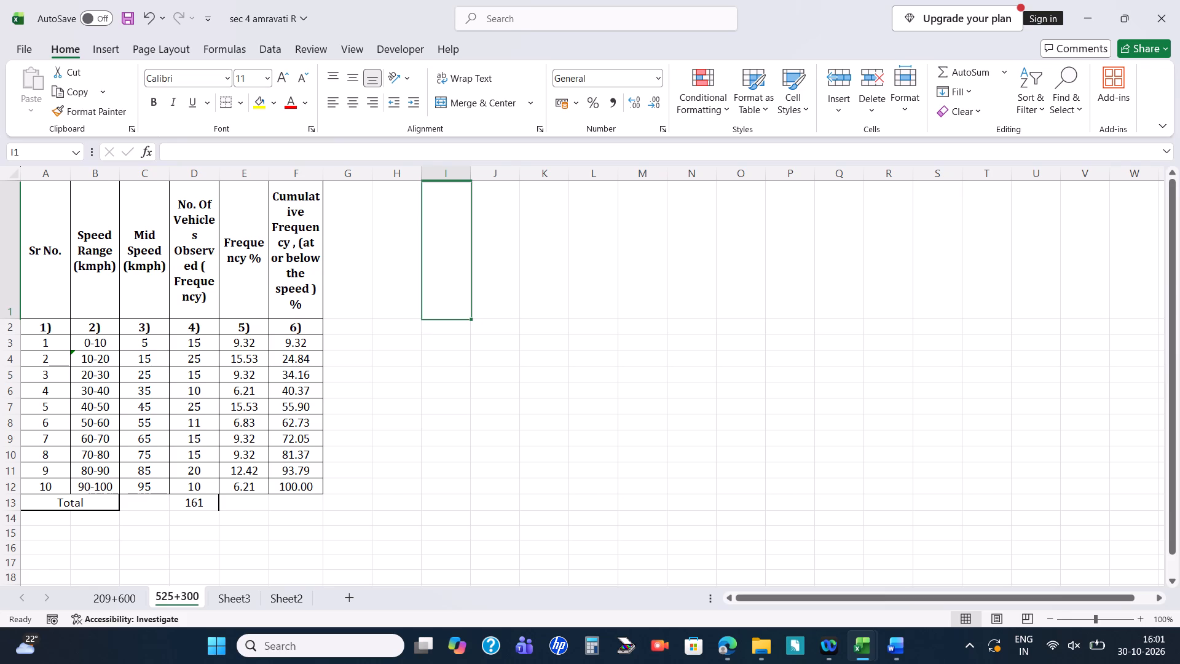
{"action": "scroll", "coordinate": [440, 216], "scroll_direction": "right", "scroll_amount": 1}
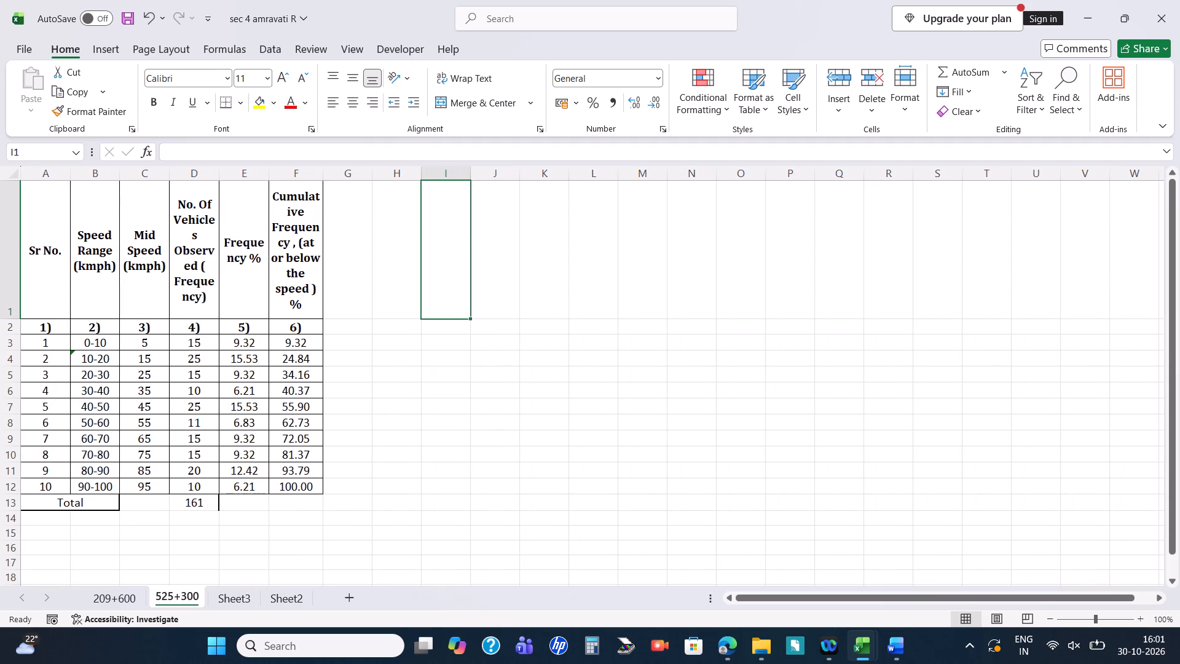
{"action": "scroll", "coordinate": [440, 216], "scroll_direction": "up", "scroll_amount": 1}
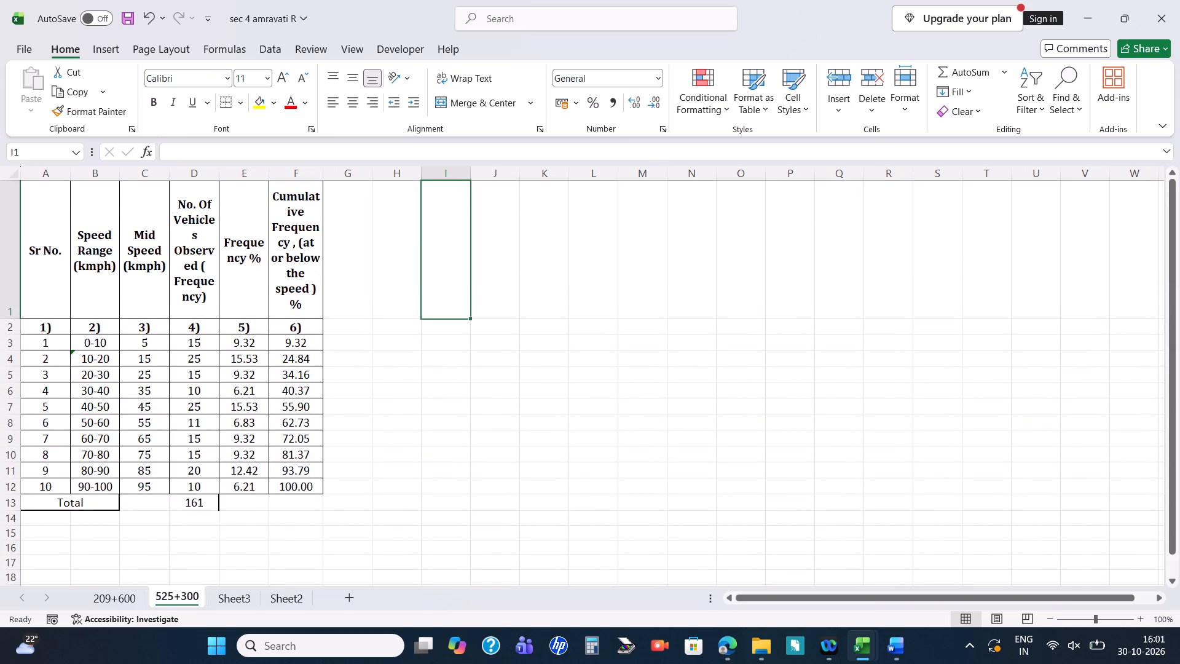
{"action": "left_click", "coordinate": [303, 257]}
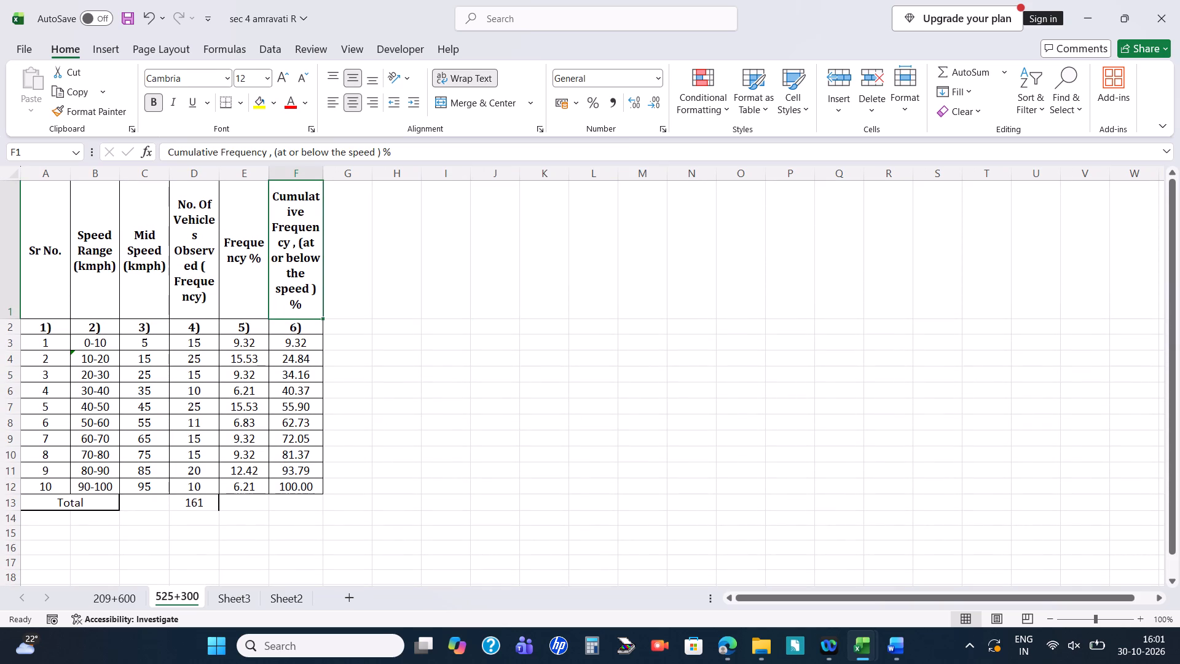
{"action": "left_click_drag", "start_coordinate": [303, 257], "coordinate": [315, 392]}
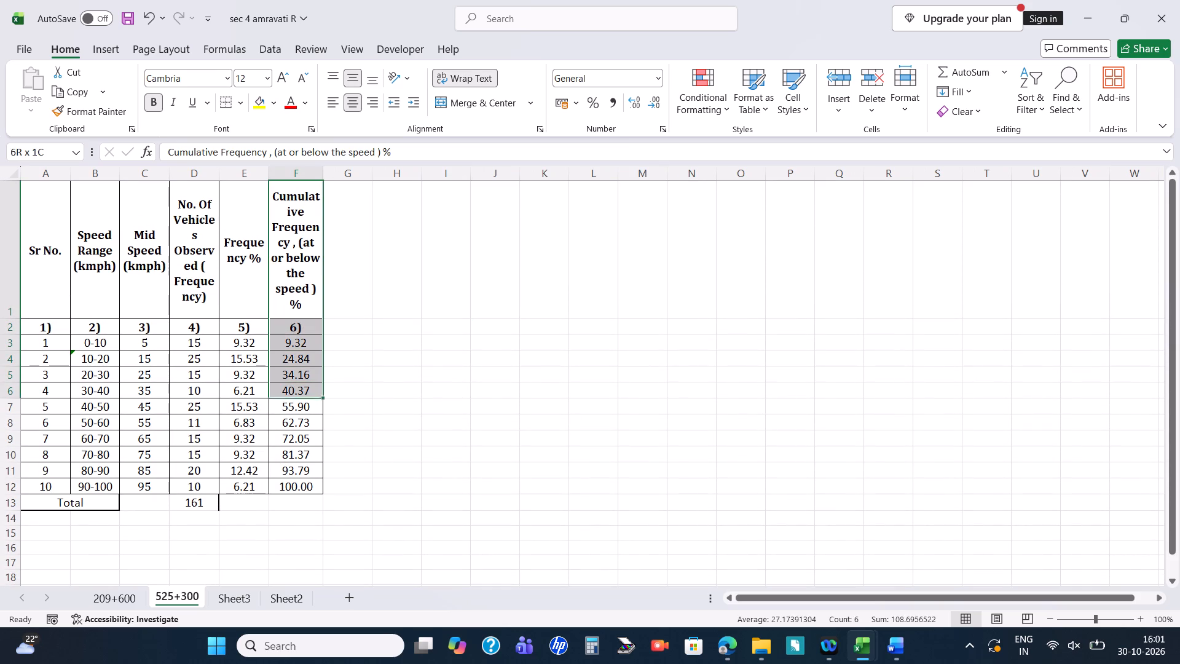
{"action": "left_click_drag", "start_coordinate": [315, 392], "coordinate": [320, 492]}
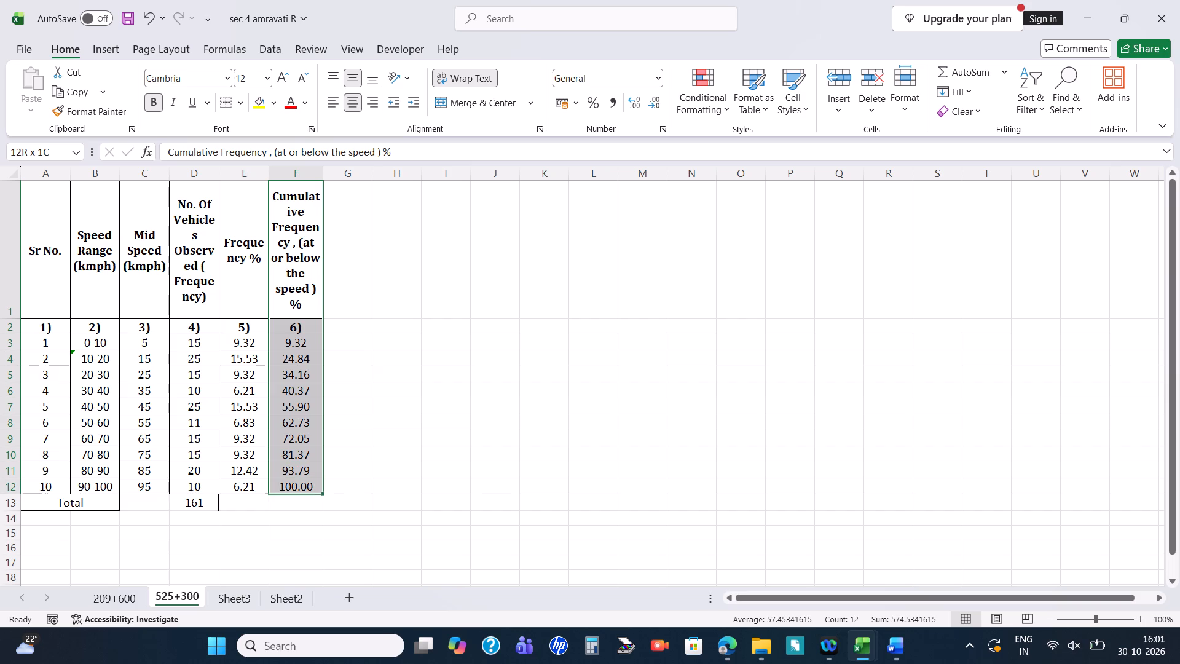
{"action": "left_click_drag", "start_coordinate": [320, 492], "coordinate": [320, 493]}
{"action": "left_click_drag", "start_coordinate": [194, 240], "coordinate": [189, 484], "text": "ctrl"}
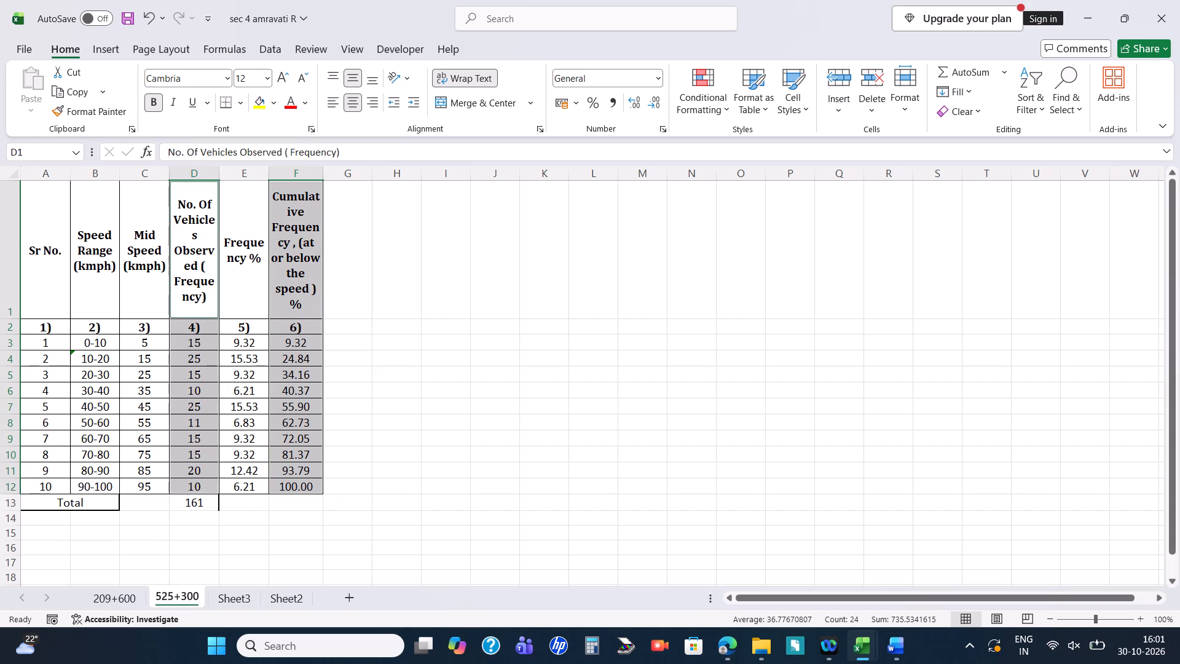
{"action": "left_click_drag", "start_coordinate": [246, 231], "coordinate": [250, 479], "text": "ctrl"}
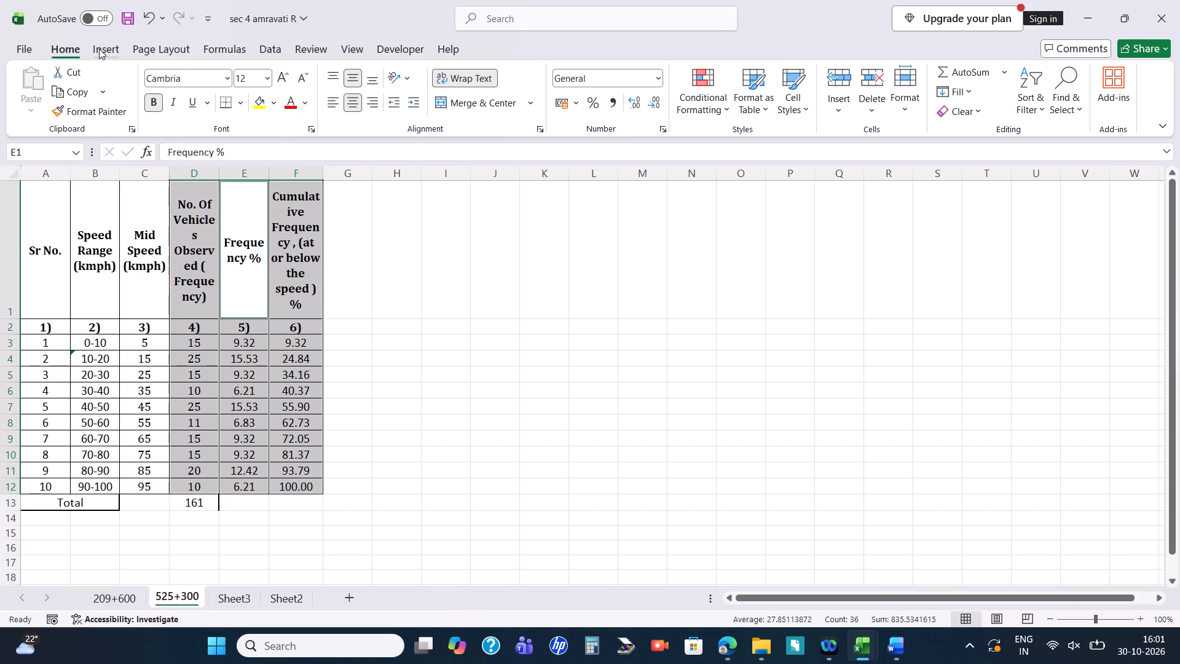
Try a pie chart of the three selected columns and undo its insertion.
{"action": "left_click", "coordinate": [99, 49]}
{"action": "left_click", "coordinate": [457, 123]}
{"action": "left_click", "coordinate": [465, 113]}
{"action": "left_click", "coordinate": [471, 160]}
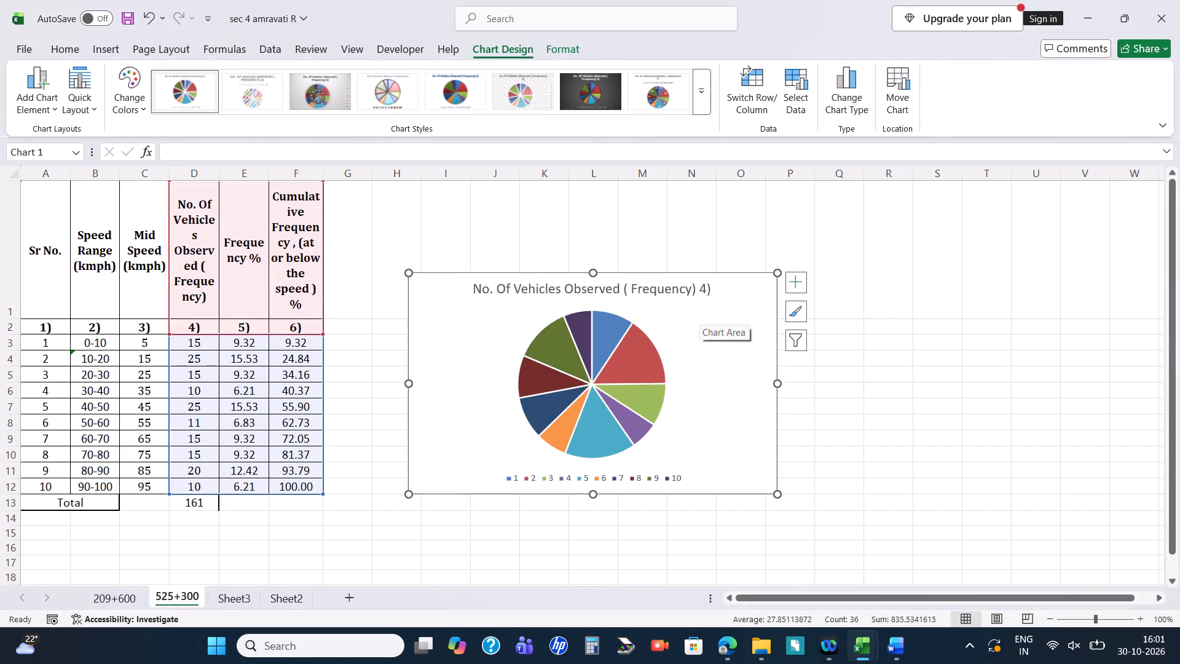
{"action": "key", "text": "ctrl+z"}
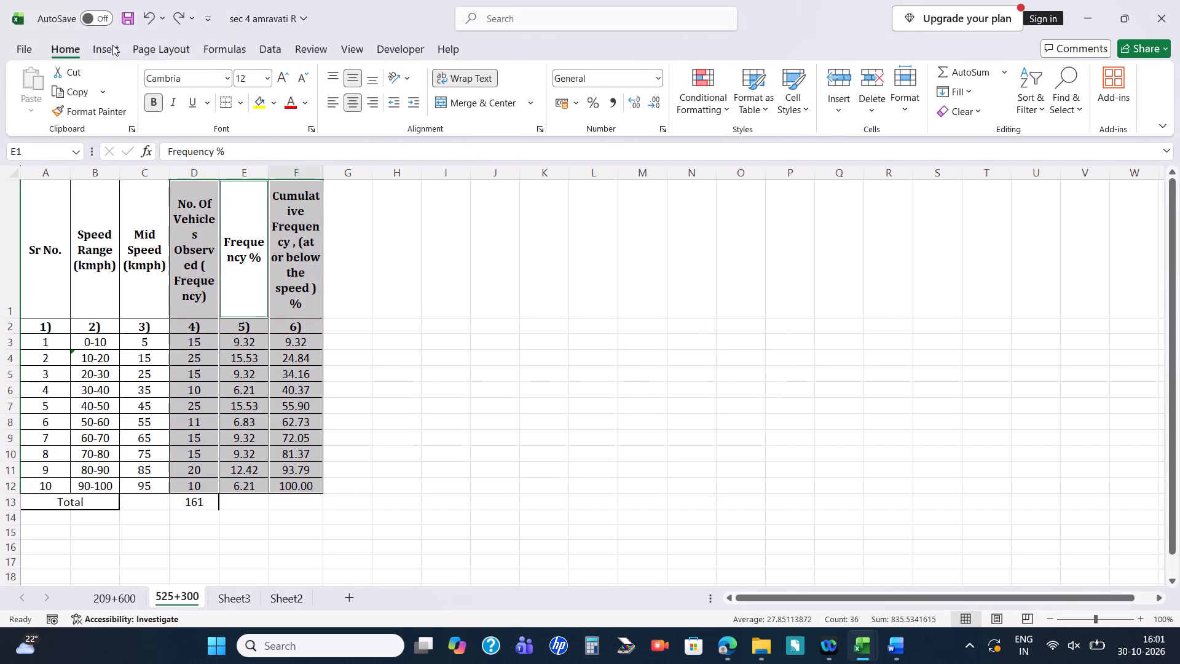
Insert a line chart of the three selected columns, place it beside the frequency table near row 1, and enlarge it to about column P.
{"action": "left_click", "coordinate": [112, 45]}
{"action": "left_click", "coordinate": [455, 85]}
{"action": "left_click", "coordinate": [474, 149]}
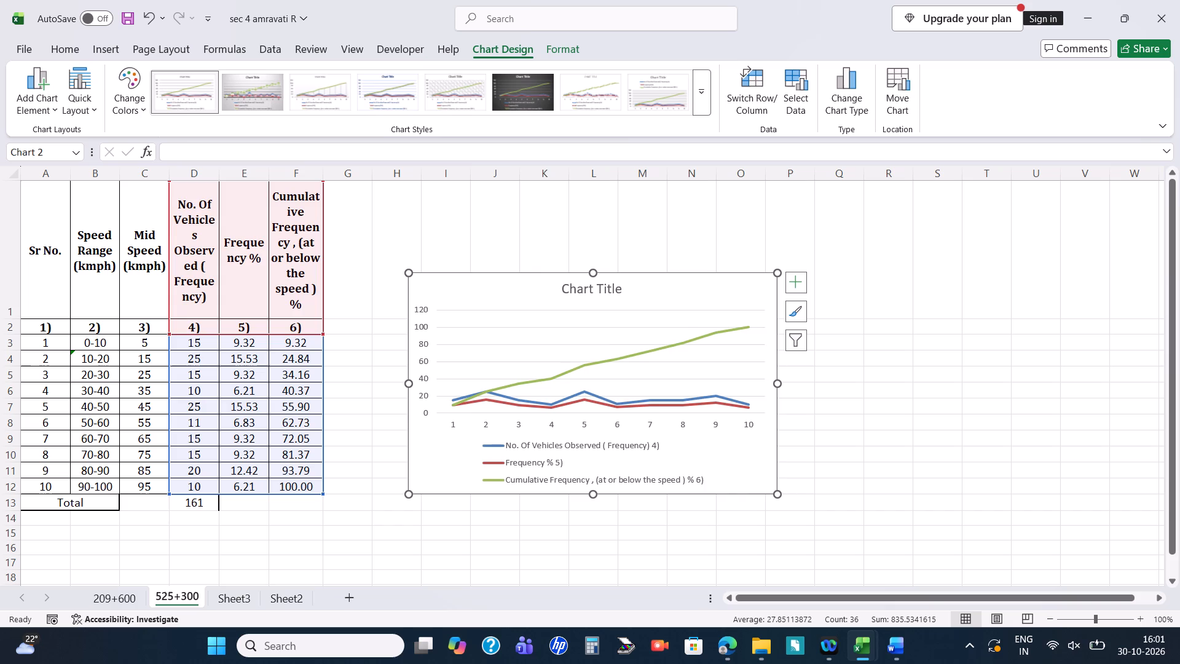
{"action": "left_click_drag", "start_coordinate": [524, 281], "coordinate": [485, 199]}
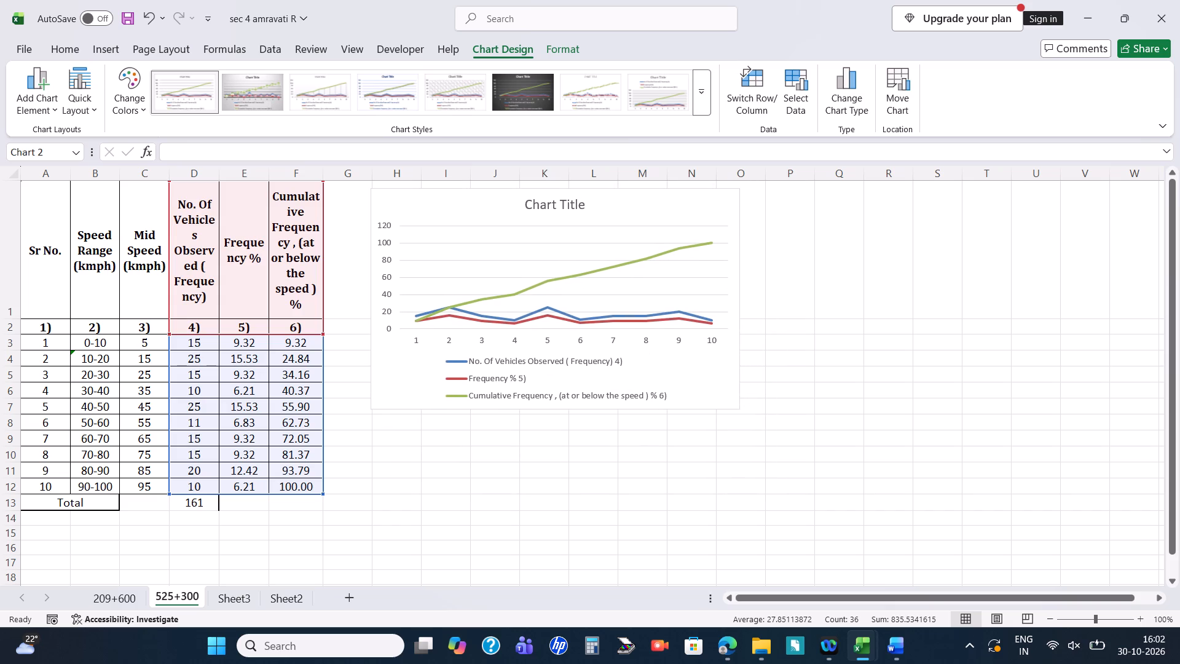
{"action": "left_click_drag", "start_coordinate": [741, 412], "coordinate": [834, 480]}
Recolour the chart's Frequency % line dark blue.
{"action": "left_click", "coordinate": [768, 381]}
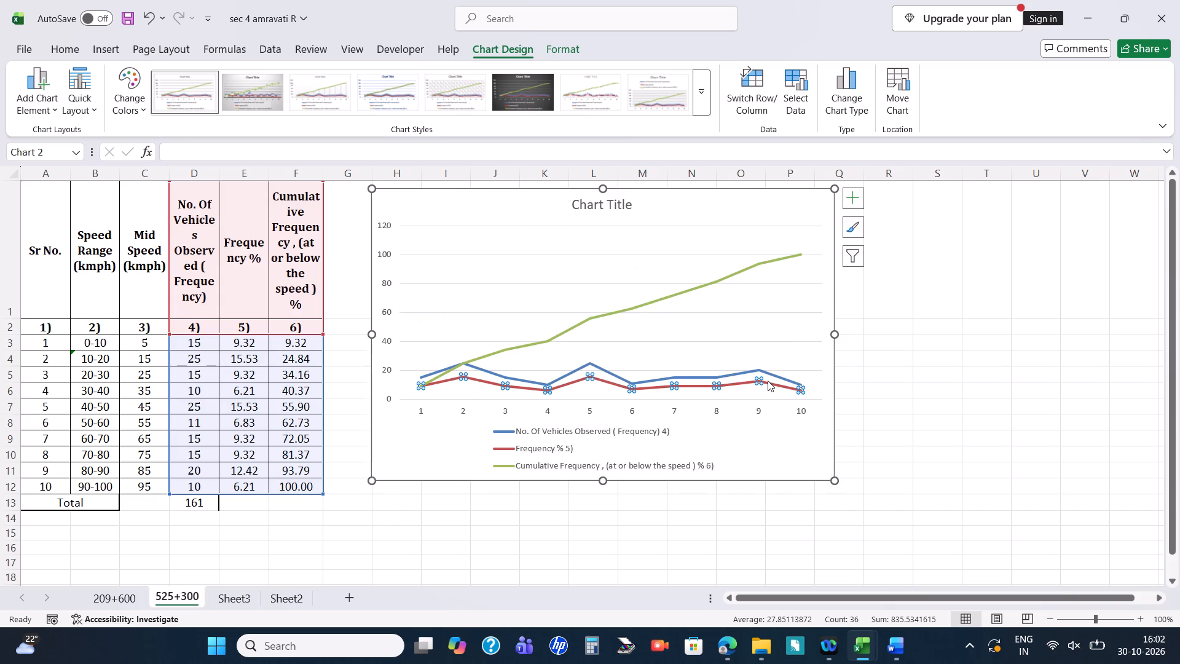
{"action": "right_click", "coordinate": [768, 381]}
{"action": "left_click", "coordinate": [827, 328]}
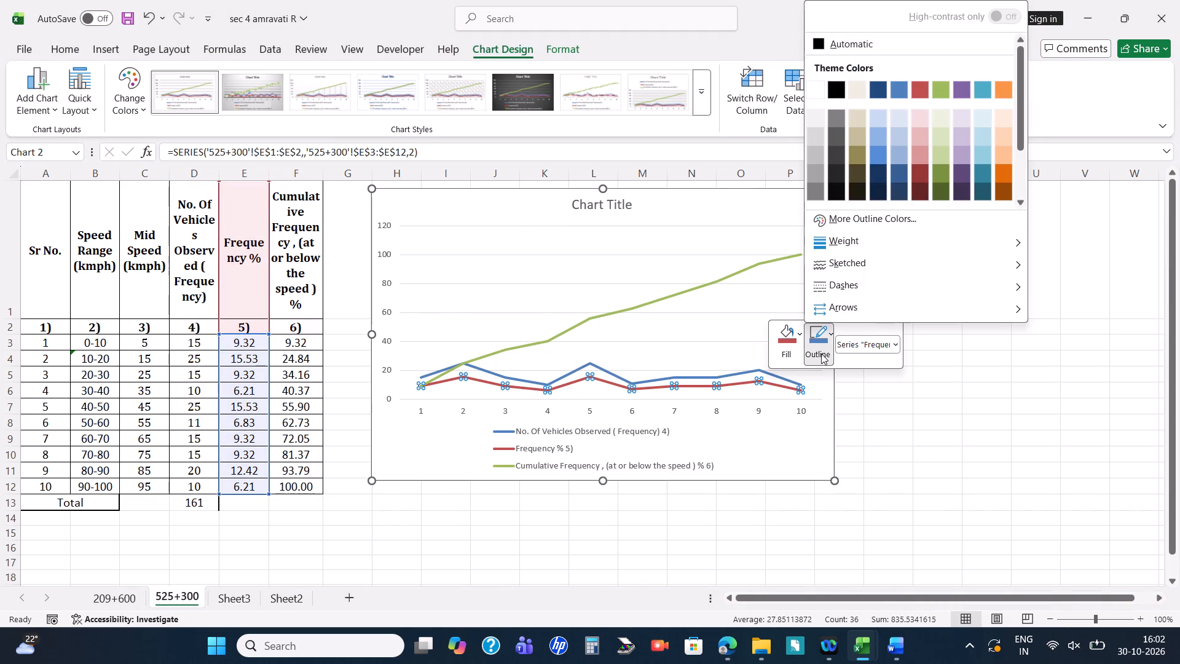
{"action": "left_click", "coordinate": [889, 185]}
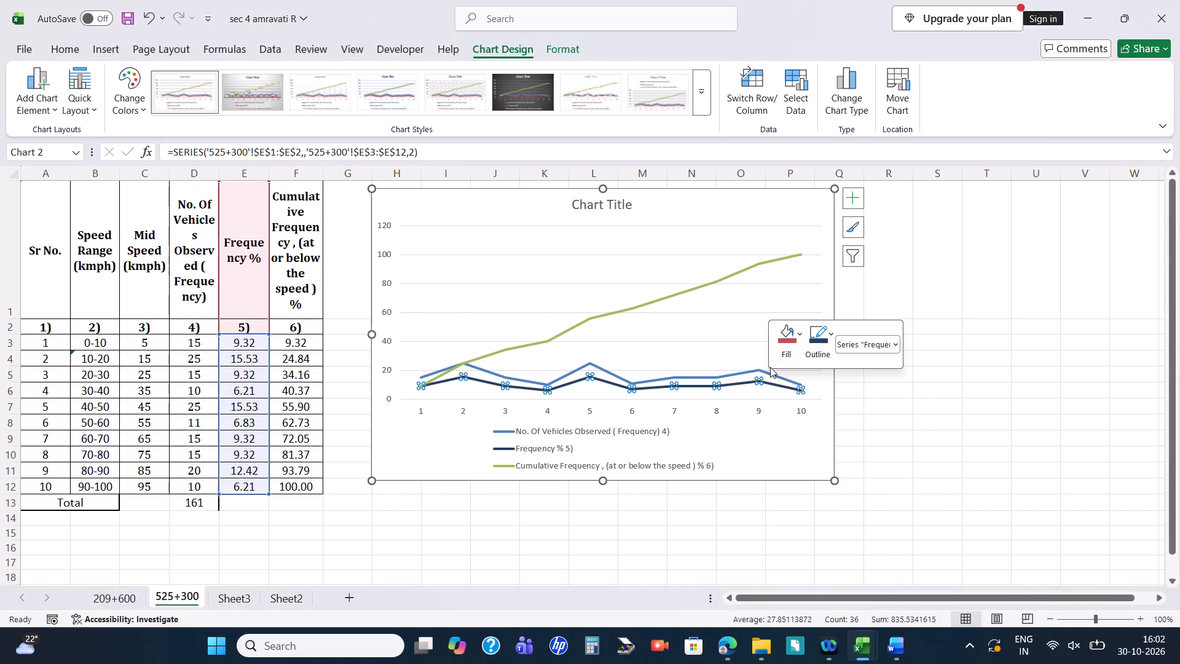
Recolour the chart's No. Of Vehicles Observed line dark orange.
{"action": "left_click", "coordinate": [761, 371]}
{"action": "right_click", "coordinate": [761, 371]}
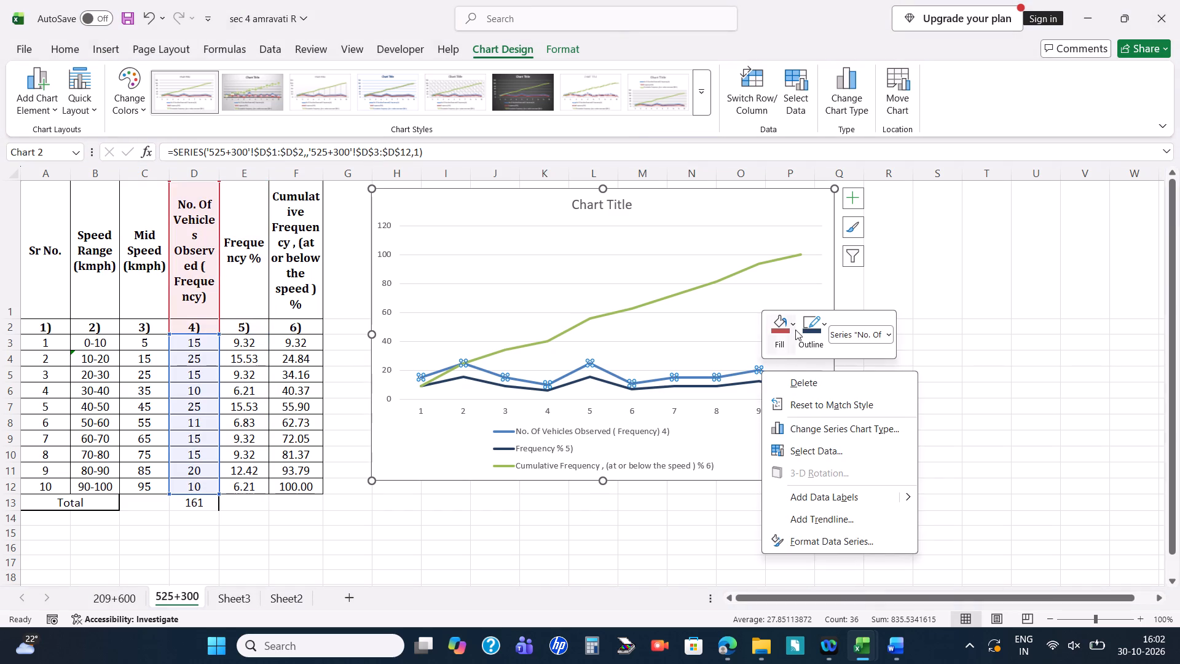
{"action": "left_click", "coordinate": [803, 328]}
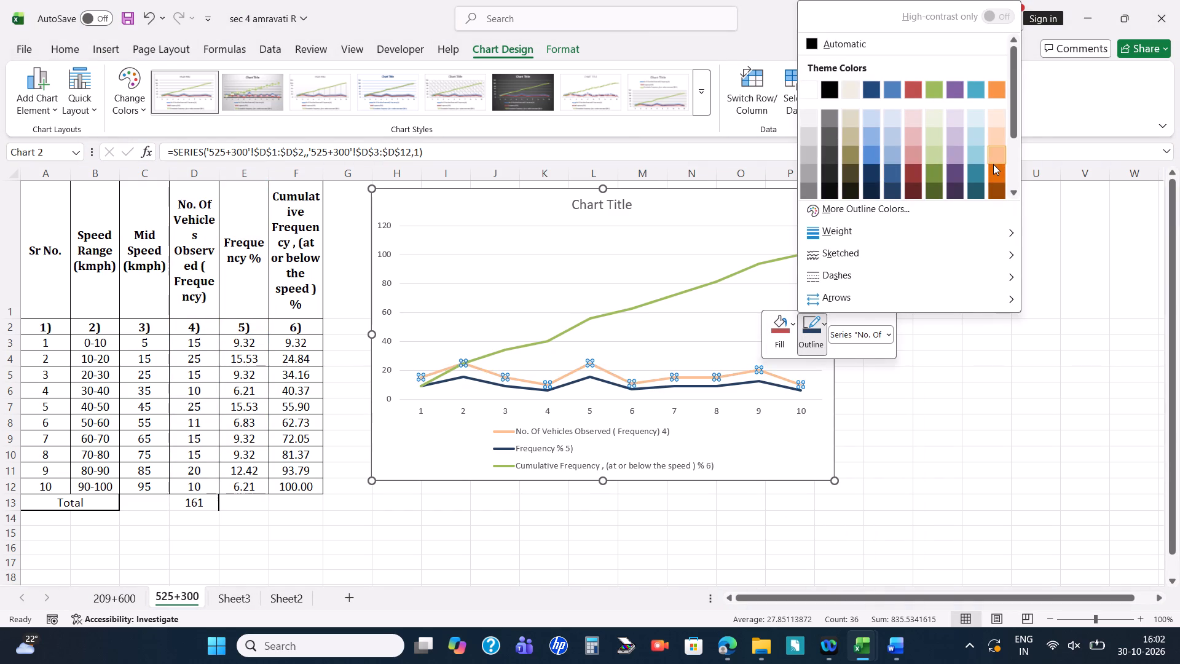
{"action": "left_click", "coordinate": [994, 165]}
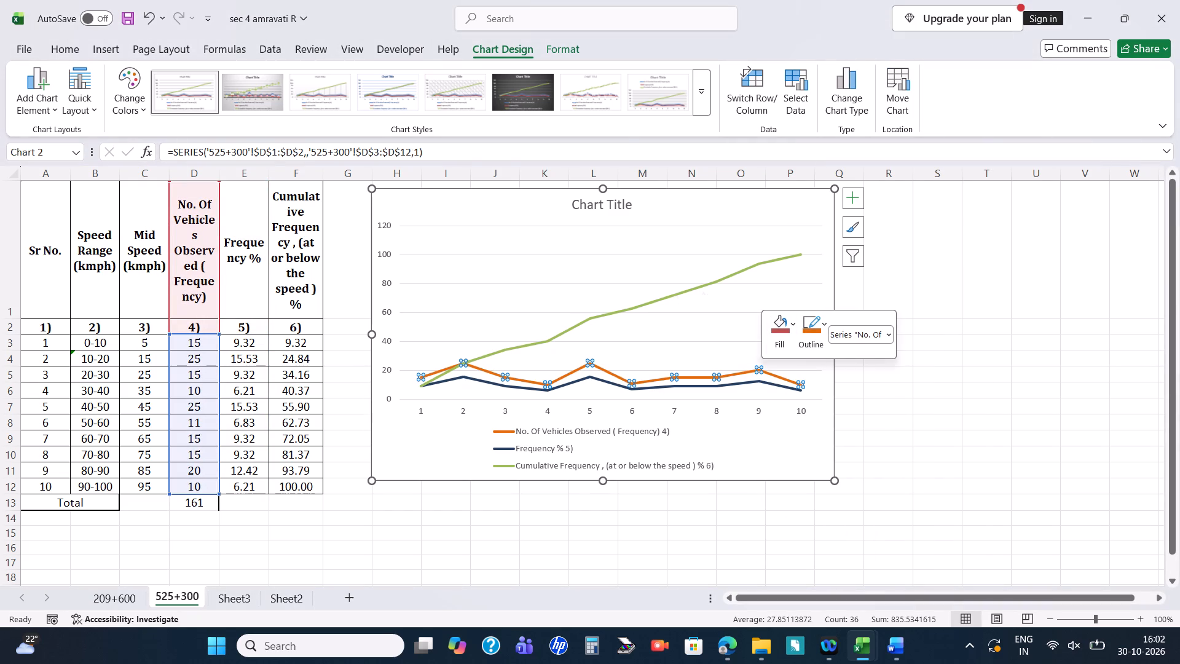
Give the chart's Cumulative Frequency series a medium blue outline and a black fill.
{"action": "left_click", "coordinate": [670, 298]}
{"action": "right_click", "coordinate": [733, 272]}
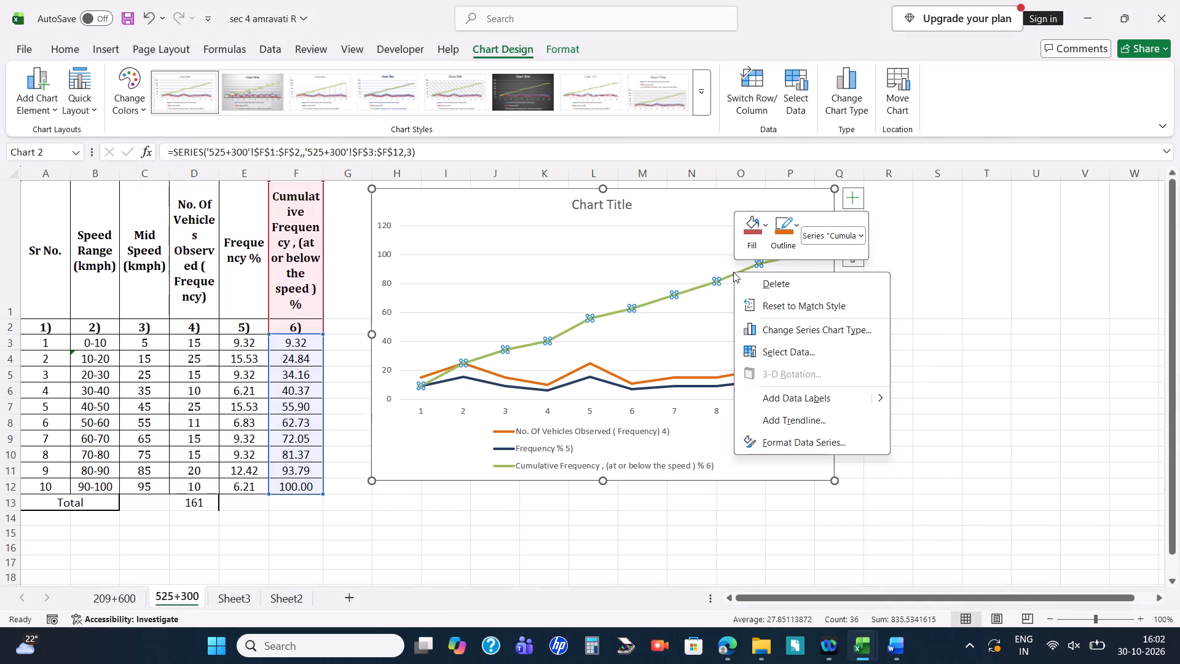
{"action": "left_click", "coordinate": [795, 241]}
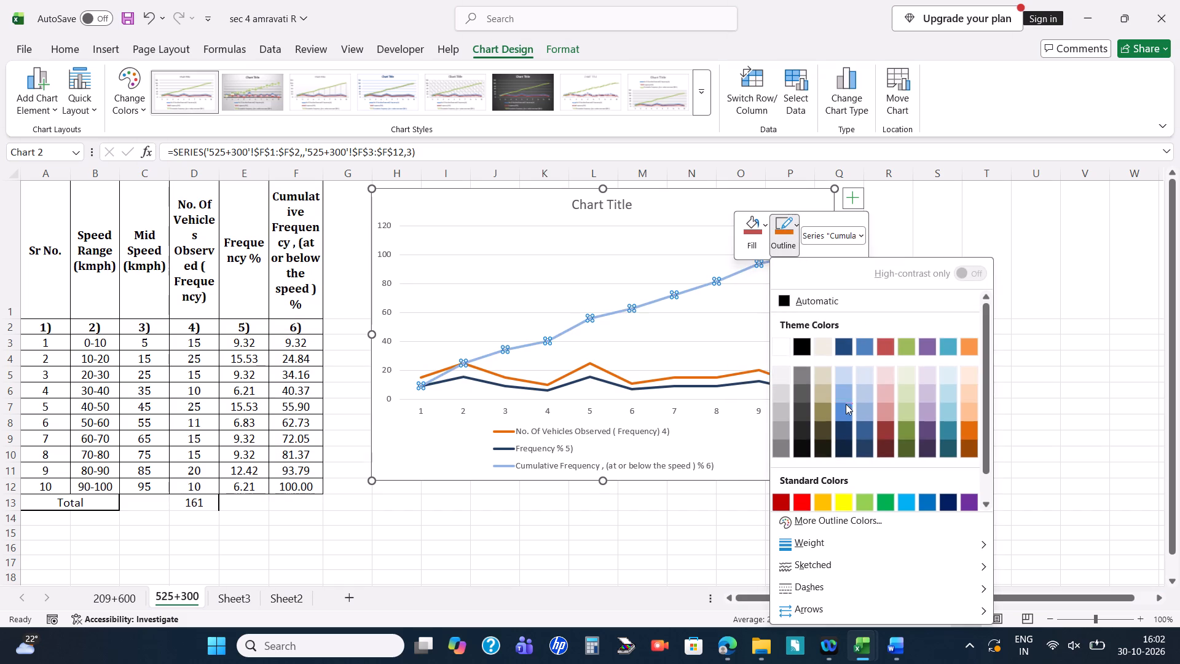
{"action": "left_click", "coordinate": [844, 408]}
{"action": "left_click", "coordinate": [751, 246]}
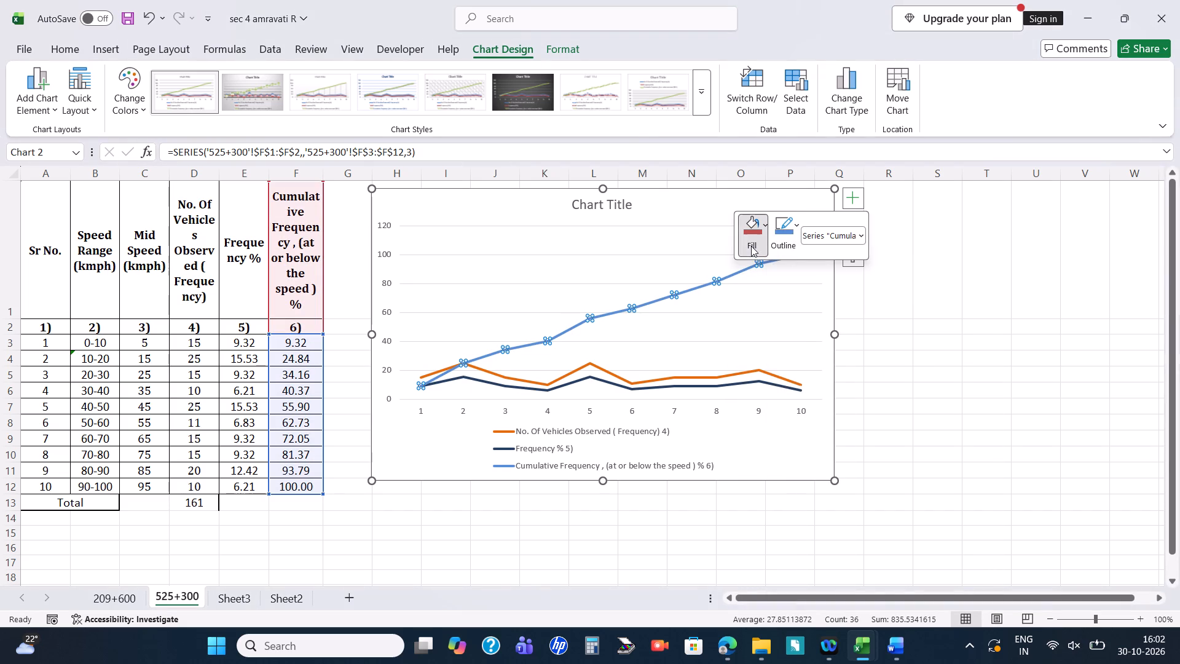
{"action": "left_click", "coordinate": [796, 443]}
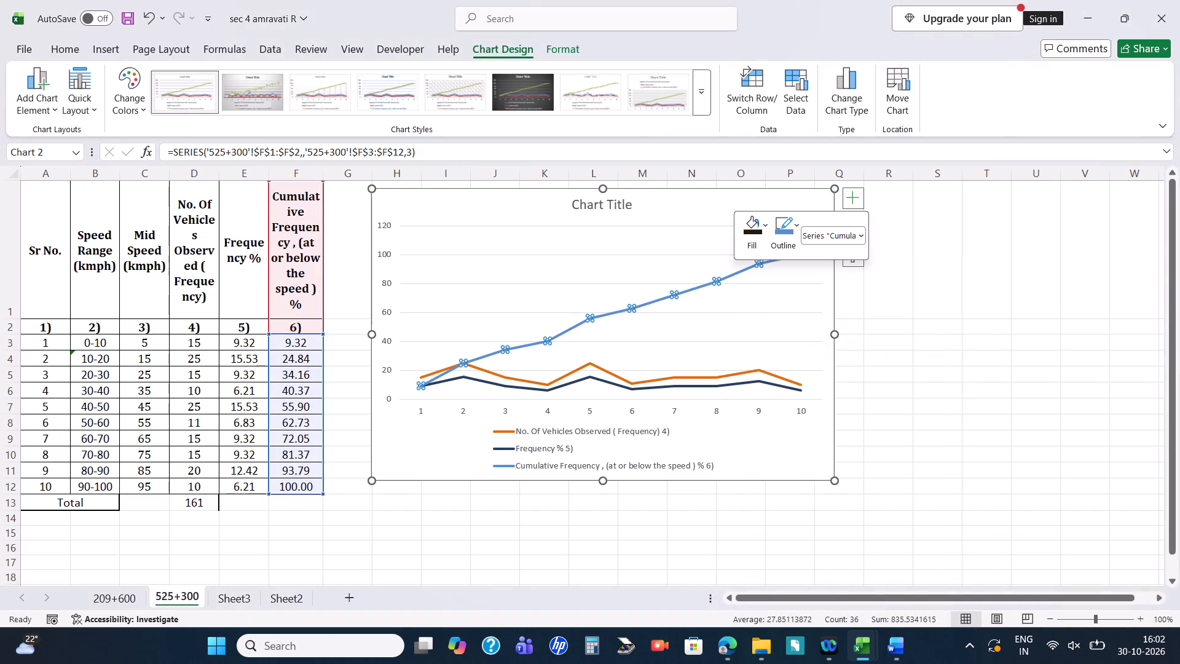
{"action": "left_click", "coordinate": [621, 258]}
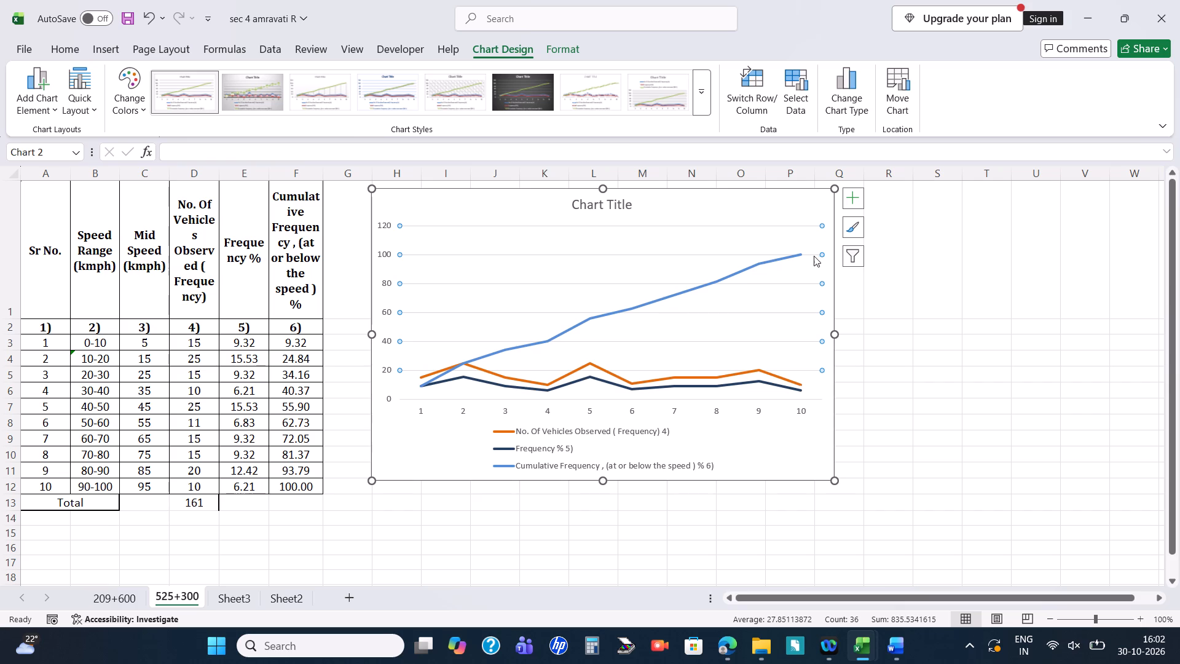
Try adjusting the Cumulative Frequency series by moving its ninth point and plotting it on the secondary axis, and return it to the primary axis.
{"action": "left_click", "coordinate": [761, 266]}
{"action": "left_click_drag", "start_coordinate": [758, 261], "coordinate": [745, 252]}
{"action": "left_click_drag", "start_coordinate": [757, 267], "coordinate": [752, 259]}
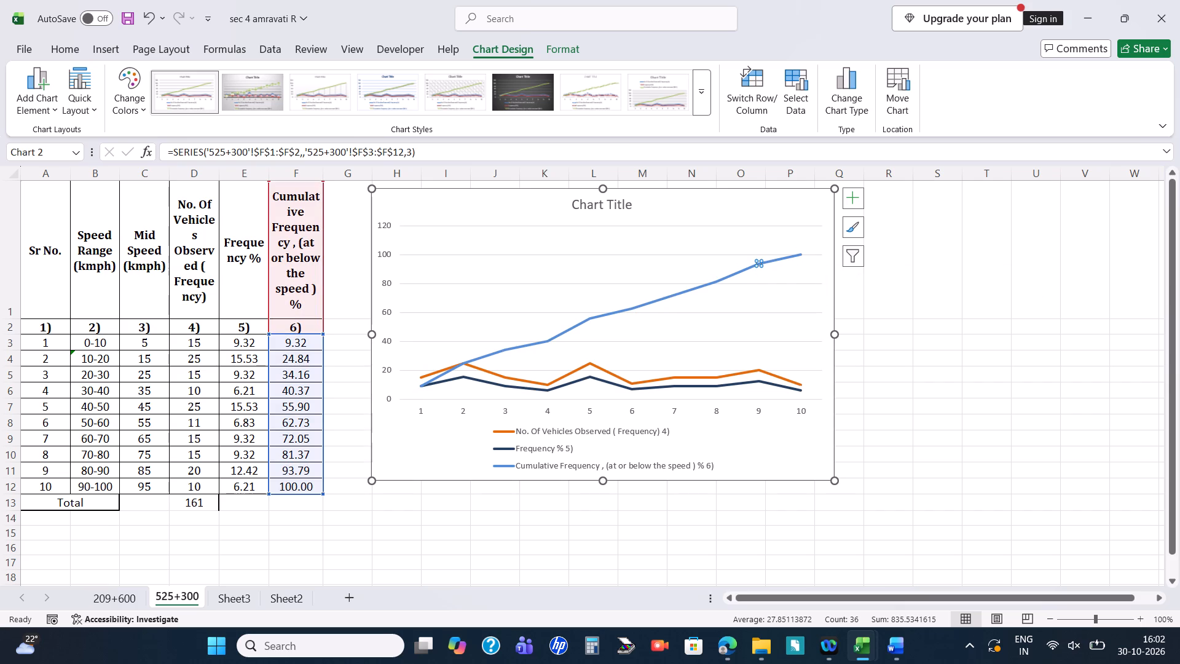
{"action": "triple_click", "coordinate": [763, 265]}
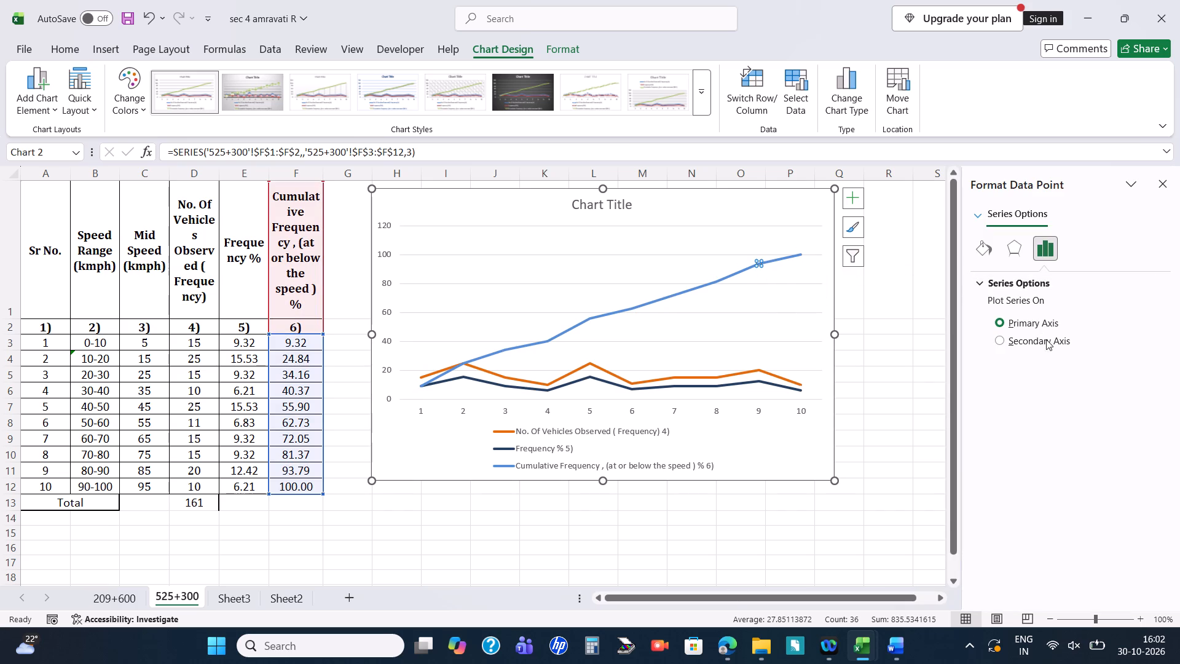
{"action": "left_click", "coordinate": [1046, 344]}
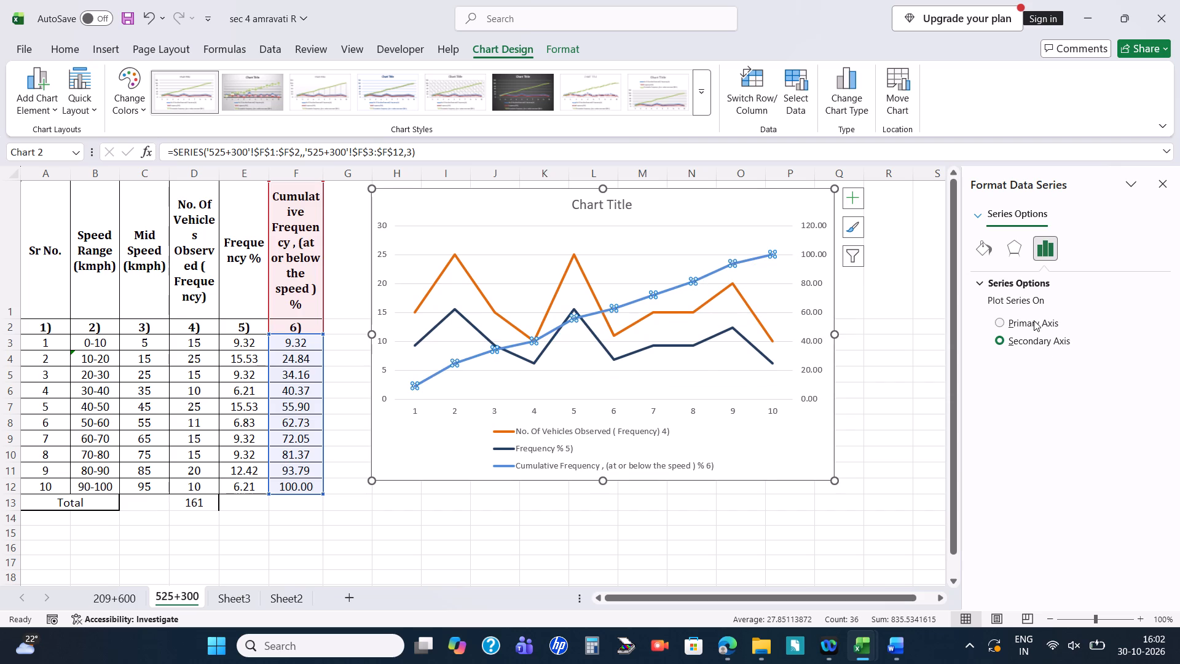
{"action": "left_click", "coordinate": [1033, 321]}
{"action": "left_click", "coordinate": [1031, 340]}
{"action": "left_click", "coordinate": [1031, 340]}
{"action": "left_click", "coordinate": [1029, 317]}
Add a shadow to the Cumulative Frequency line and set the shadow angle to 80°.
{"action": "left_click", "coordinate": [994, 259]}
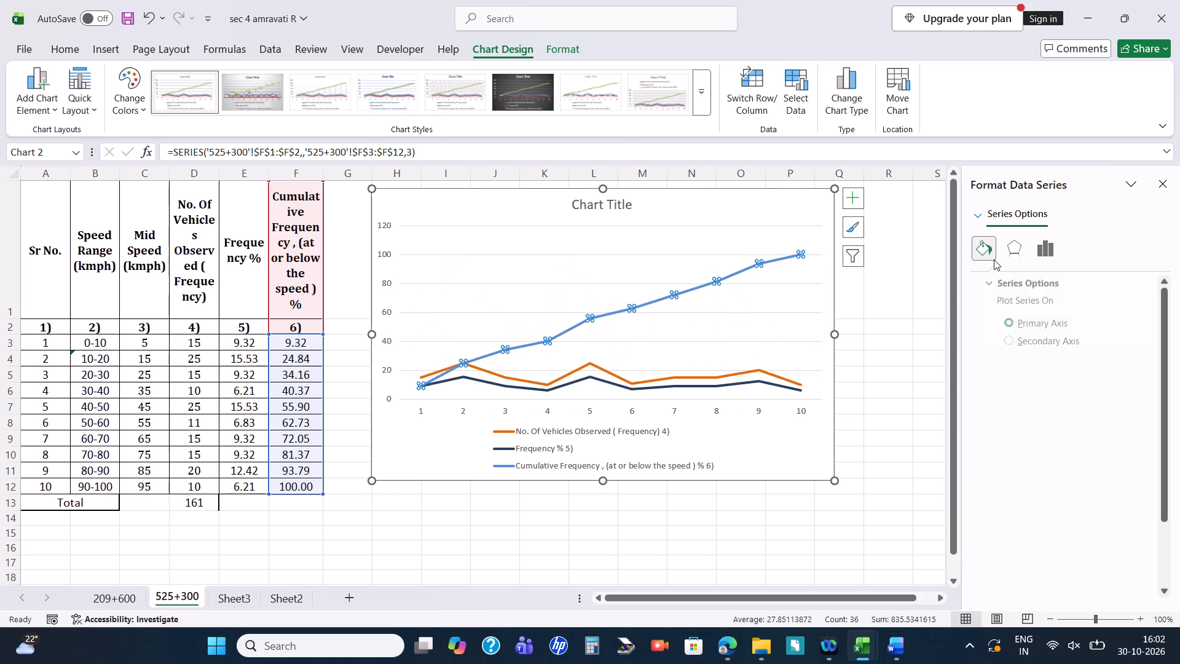
{"action": "left_click", "coordinate": [1010, 258]}
{"action": "left_click", "coordinate": [986, 282]}
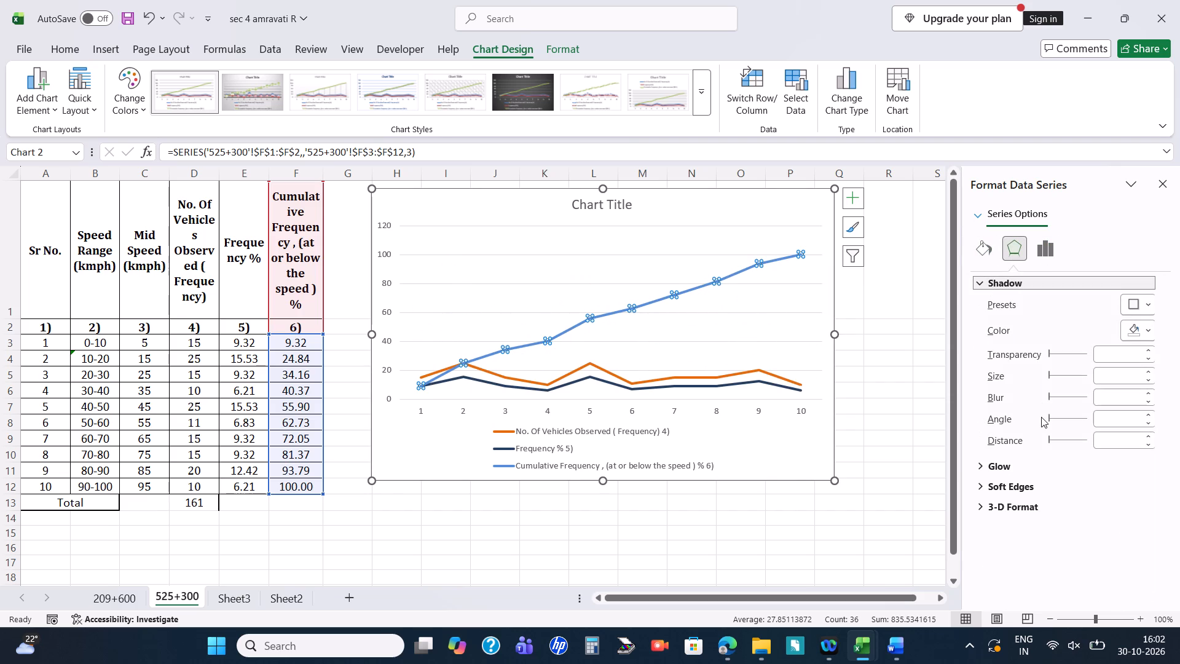
{"action": "left_click", "coordinate": [1054, 417]}
{"action": "left_click", "coordinate": [1063, 417]}
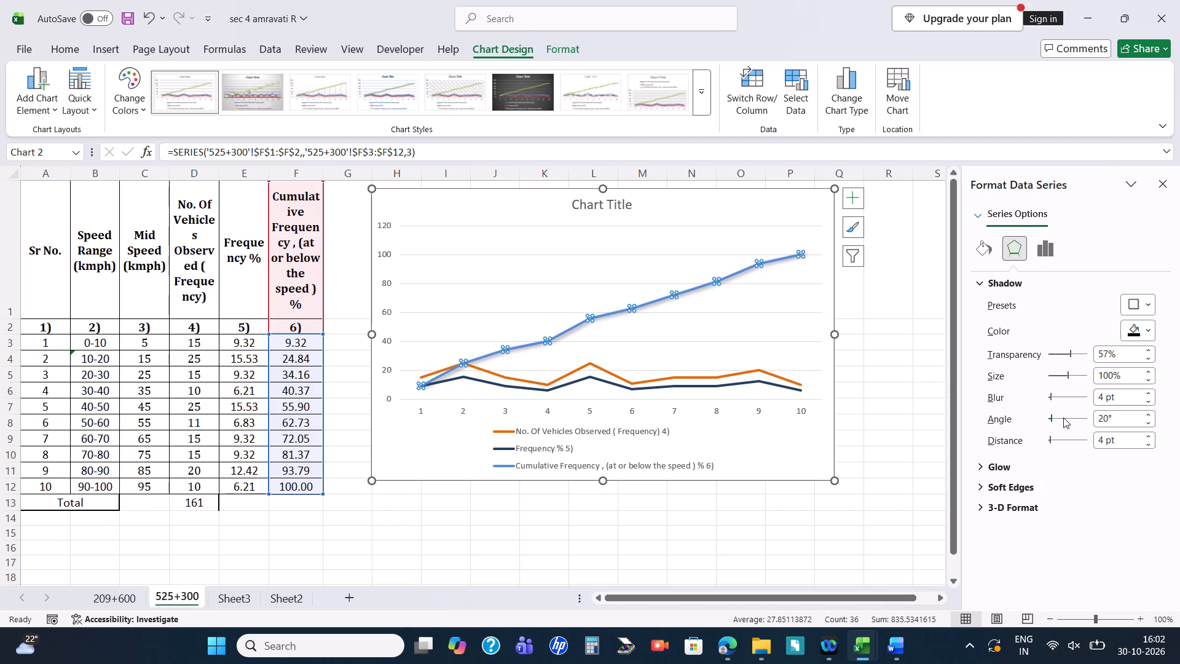
{"action": "left_click", "coordinate": [1063, 417]}
{"action": "triple_click", "coordinate": [1068, 418]}
{"action": "triple_click", "coordinate": [1068, 418]}
{"action": "triple_click", "coordinate": [1068, 418]}
{"action": "triple_click", "coordinate": [1068, 418]}
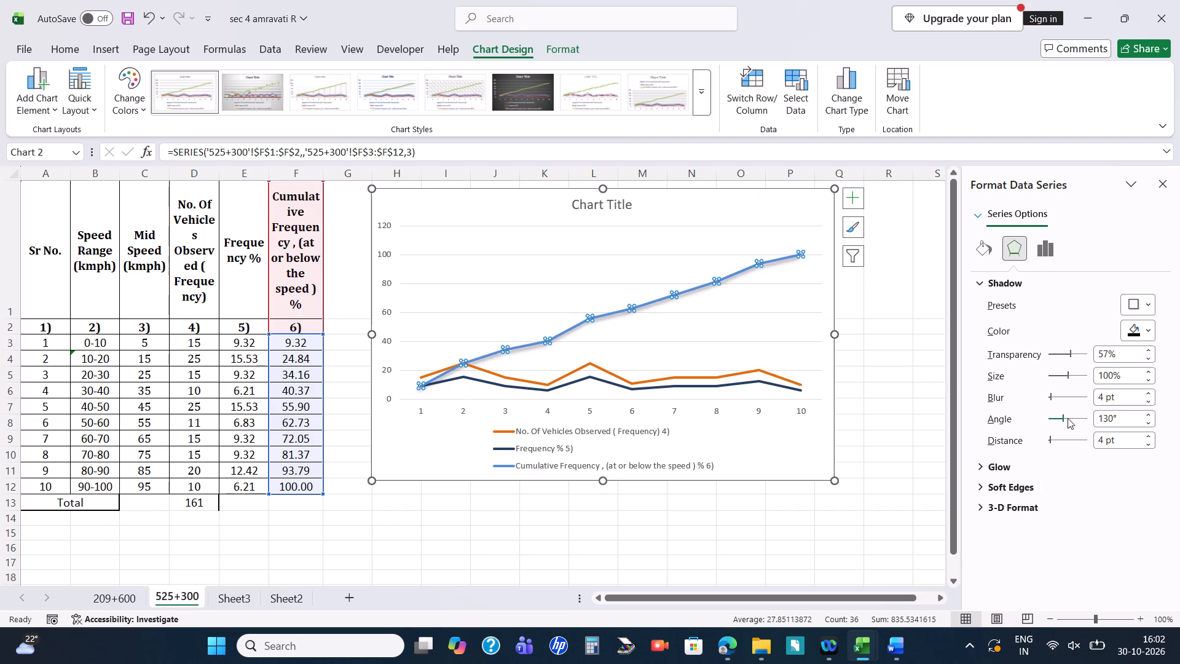
{"action": "left_click", "coordinate": [1068, 418]}
{"action": "triple_click", "coordinate": [1053, 416]}
{"action": "triple_click", "coordinate": [1053, 416]}
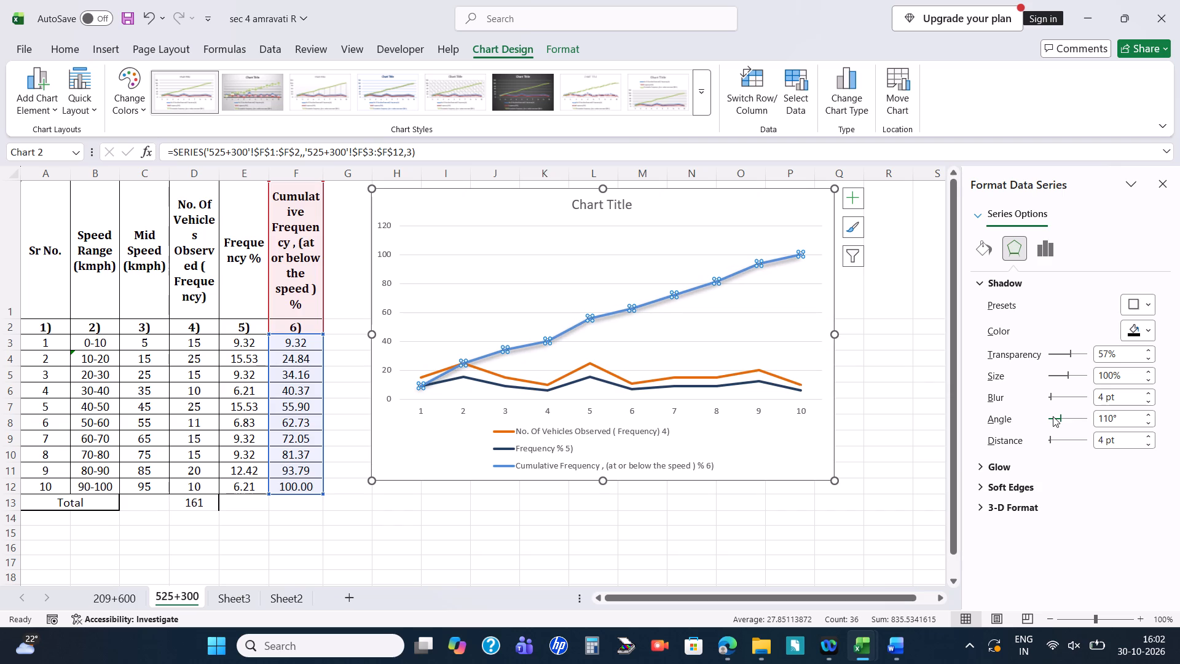
{"action": "left_click", "coordinate": [1053, 416]}
Increase the Cumulative Frequency line's shadow blur to 9 pt.
{"action": "left_click", "coordinate": [1064, 394]}
{"action": "triple_click", "coordinate": [1062, 398]}
{"action": "triple_click", "coordinate": [1062, 398]}
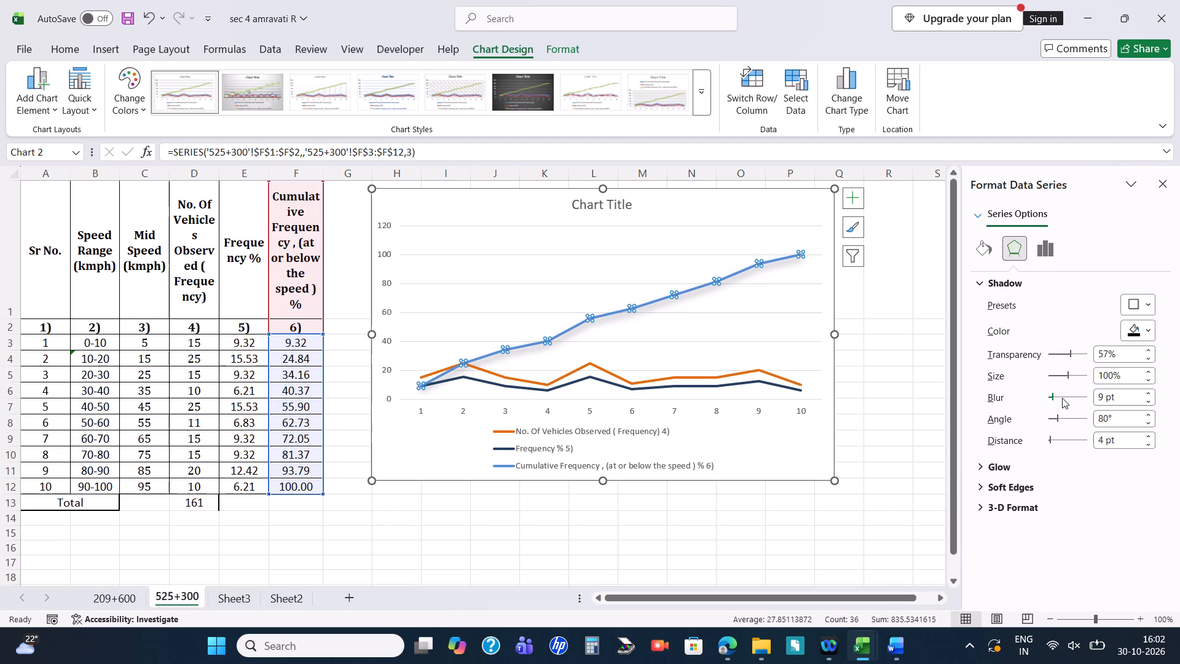
Set the Cumulative Frequency line's shadow blur to 13 pt and its shadow size to 107%.
{"action": "double_click", "coordinate": [1062, 398]}
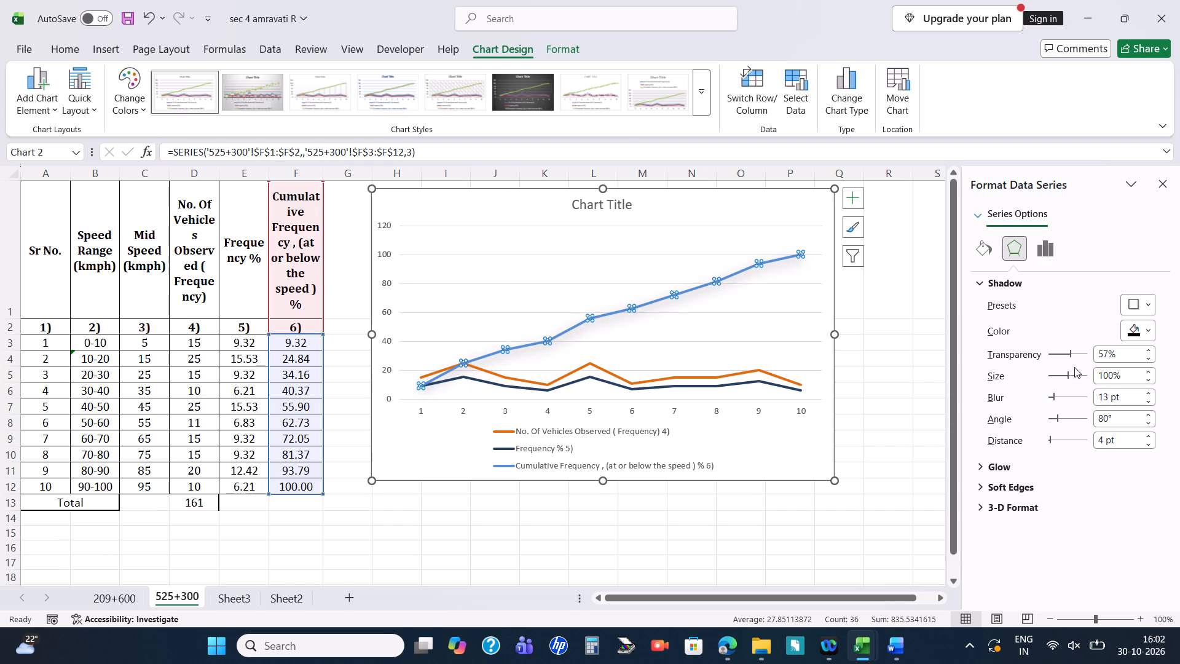
{"action": "left_click", "coordinate": [1080, 367]}
{"action": "double_click", "coordinate": [1060, 371]}
{"action": "triple_click", "coordinate": [1060, 373]}
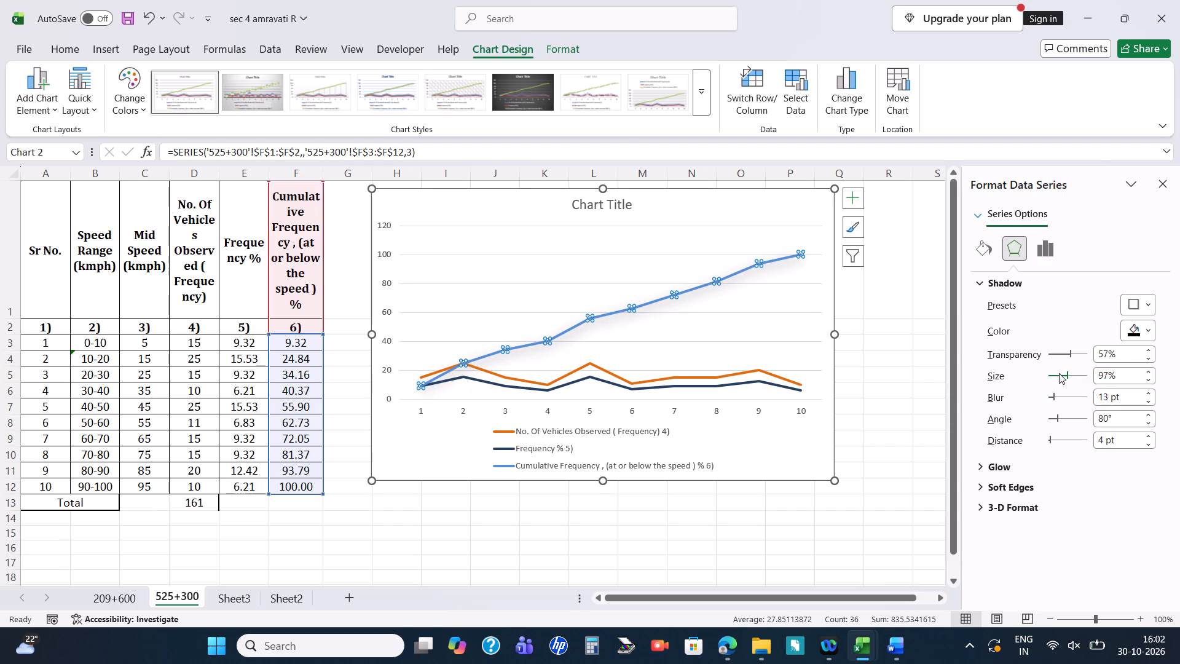
{"action": "left_click", "coordinate": [1059, 373]}
{"action": "left_click_drag", "start_coordinate": [1069, 376], "coordinate": [1043, 389]}
{"action": "left_click_drag", "start_coordinate": [1043, 389], "coordinate": [1072, 391]}
{"action": "left_click_drag", "start_coordinate": [1072, 391], "coordinate": [1075, 389]}
{"action": "left_click_drag", "start_coordinate": [1075, 389], "coordinate": [1071, 390]}
Set the Cumulative Frequency line's shadow transparency to 51% and its shadow distance to 23 pt.
{"action": "left_click_drag", "start_coordinate": [1066, 354], "coordinate": [1077, 349]}
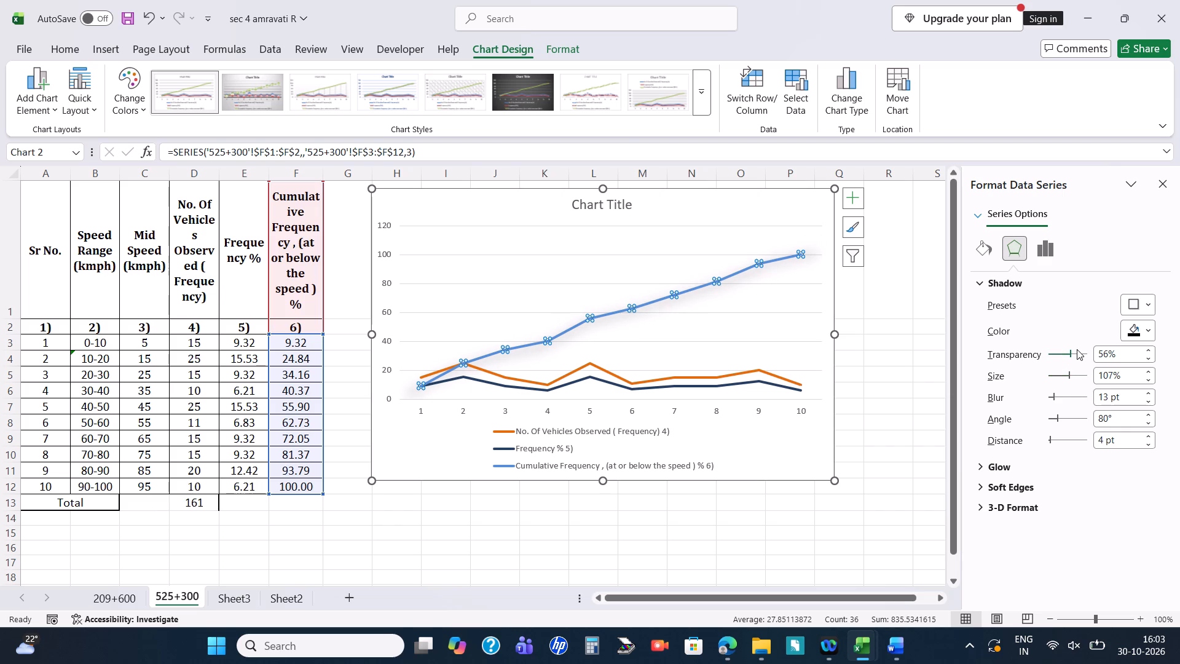
{"action": "left_click_drag", "start_coordinate": [1077, 349], "coordinate": [1085, 364]}
{"action": "left_click_drag", "start_coordinate": [1056, 437], "coordinate": [1068, 436]}
{"action": "double_click", "coordinate": [1068, 436]}
{"action": "triple_click", "coordinate": [1065, 440]}
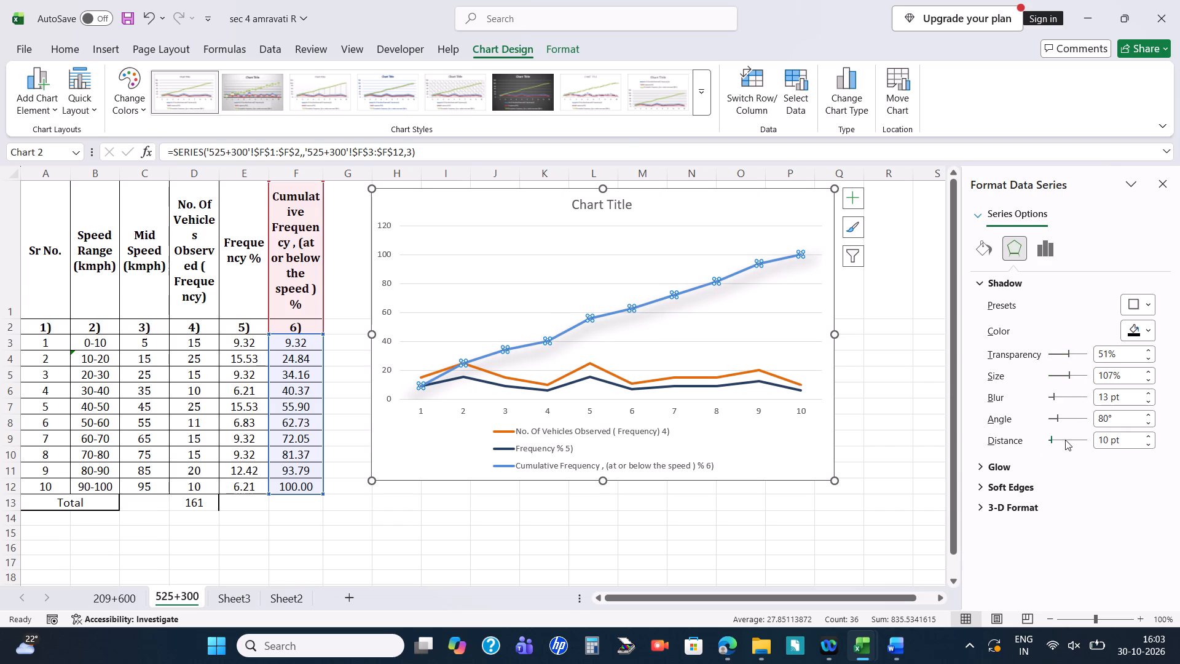
{"action": "triple_click", "coordinate": [1065, 440]}
{"action": "triple_click", "coordinate": [1065, 440]}
{"action": "triple_click", "coordinate": [1065, 440]}
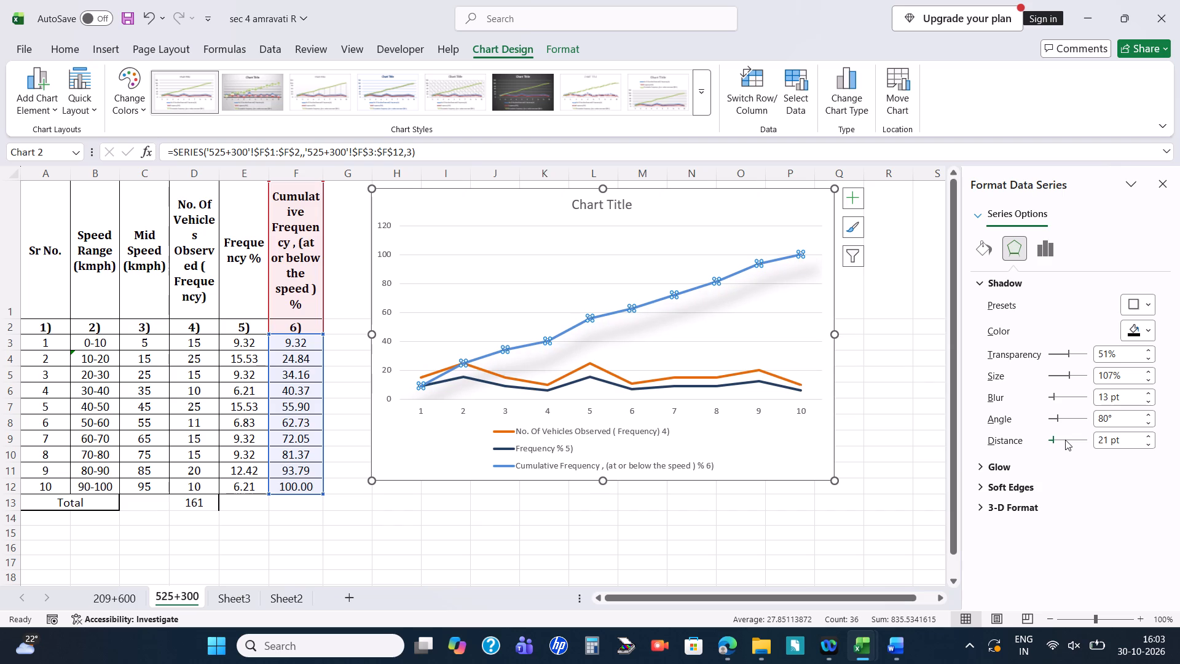
{"action": "double_click", "coordinate": [1065, 440]}
Add a shadow to the No. Of Vehicles Observed line with 7% transparency and 21 pt blur.
{"action": "left_click", "coordinate": [747, 368]}
{"action": "left_click", "coordinate": [750, 369]}
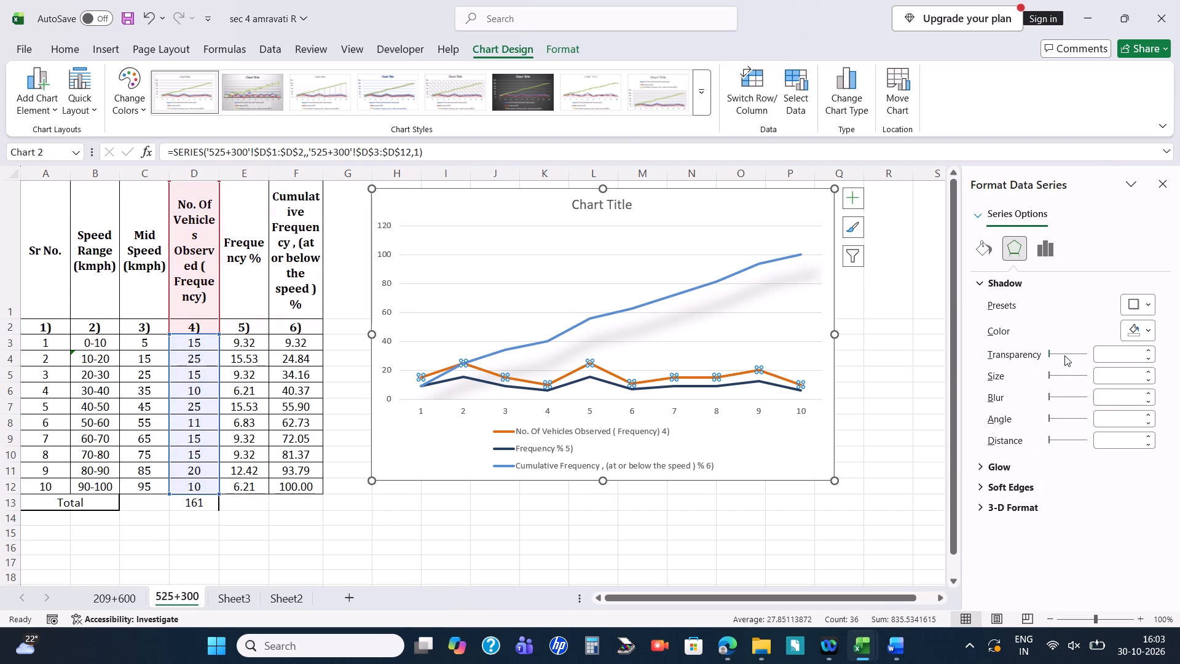
{"action": "triple_click", "coordinate": [1064, 355]}
{"action": "triple_click", "coordinate": [1064, 355]}
{"action": "left_click", "coordinate": [1064, 355]}
{"action": "left_click", "coordinate": [1065, 374]}
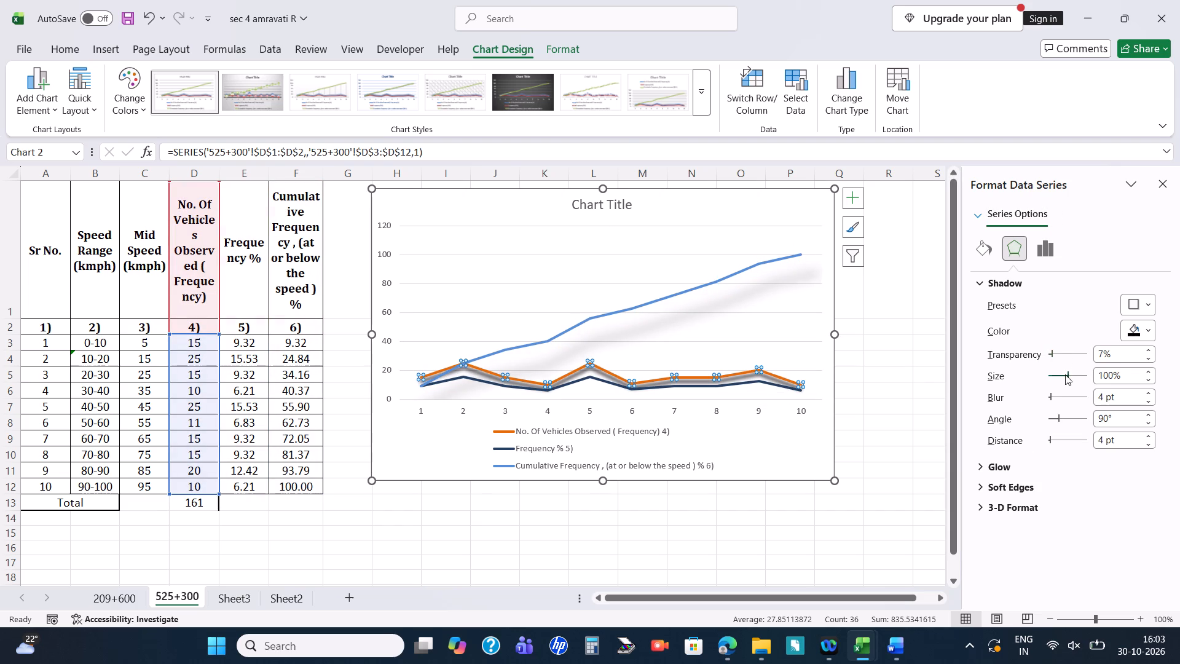
{"action": "left_click", "coordinate": [1063, 394]}
{"action": "left_click_drag", "start_coordinate": [1054, 400], "coordinate": [1068, 401]}
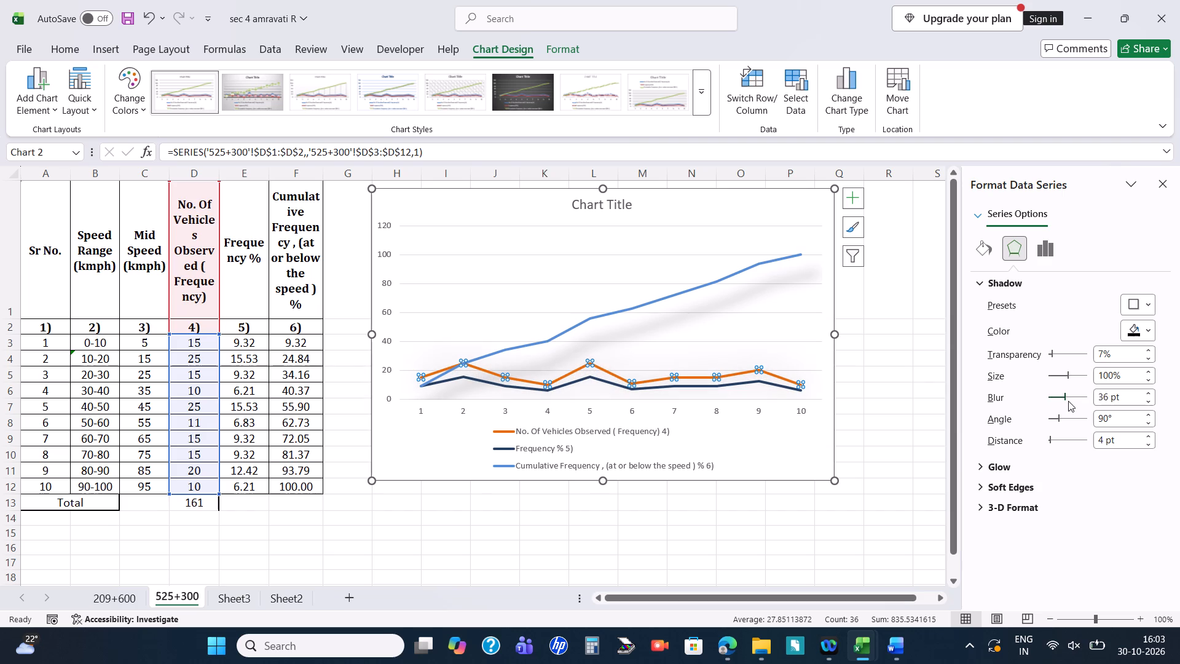
{"action": "left_click_drag", "start_coordinate": [1068, 401], "coordinate": [1055, 408]}
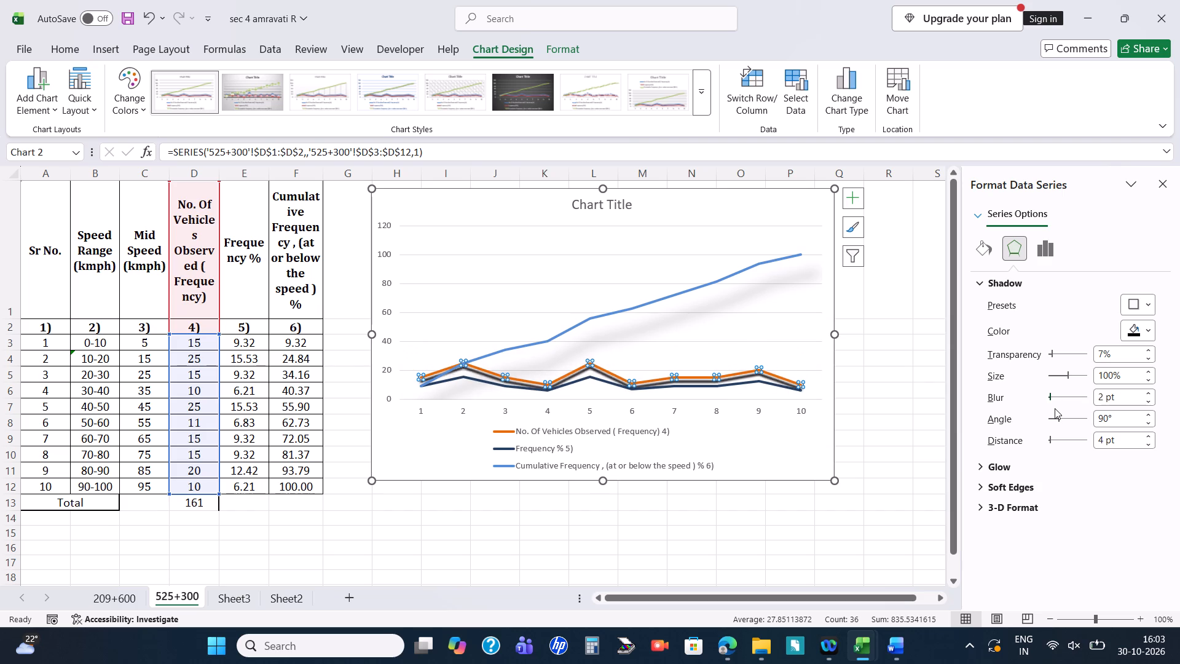
{"action": "left_click_drag", "start_coordinate": [1055, 408], "coordinate": [1069, 399]}
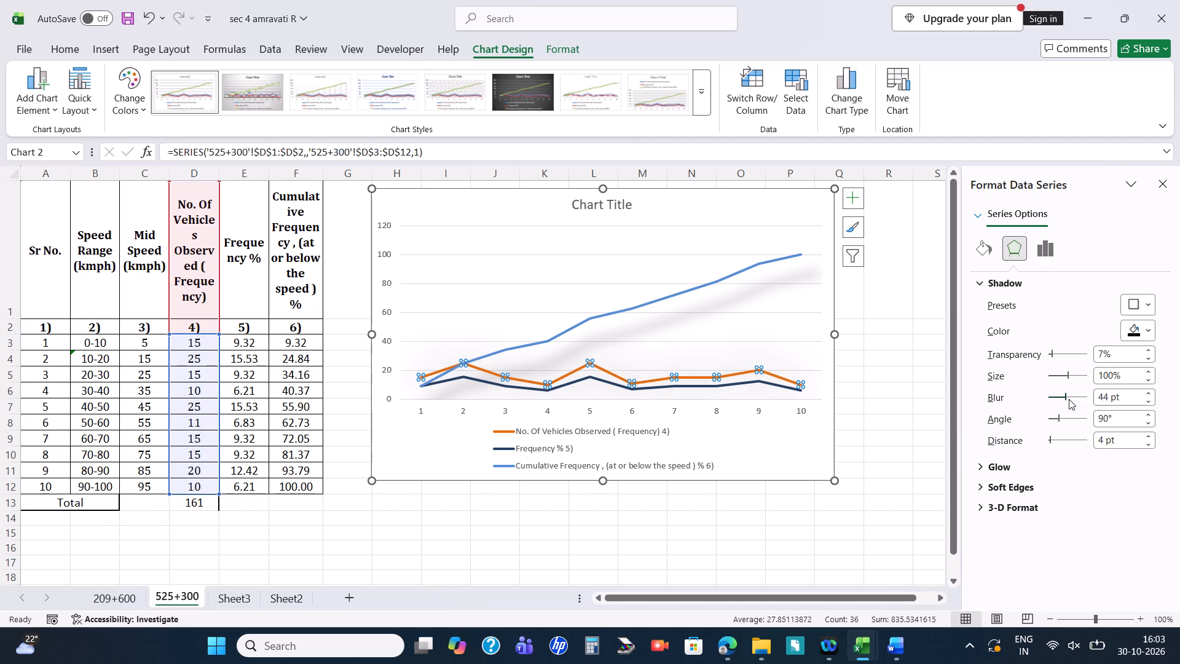
{"action": "left_click_drag", "start_coordinate": [1069, 399], "coordinate": [1060, 402]}
Set the No. Of Vehicles Observed line's shadow angle to 243° and its shadow distance to 12 pt.
{"action": "left_click_drag", "start_coordinate": [1066, 418], "coordinate": [1044, 424]}
{"action": "left_click_drag", "start_coordinate": [1044, 424], "coordinate": [1044, 427]}
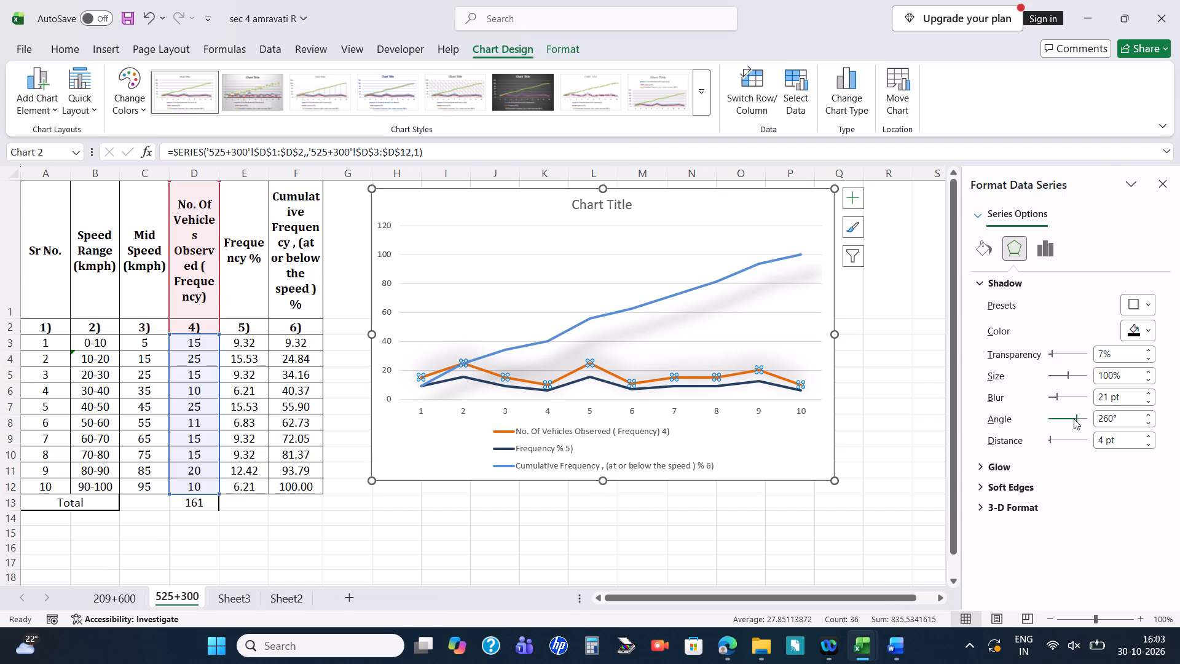
{"action": "left_click", "coordinate": [1075, 419]}
{"action": "left_click", "coordinate": [1061, 441]}
{"action": "left_click", "coordinate": [1044, 432]}
{"action": "left_click", "coordinate": [1052, 438]}
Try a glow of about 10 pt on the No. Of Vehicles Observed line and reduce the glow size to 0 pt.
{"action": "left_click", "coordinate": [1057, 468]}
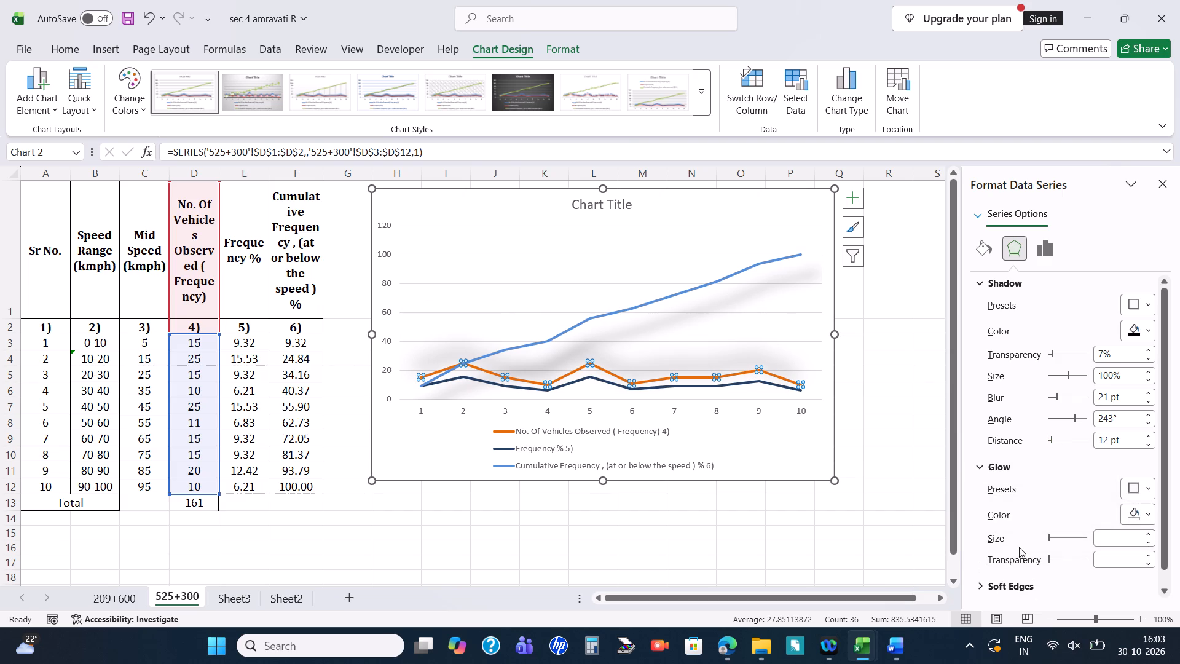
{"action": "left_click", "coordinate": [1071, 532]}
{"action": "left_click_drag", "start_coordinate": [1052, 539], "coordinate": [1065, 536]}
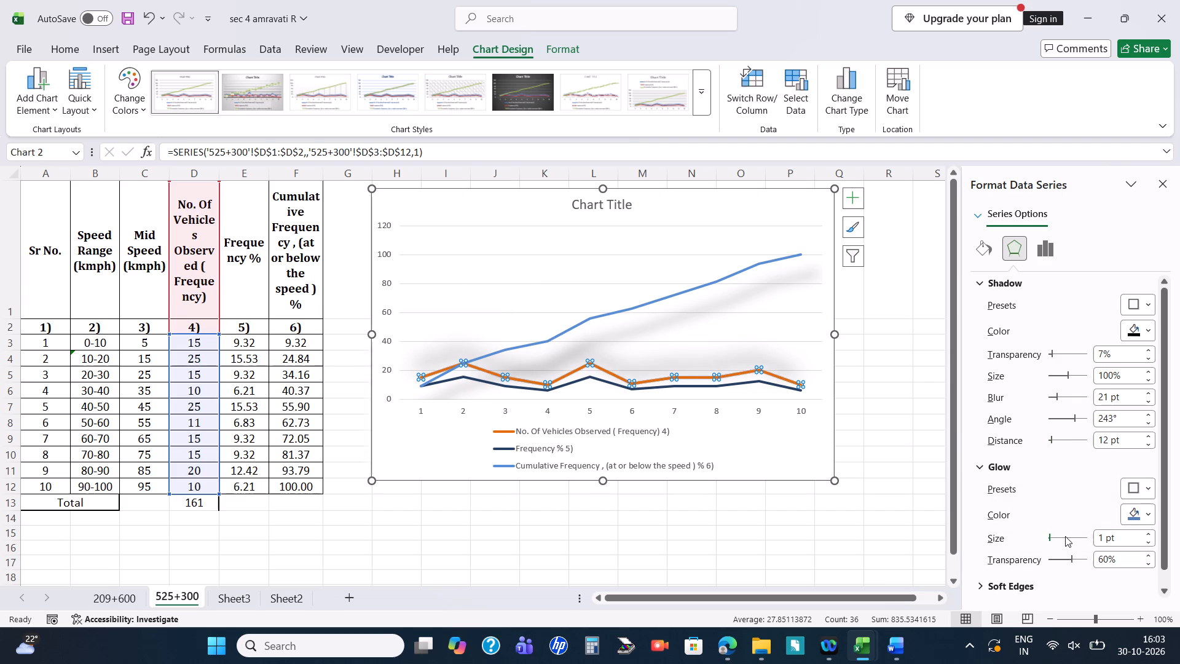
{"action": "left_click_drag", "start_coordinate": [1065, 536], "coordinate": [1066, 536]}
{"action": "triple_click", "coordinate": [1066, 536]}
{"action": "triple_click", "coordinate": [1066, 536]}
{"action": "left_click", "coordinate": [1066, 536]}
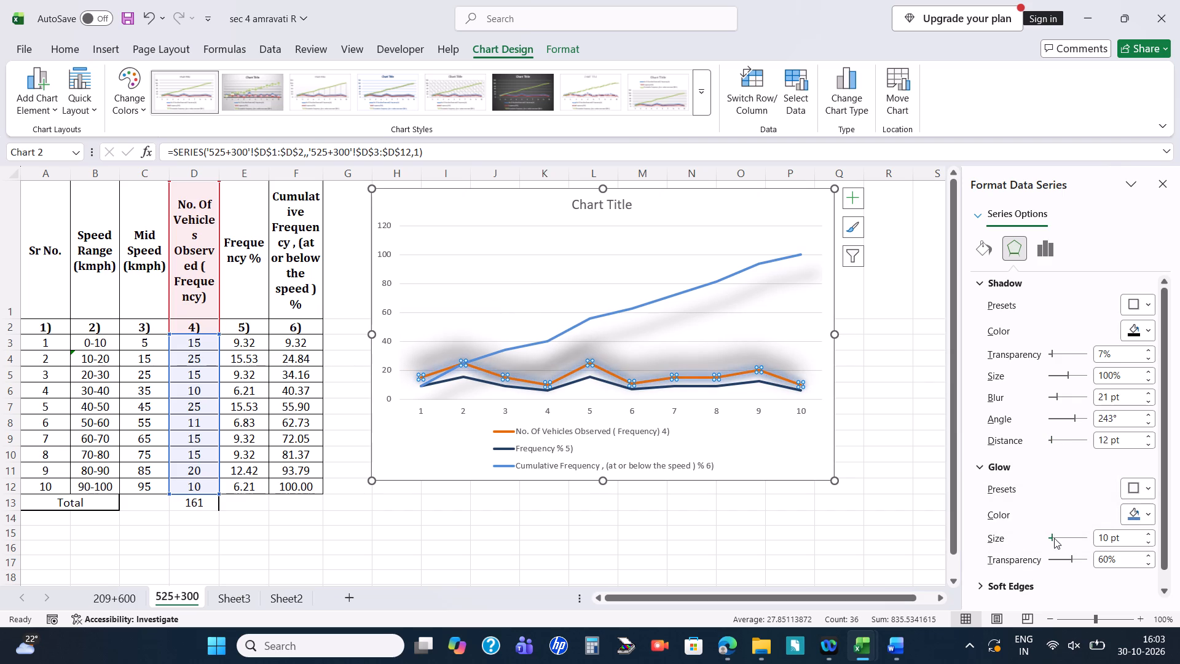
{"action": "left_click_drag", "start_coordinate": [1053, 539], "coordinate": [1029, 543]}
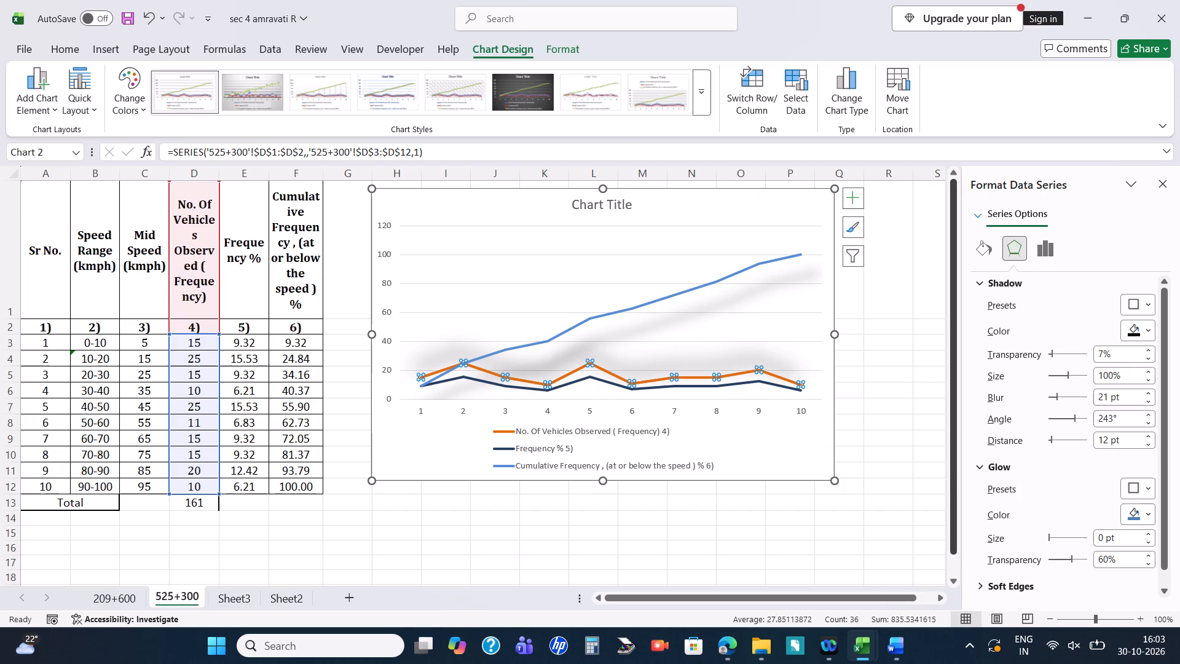
Add a shadow to the Frequency % line with 42% transparency and 12 pt distance.
{"action": "left_click", "coordinate": [626, 407]}
{"action": "left_click", "coordinate": [639, 393]}
{"action": "left_click", "coordinate": [777, 392]}
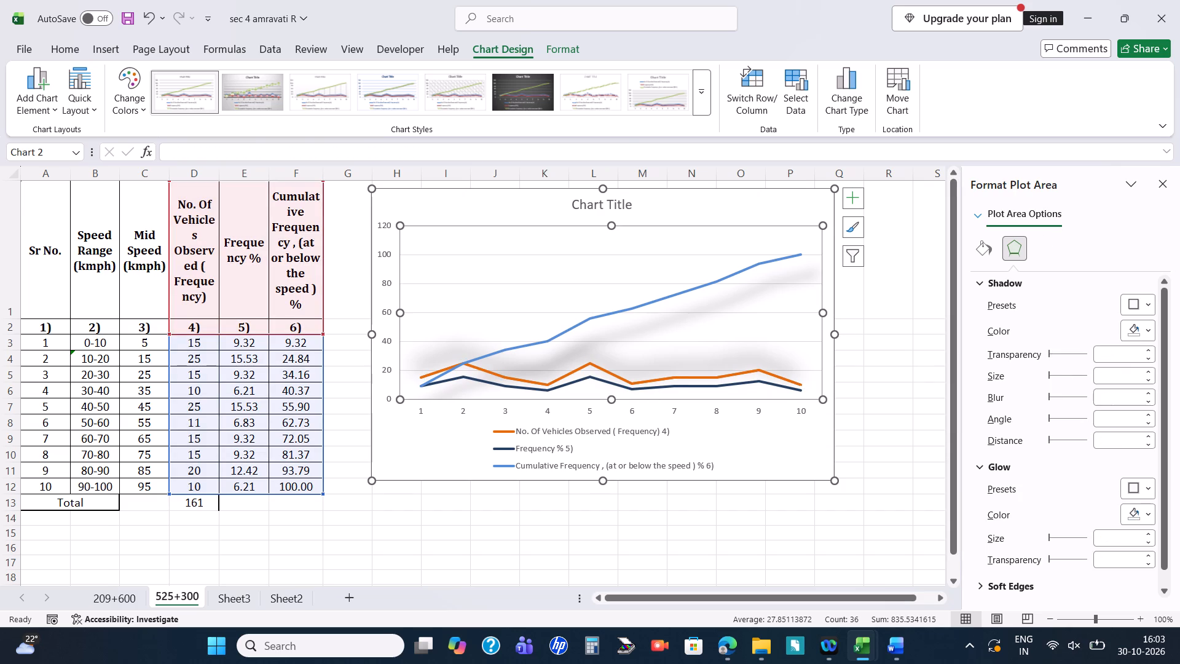
{"action": "left_click", "coordinate": [781, 389]}
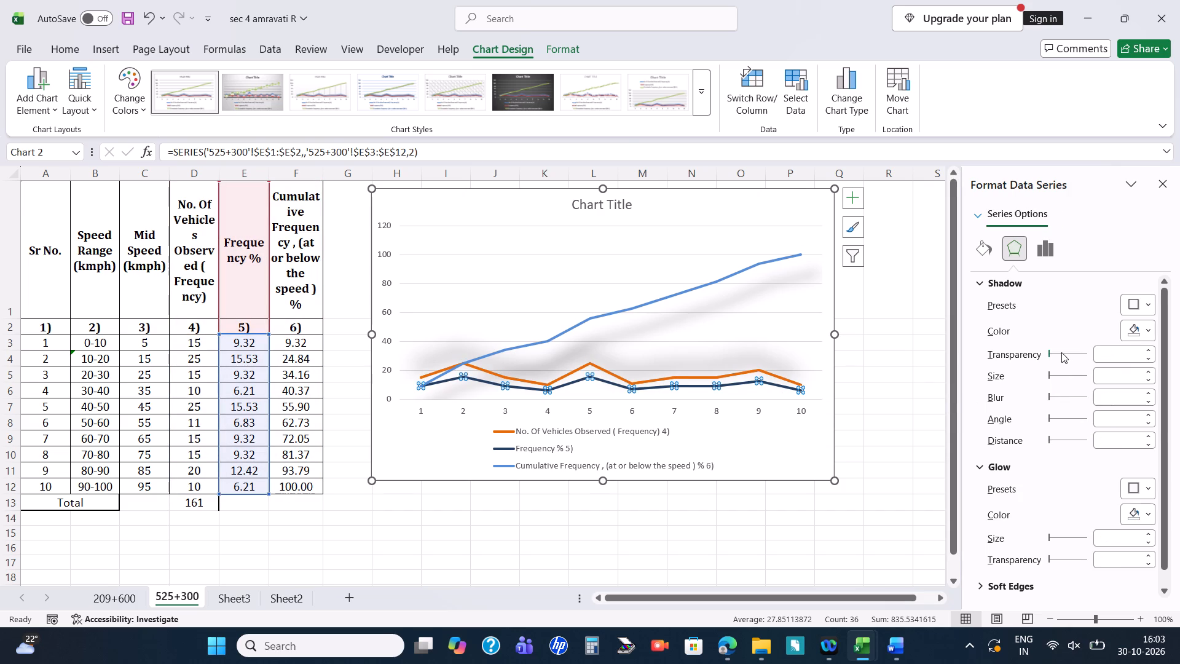
{"action": "left_click_drag", "start_coordinate": [1052, 352], "coordinate": [1068, 354]}
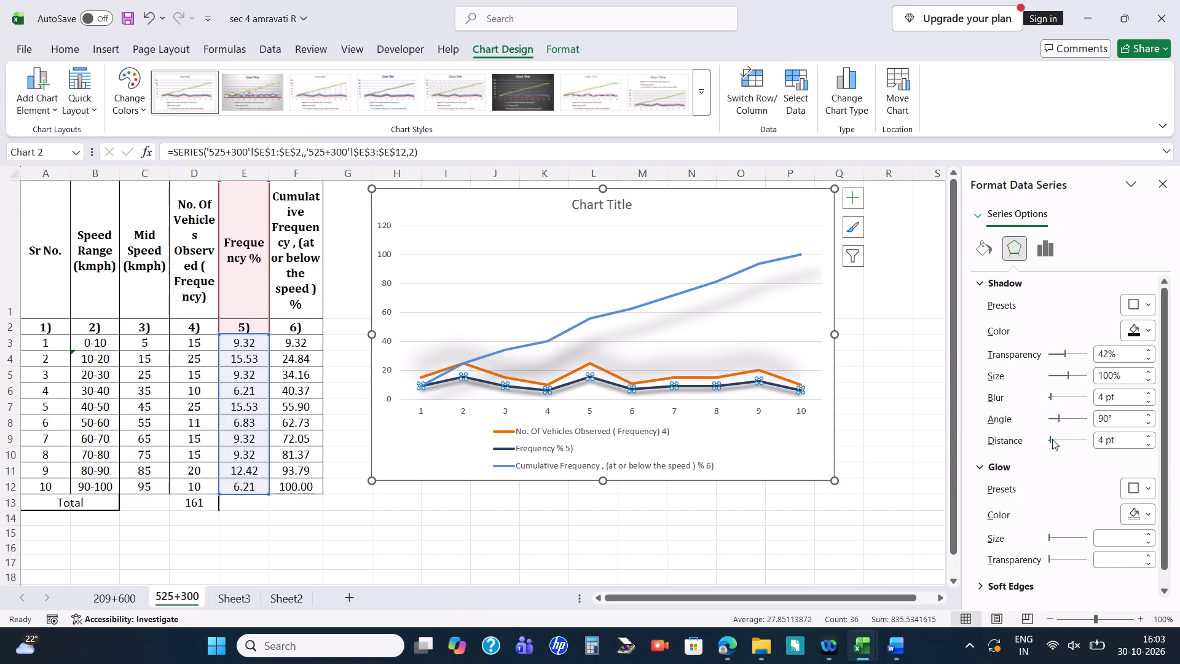
{"action": "left_click", "coordinate": [1052, 439]}
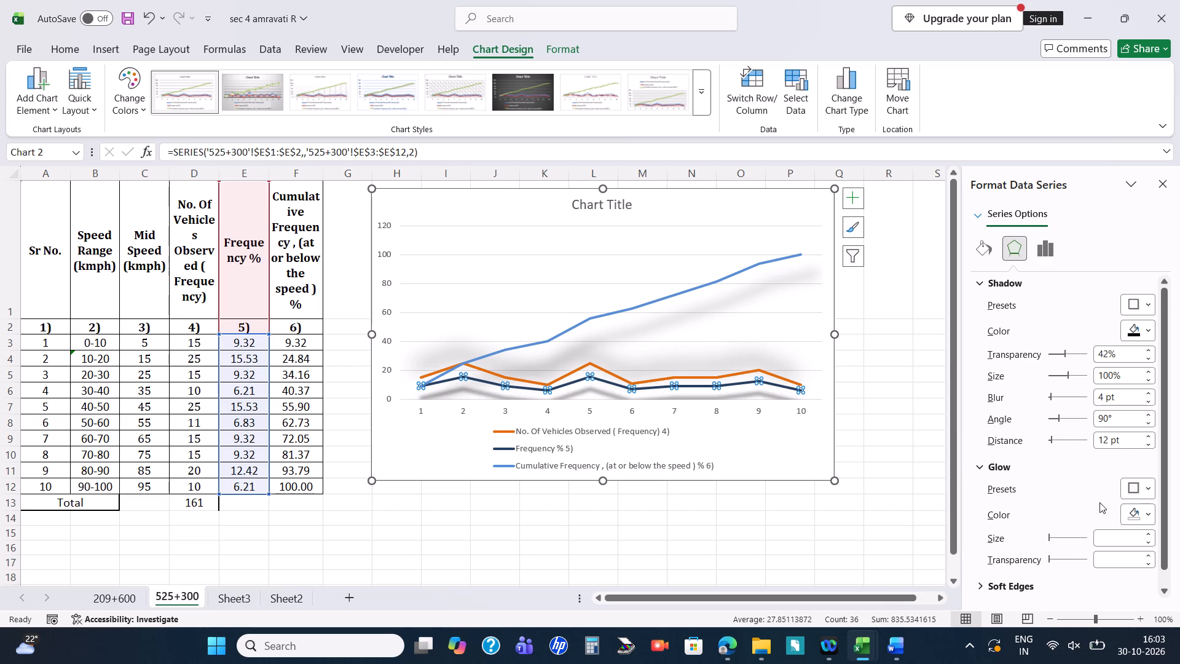
Set the Frequency % line's shadow blur to 5 pt and its shadow angle to 50°.
{"action": "scroll", "coordinate": [1085, 512], "scroll_direction": "down", "scroll_amount": 1}
{"action": "scroll", "coordinate": [1056, 463], "scroll_direction": "up", "scroll_amount": 2}
{"action": "left_click", "coordinate": [1063, 392]}
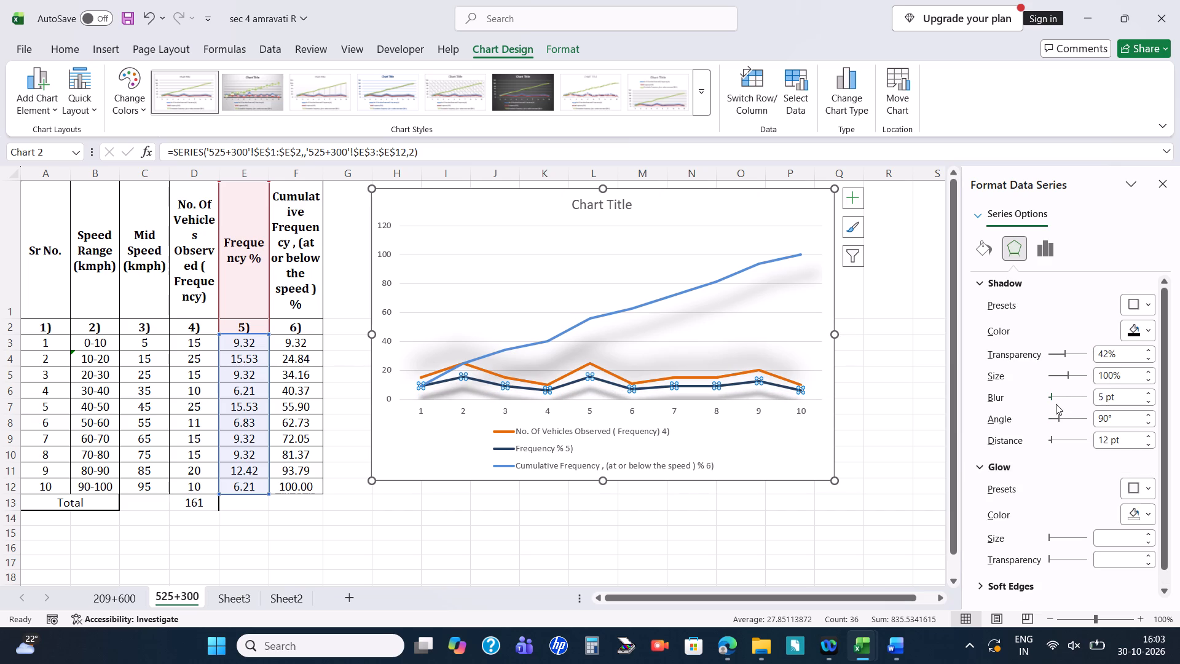
{"action": "triple_click", "coordinate": [1052, 419]}
{"action": "left_click", "coordinate": [1052, 419]}
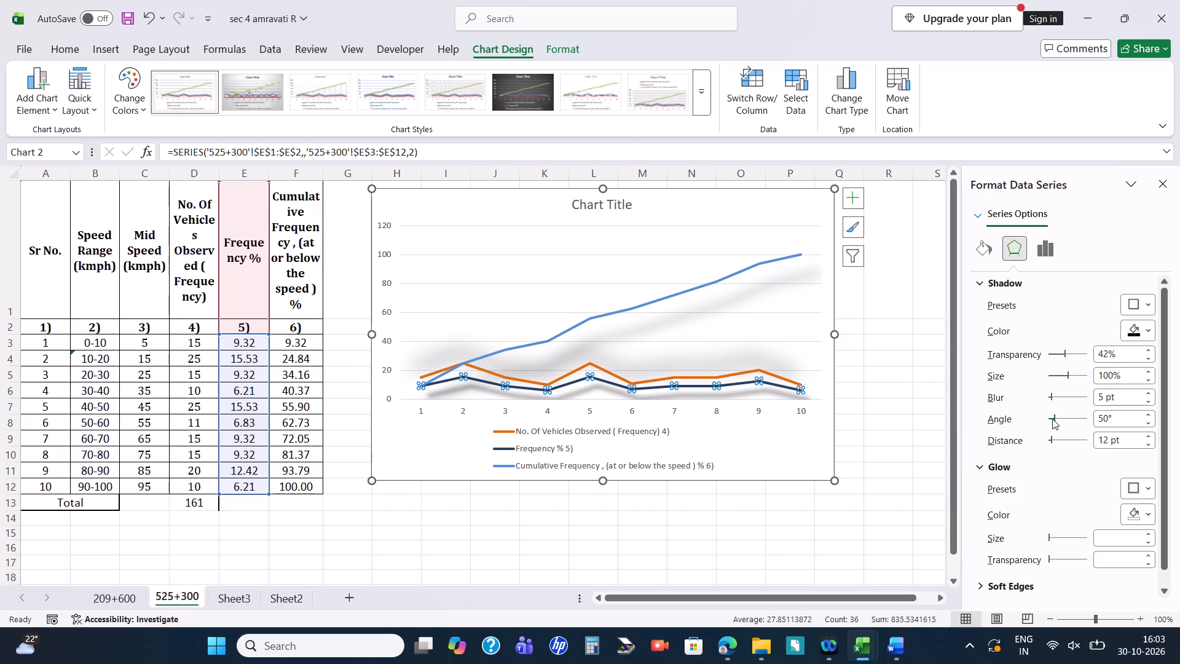
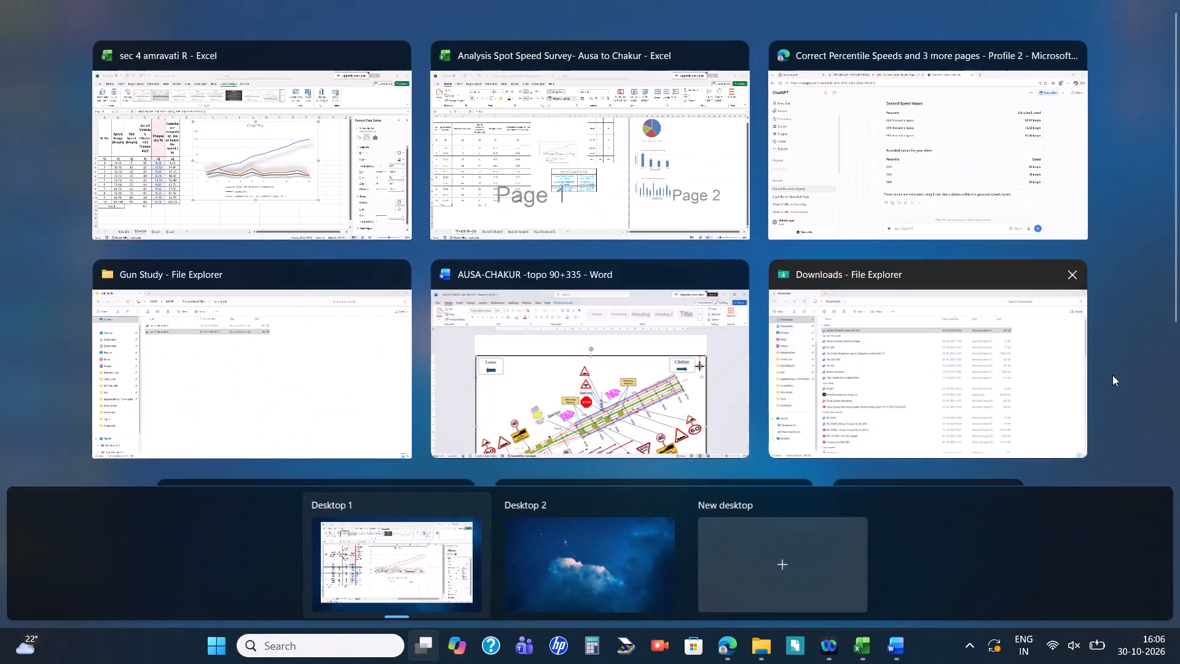
Switch to the Analysis Spot Speed Survey- Ausa to Chakur workbook and examine the frequency table, charts and Desired Speed Values on sheet 77+835-78+335.
{"action": "left_click", "coordinate": [305, 153]}
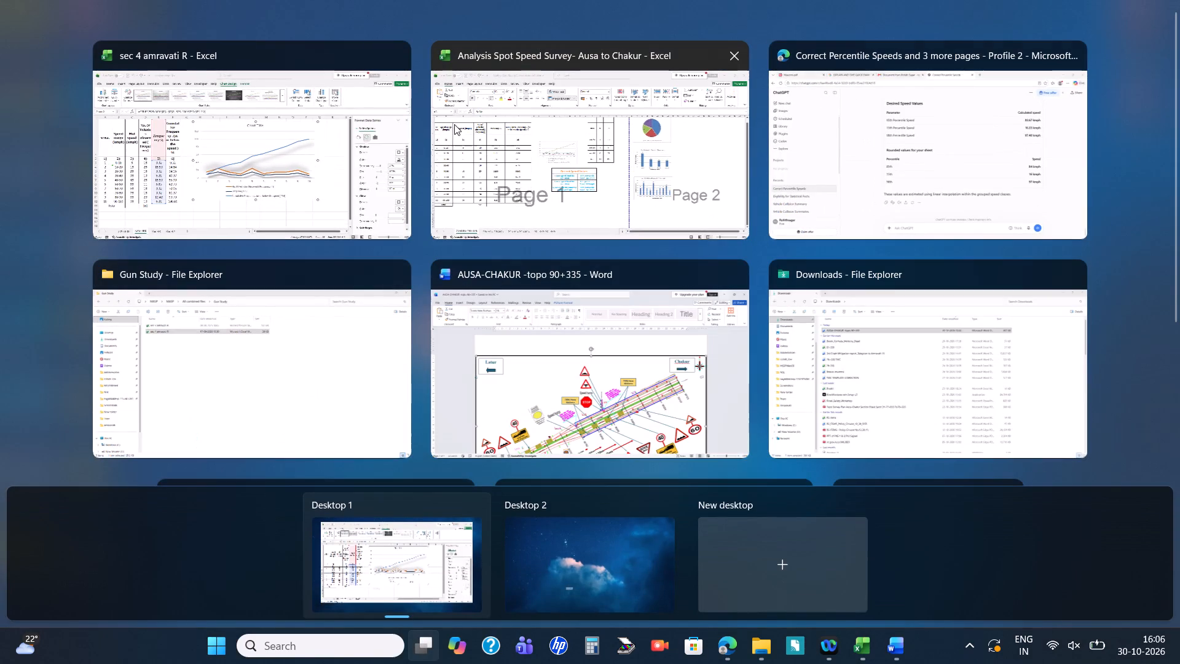
{"action": "left_click", "coordinate": [511, 163]}
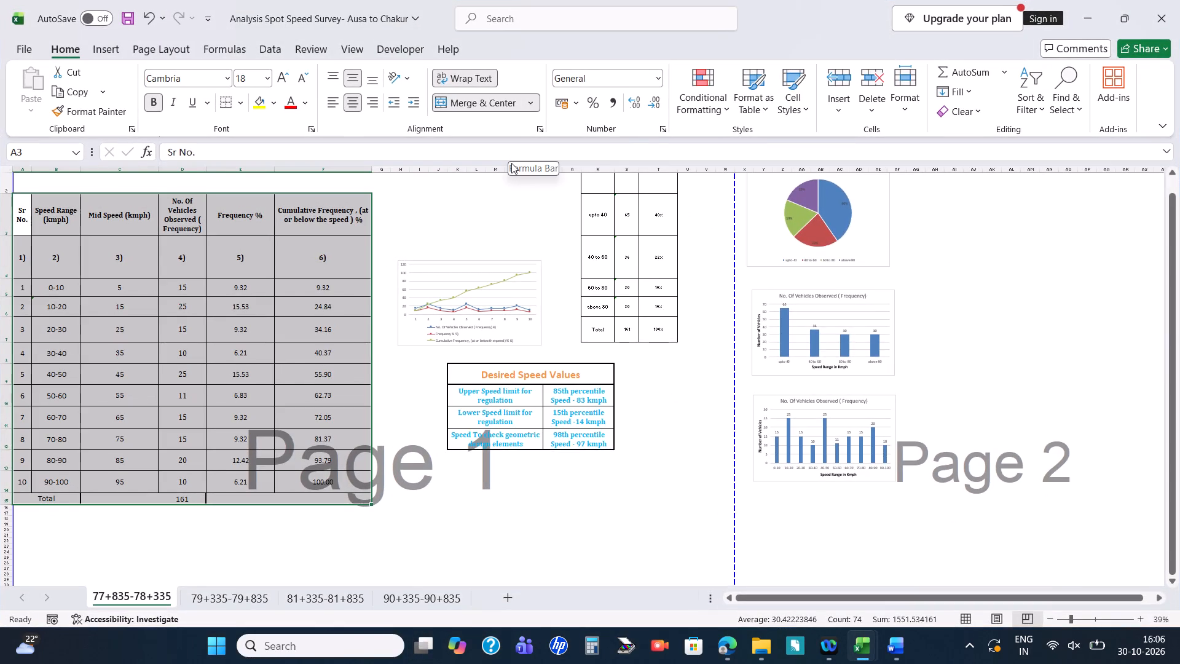
{"action": "scroll", "coordinate": [511, 163], "scroll_direction": "down", "scroll_amount": 2}
{"action": "left_click", "coordinate": [426, 370]}
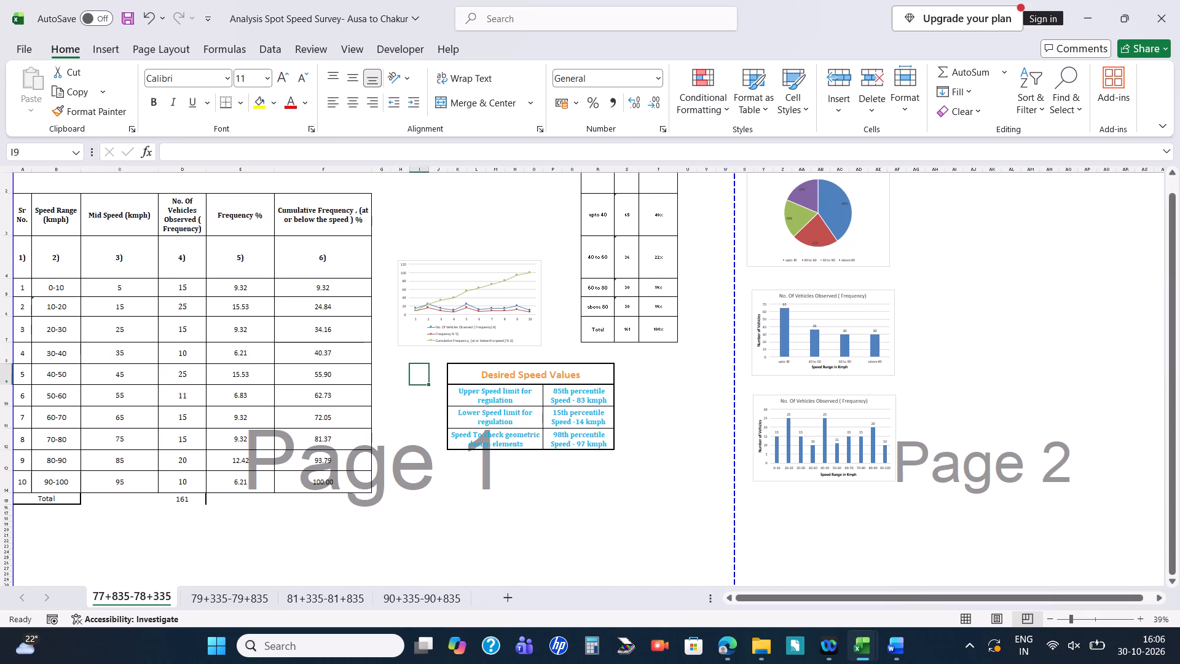
{"action": "scroll", "coordinate": [426, 370], "scroll_direction": "down", "scroll_amount": 1}
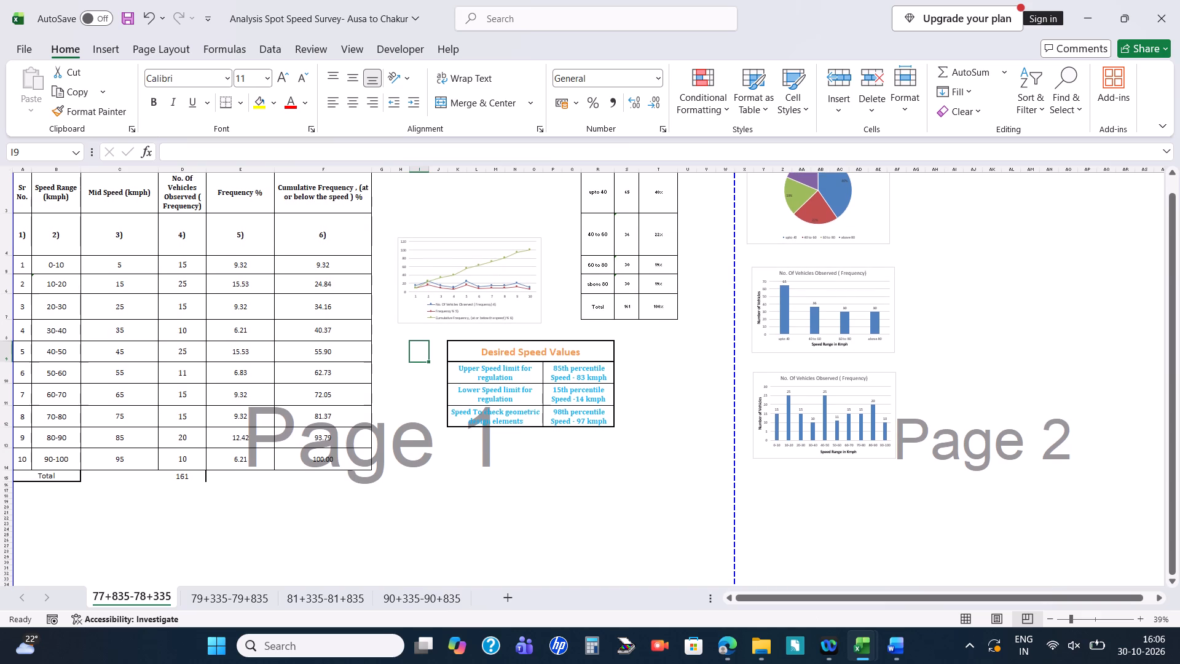
{"action": "scroll", "coordinate": [426, 370], "scroll_direction": "down", "scroll_amount": 1}
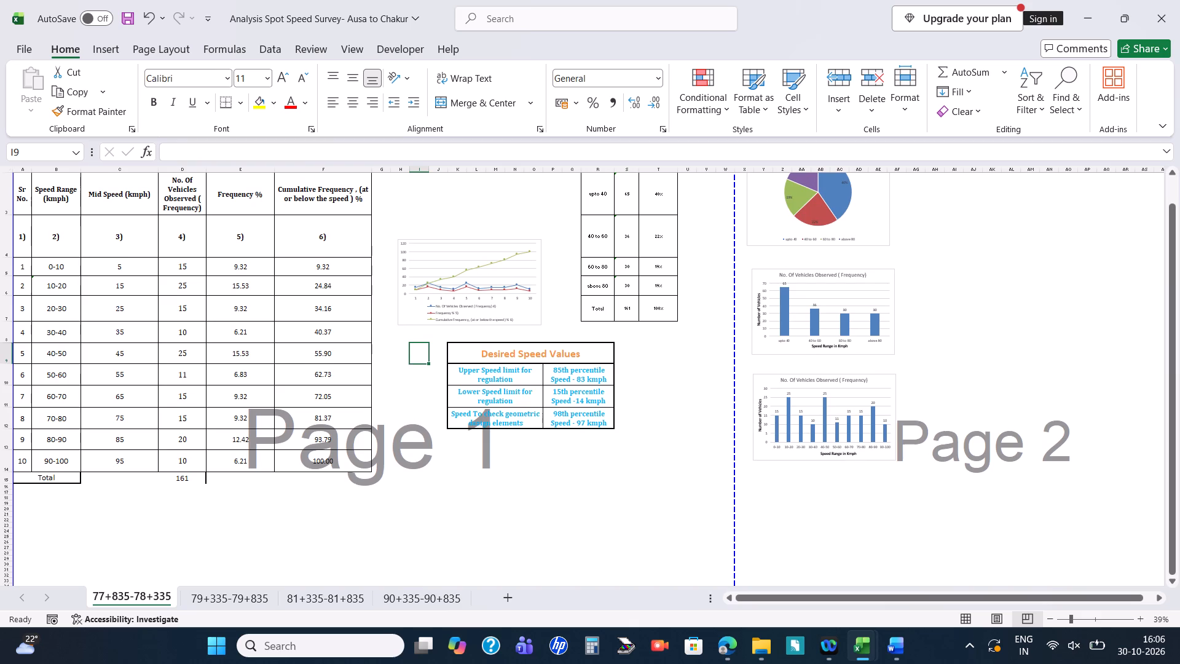
{"action": "scroll", "coordinate": [426, 370], "scroll_direction": "up", "scroll_amount": 1}
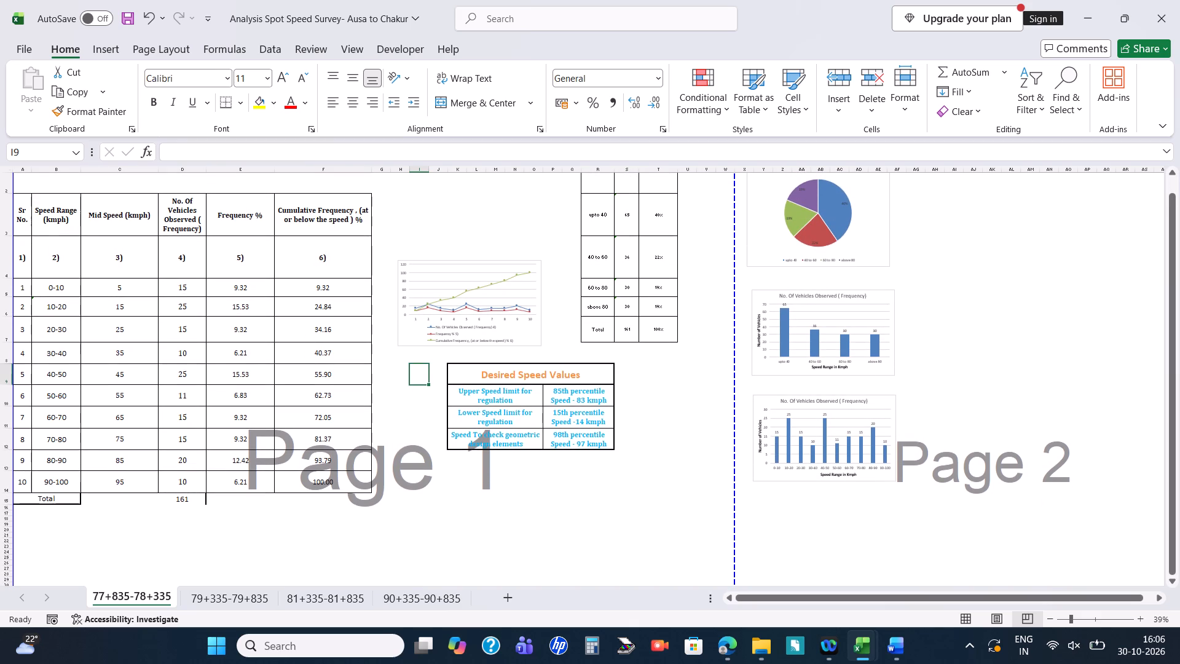
{"action": "left_click", "coordinate": [63, 480]}
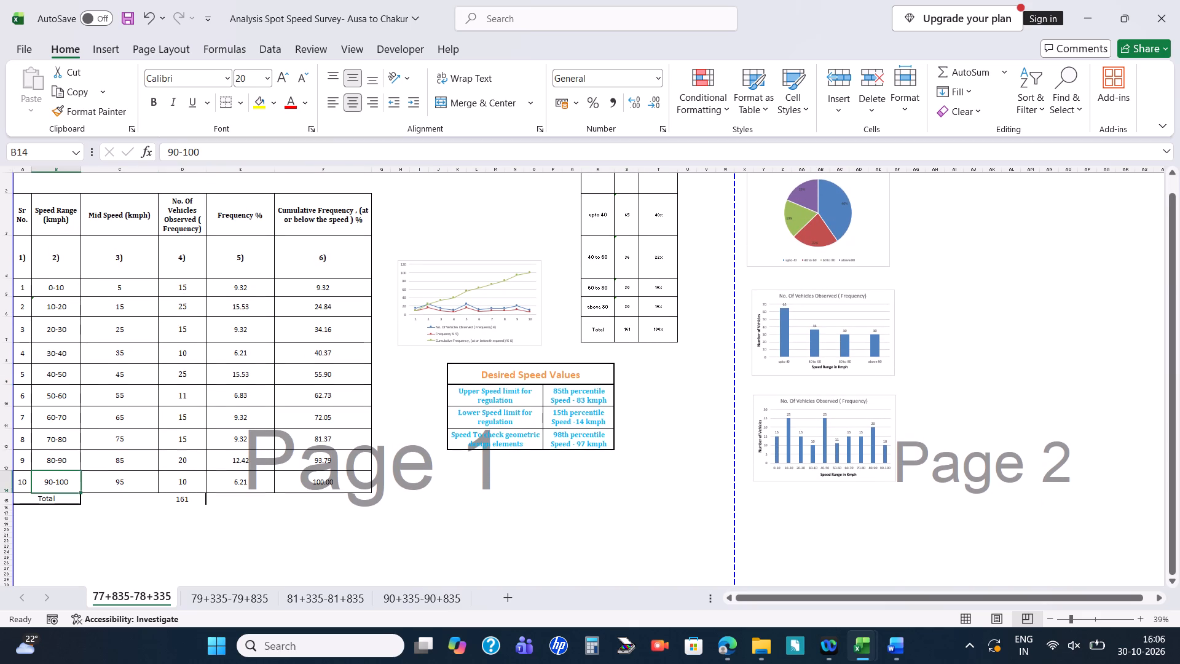
{"action": "left_click", "coordinate": [491, 368]}
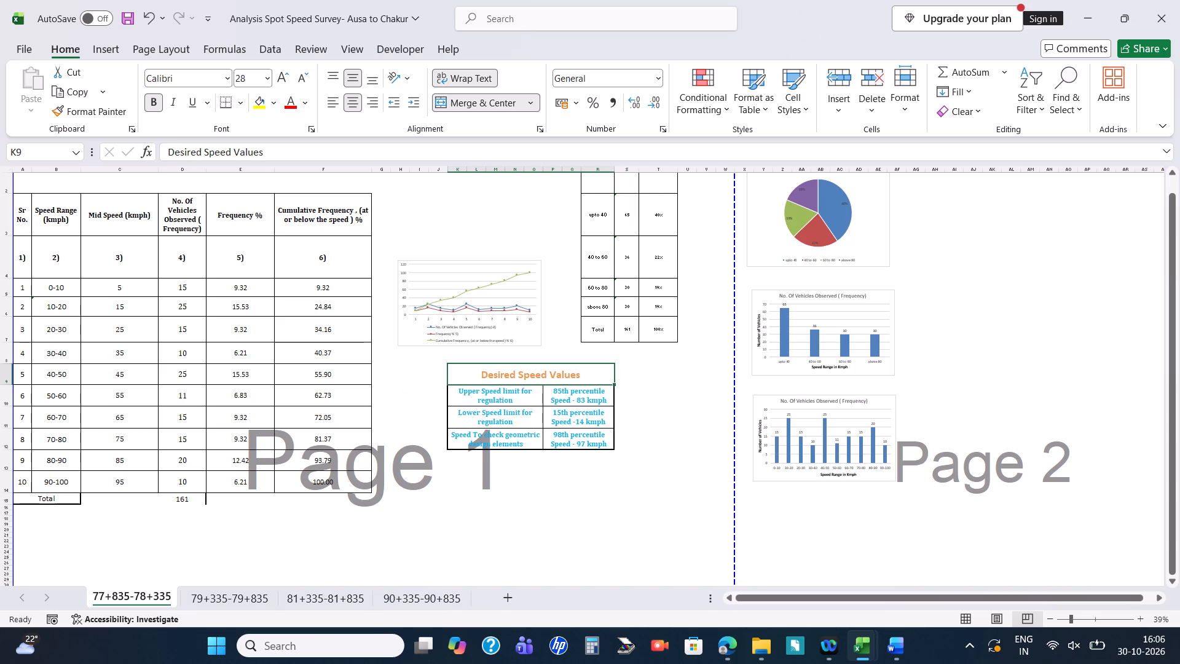
Shorten the print area of sheet 77+835-78+335 by moving its bottom boundary up closer to the tables and charts.
{"action": "scroll", "coordinate": [491, 368], "scroll_direction": "left", "scroll_amount": 1}
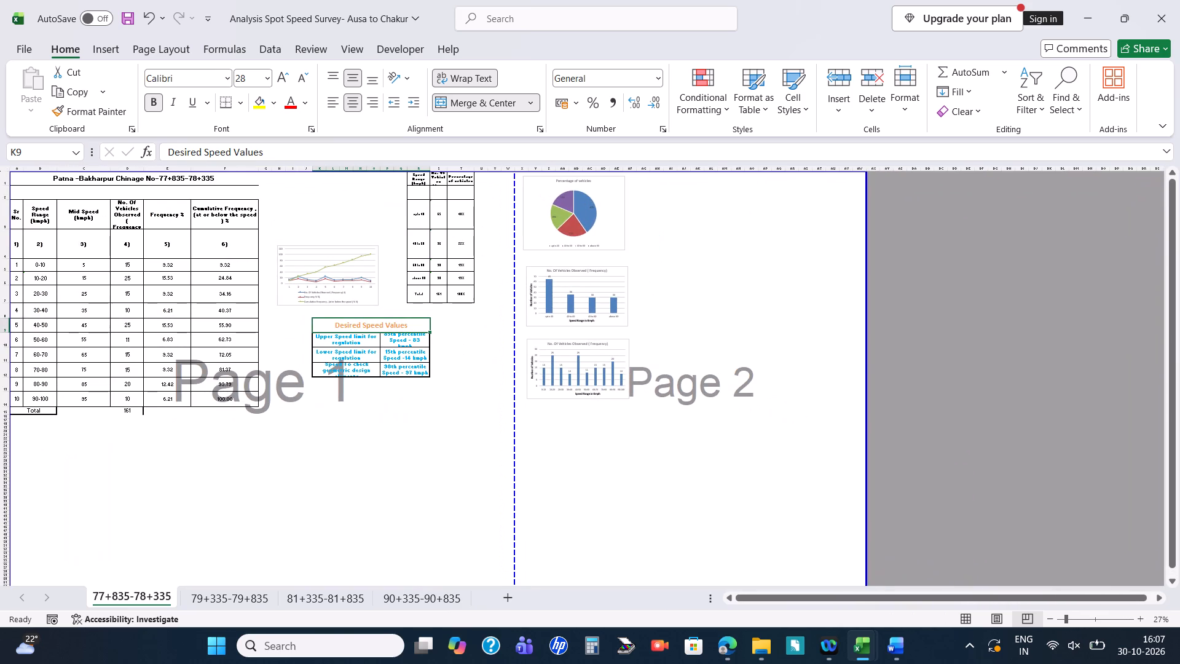
{"action": "scroll", "coordinate": [720, 468], "scroll_direction": "down", "scroll_amount": 3}
{"action": "scroll", "coordinate": [720, 468], "scroll_direction": "up", "scroll_amount": 1}
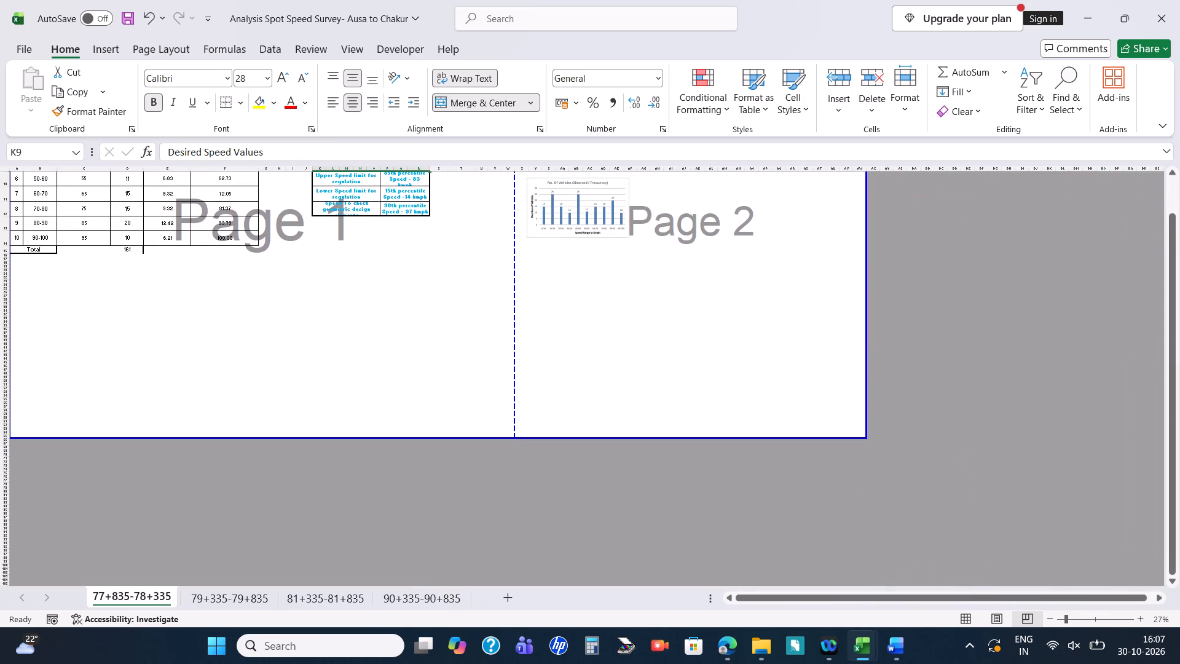
{"action": "left_click_drag", "start_coordinate": [581, 438], "coordinate": [578, 328]}
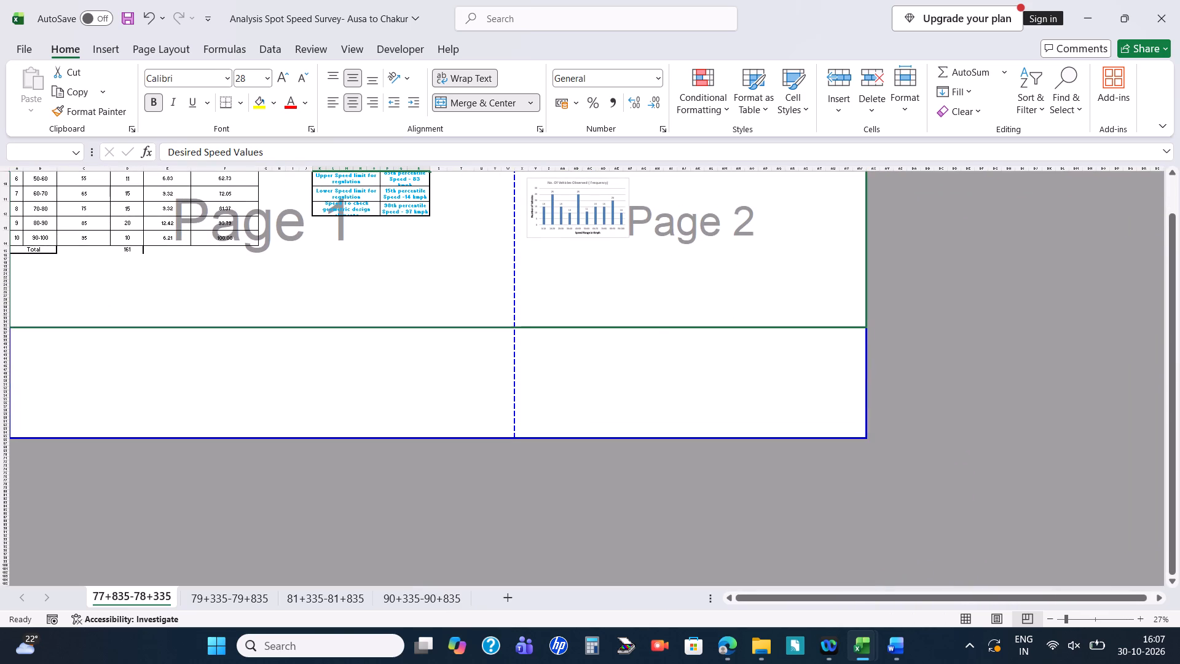
{"action": "scroll", "coordinate": [578, 328], "scroll_direction": "up", "scroll_amount": 1}
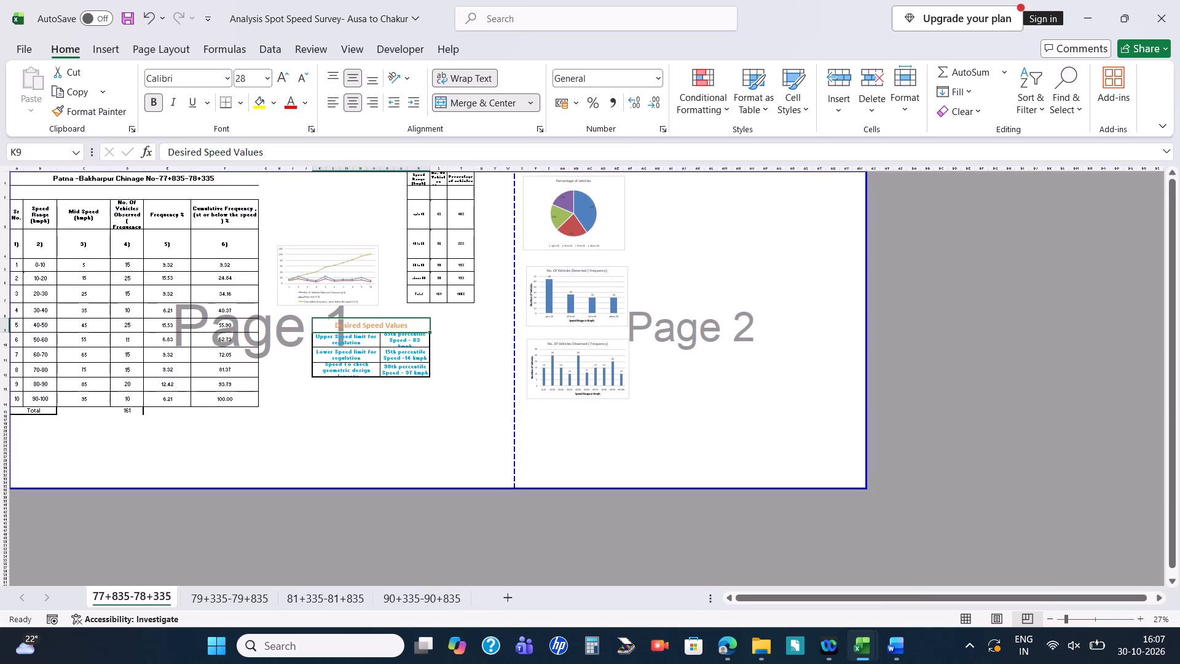
Narrow the print area of sheet 77+835-78+335 so its right boundary falls after column AR.
{"action": "right_click_drag", "start_coordinate": [869, 342], "coordinate": [753, 332]}
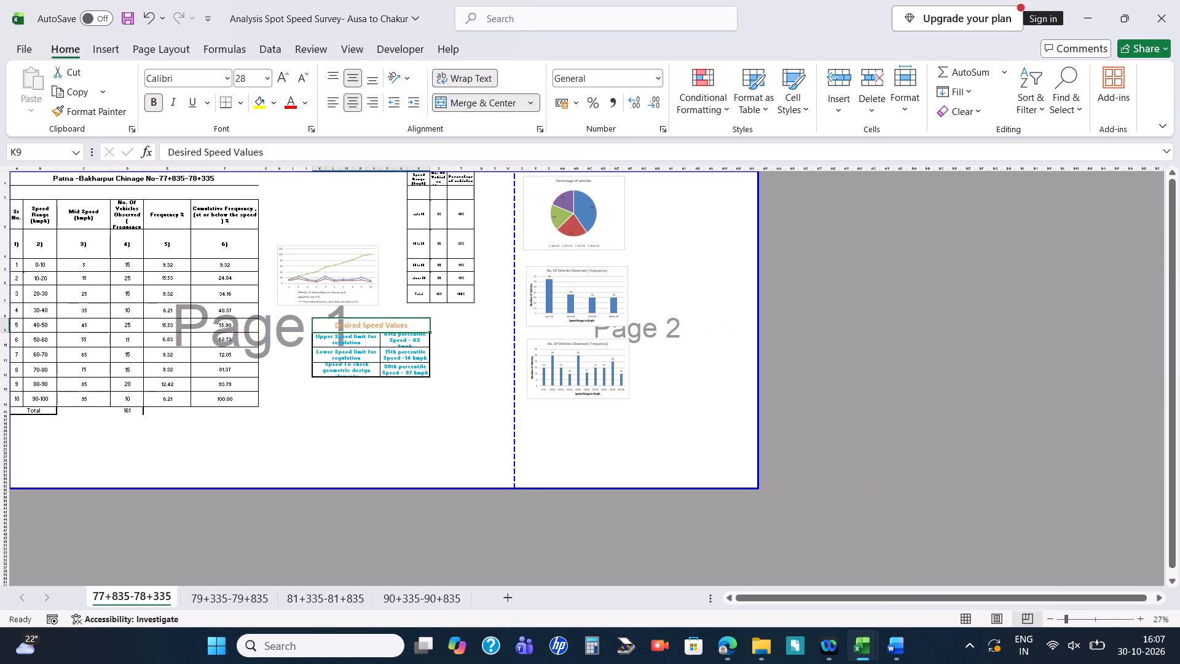
{"action": "left_click_drag", "start_coordinate": [760, 337], "coordinate": [667, 325]}
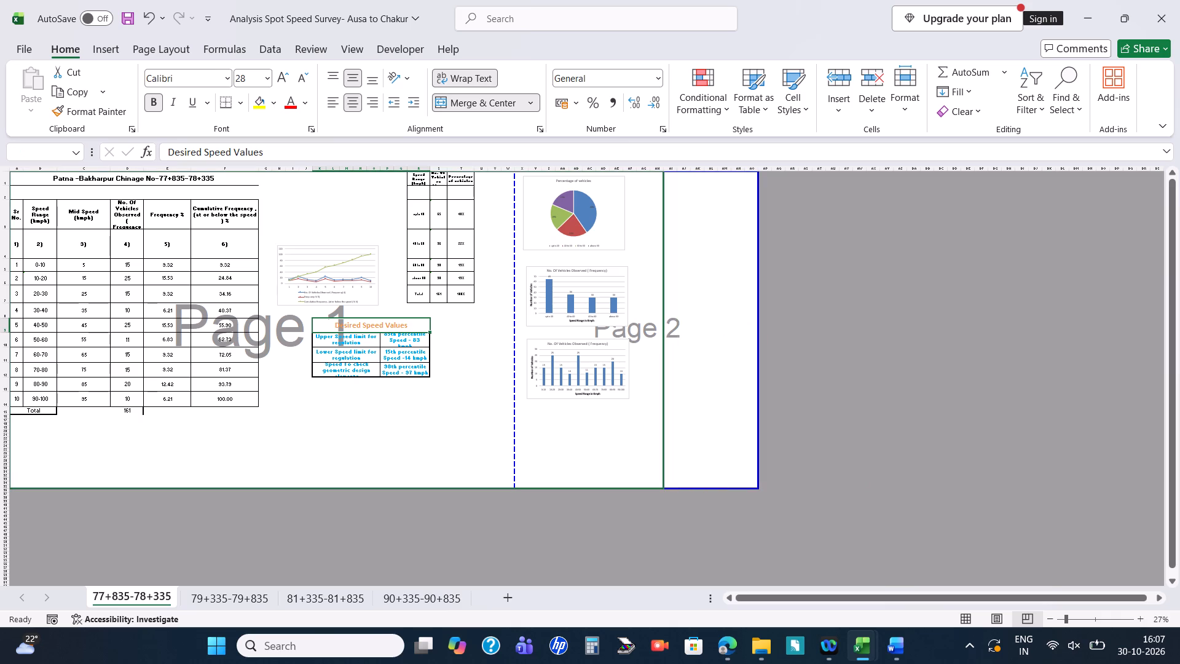
{"action": "left_click_drag", "start_coordinate": [667, 325], "coordinate": [659, 327]}
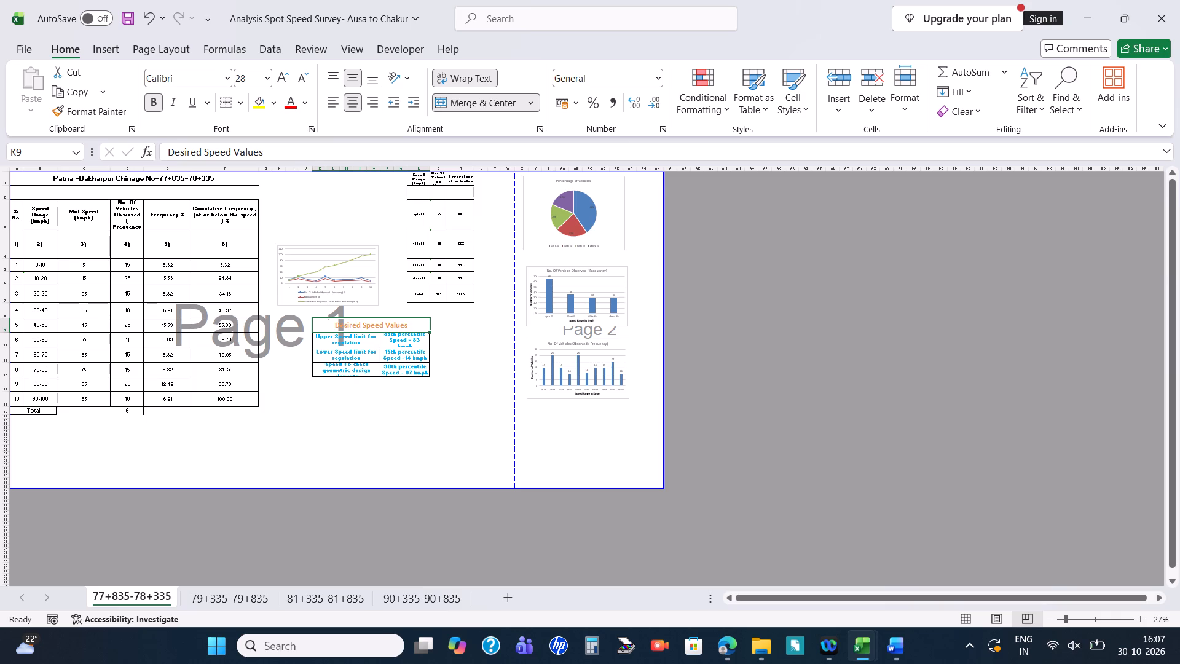
{"action": "left_click_drag", "start_coordinate": [666, 338], "coordinate": [705, 334]}
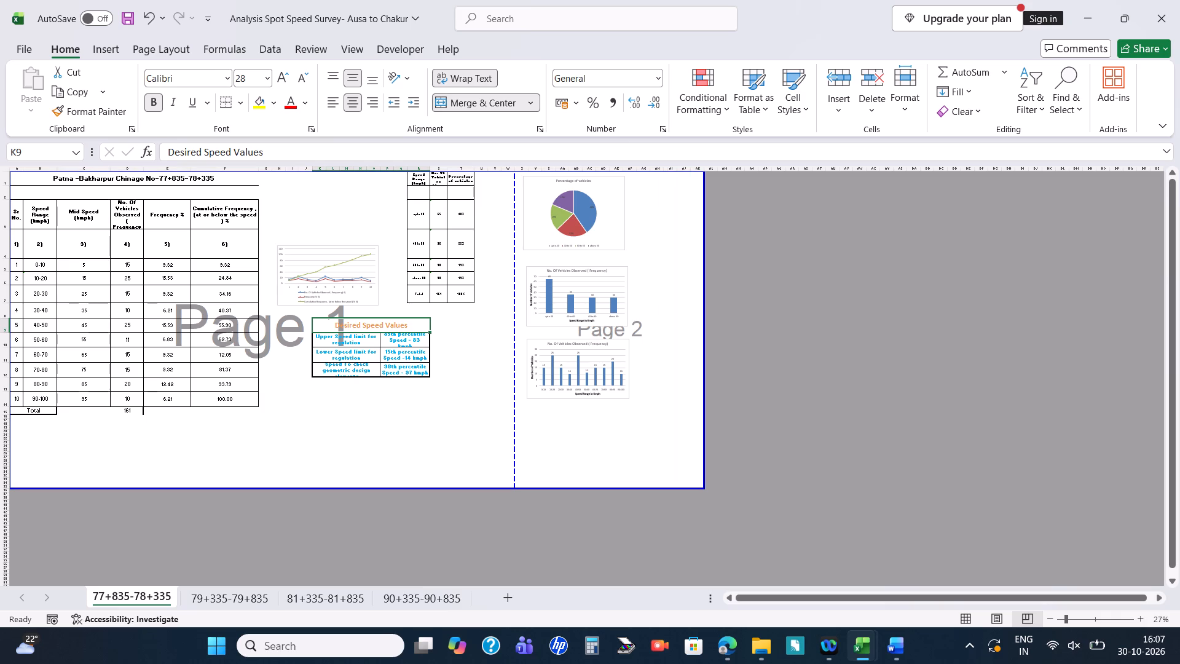
{"action": "left_click_drag", "start_coordinate": [705, 343], "coordinate": [777, 338]}
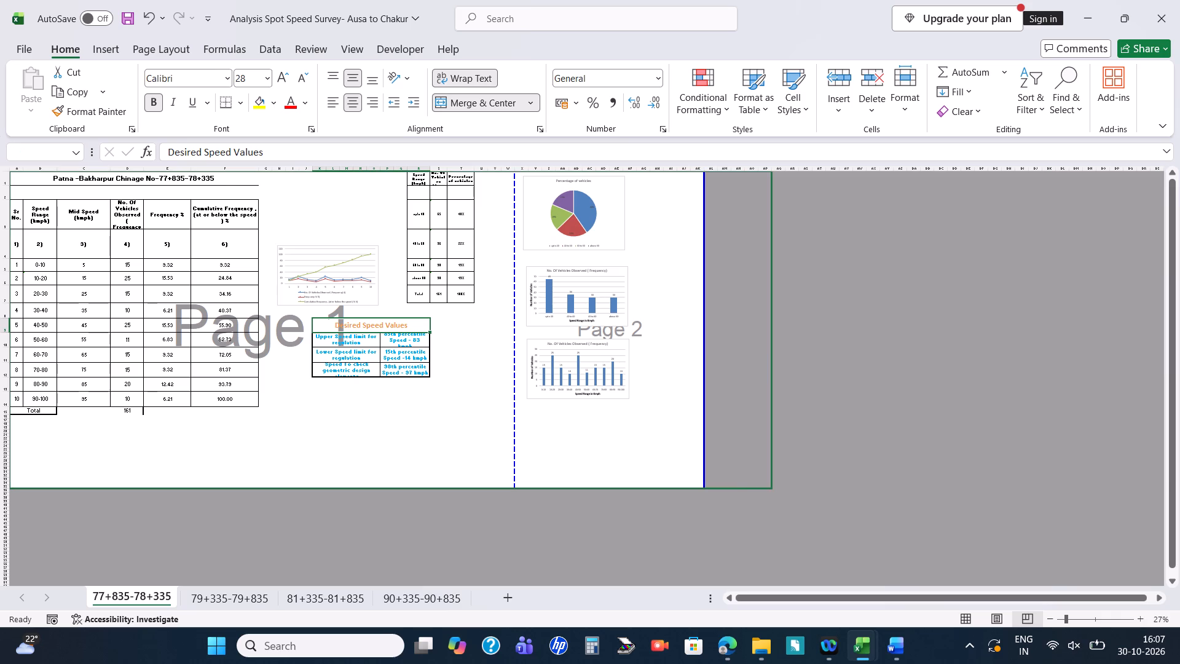
{"action": "left_click_drag", "start_coordinate": [777, 338], "coordinate": [796, 334]}
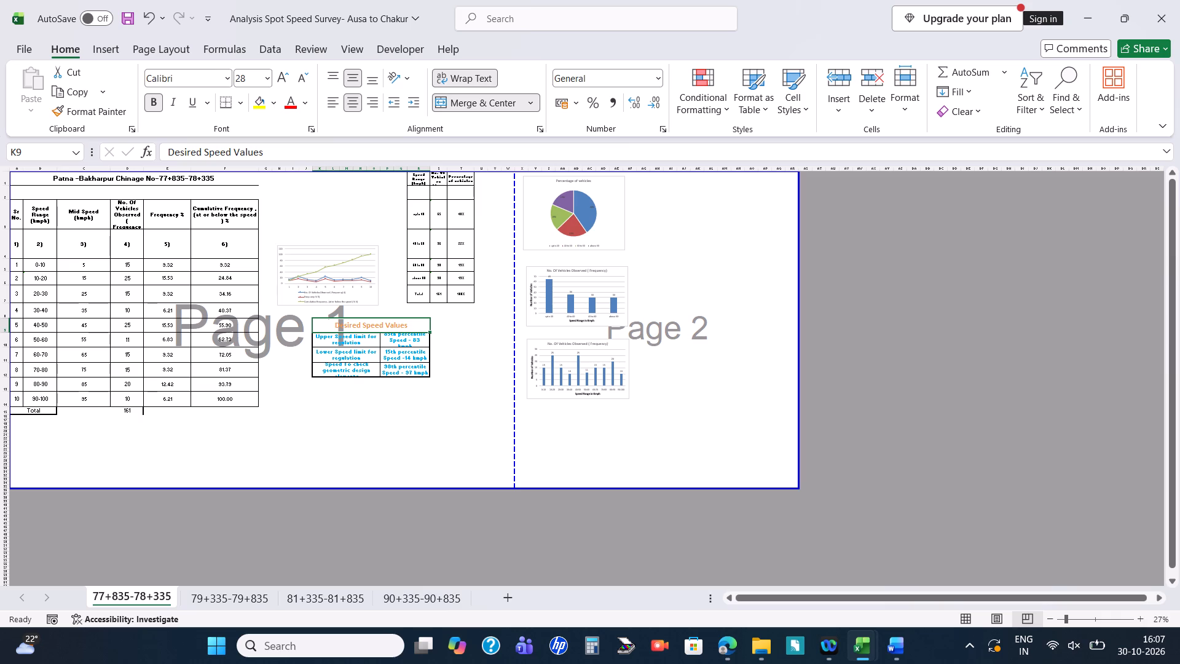
Copy the complete Desired Speed Values table, from its heading through the 98th percentile row, on sheet 77+835-78+335.
{"action": "left_click", "coordinate": [412, 363]}
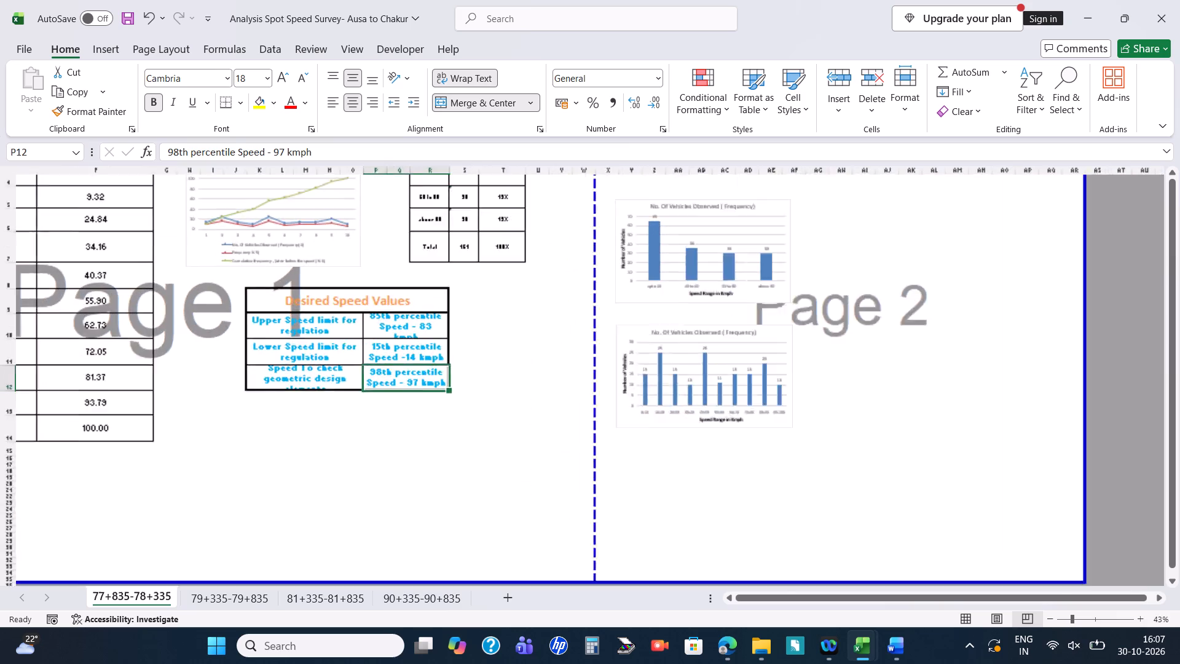
{"action": "scroll", "coordinate": [412, 363], "scroll_direction": "up", "scroll_amount": 1}
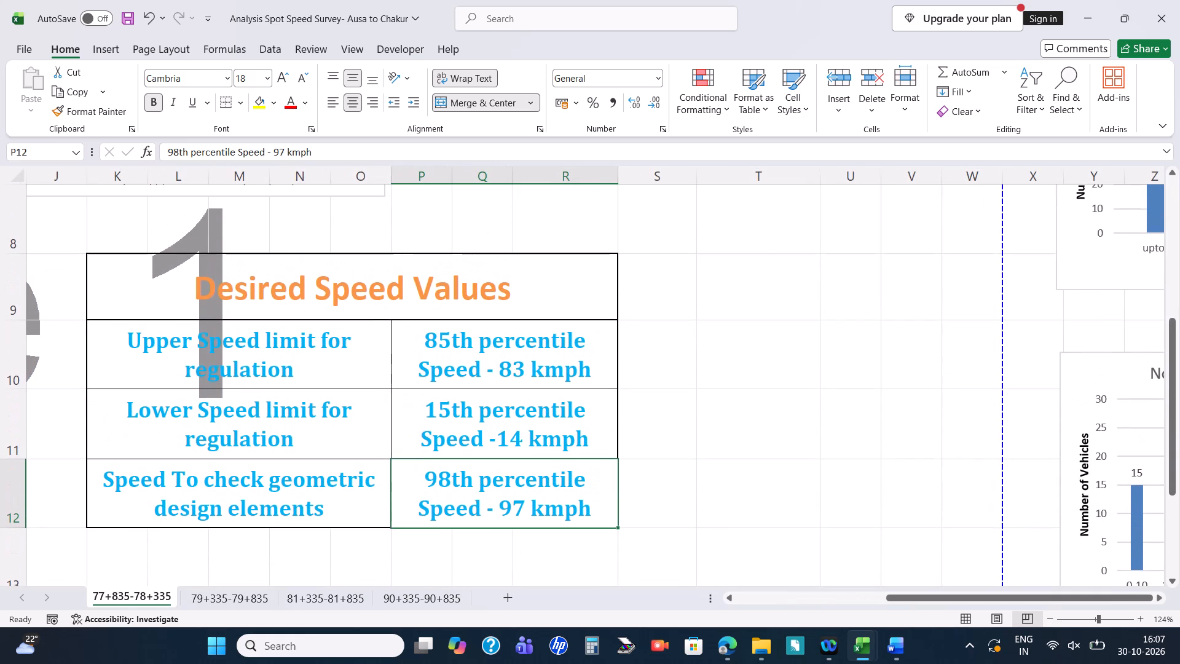
{"action": "left_click", "coordinate": [515, 507]}
{"action": "left_click", "coordinate": [546, 156]}
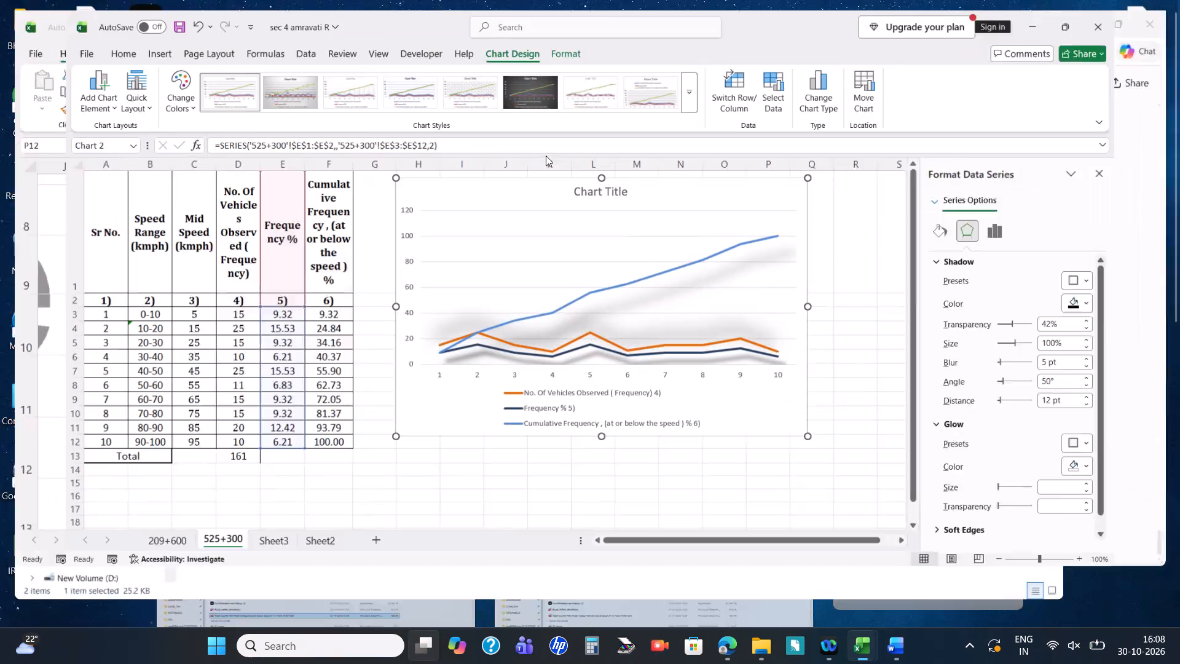
{"action": "scroll", "coordinate": [343, 513], "scroll_direction": "down", "scroll_amount": 1}
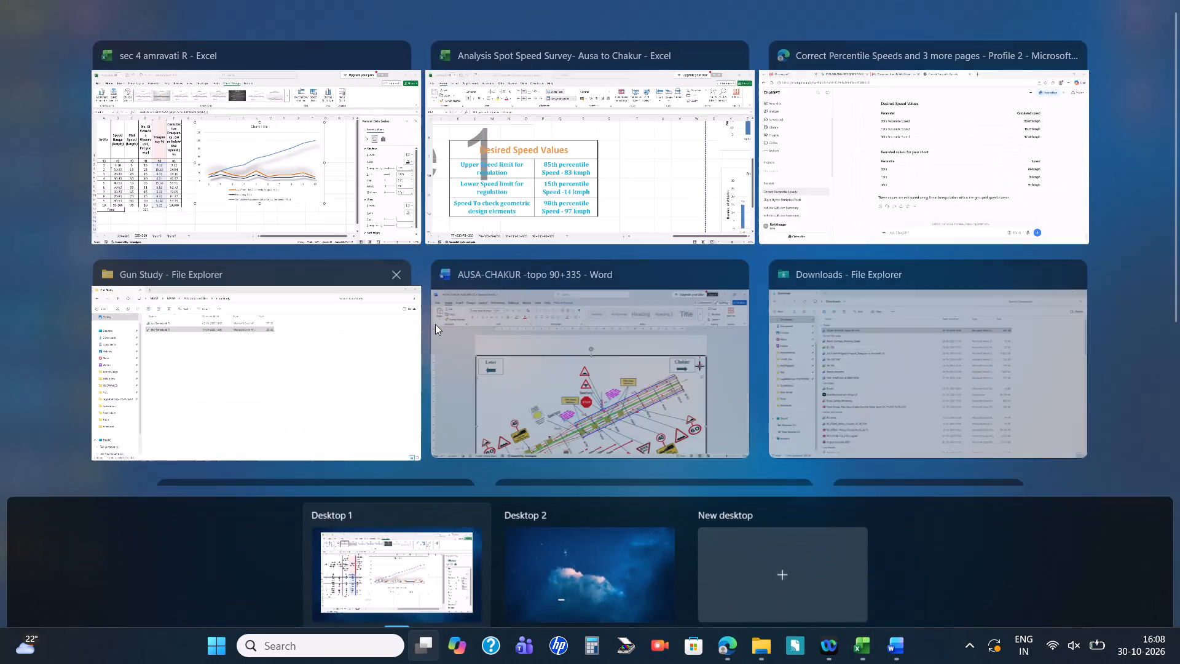
{"action": "left_click", "coordinate": [549, 194]}
{"action": "left_click", "coordinate": [372, 275]}
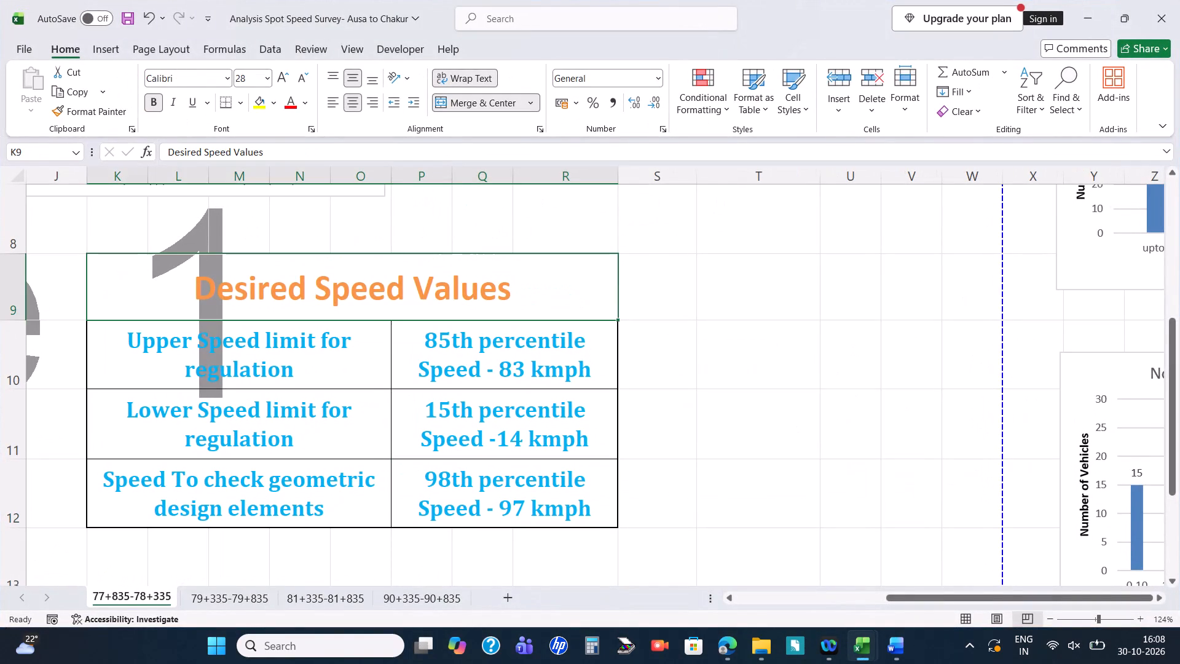
{"action": "key", "text": "shift+Down"}
{"action": "key", "text": "shift+Down"}
{"action": "key", "text": "shift+Down"}
{"action": "key", "text": "shift+Down"}
{"action": "key", "text": "shift+Up"}
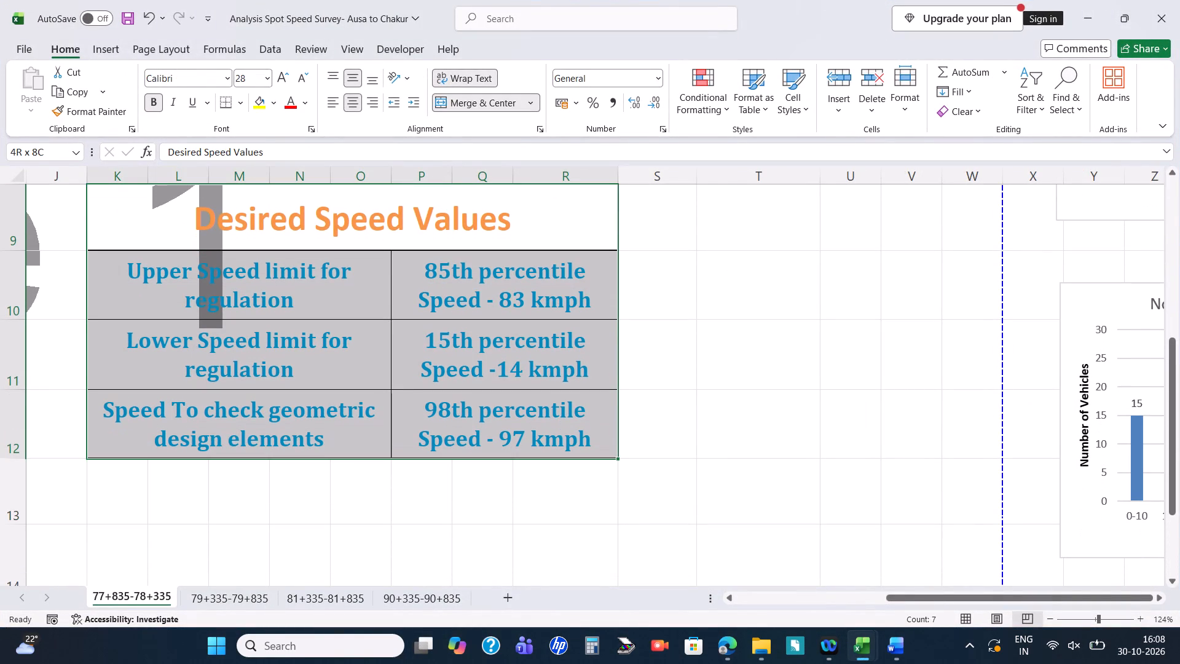
{"action": "key", "text": "ctrl+c"}
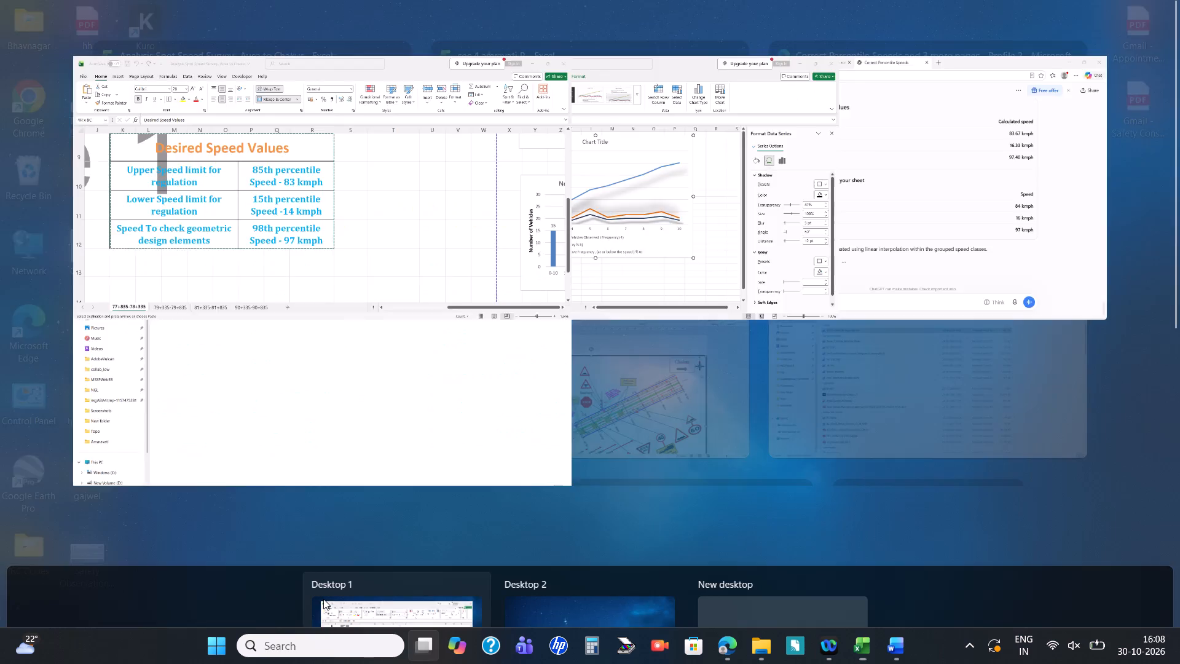
Paste the Desired Speed Values table at cell G16 of sheet 525+300 in sec 4 amravati R, below the line chart.
{"action": "left_click", "coordinate": [585, 188]}
{"action": "left_click", "coordinate": [354, 548]}
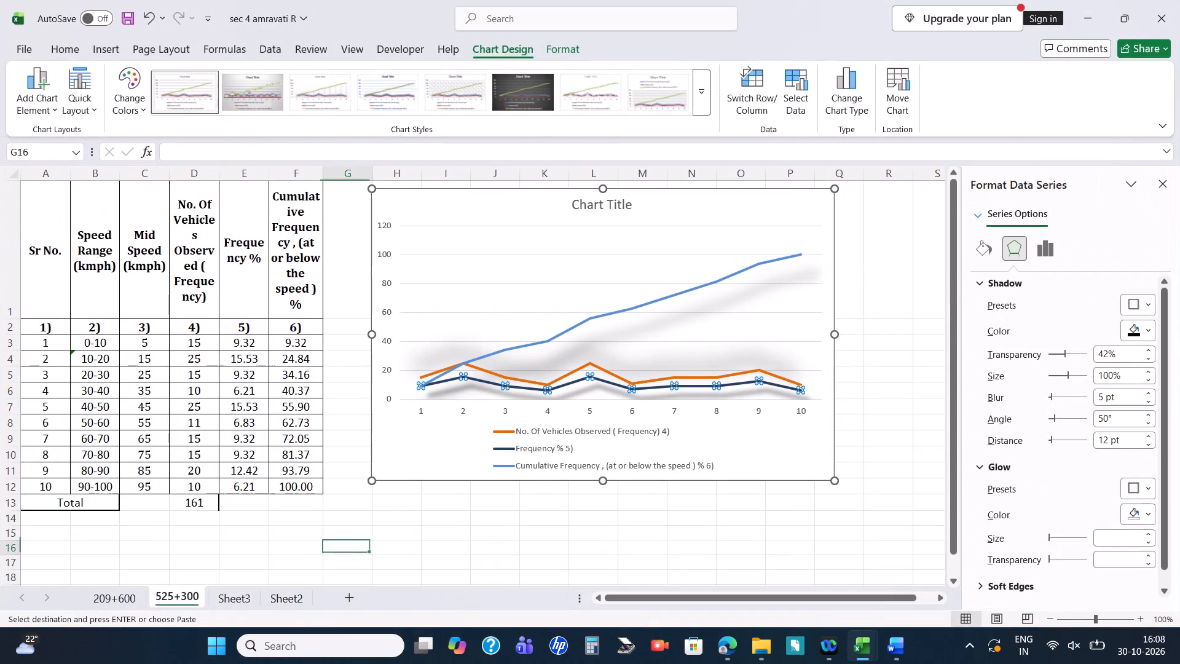
{"action": "key", "text": "ctrl+v"}
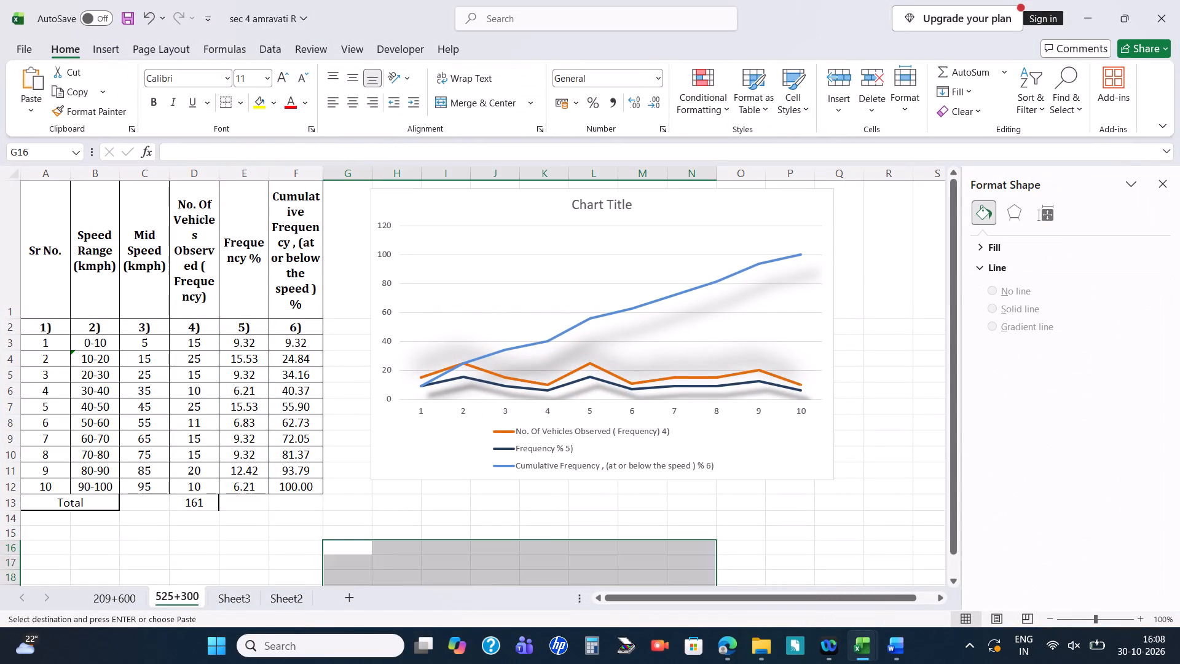
{"action": "scroll", "coordinate": [339, 537], "scroll_direction": "down", "scroll_amount": 2}
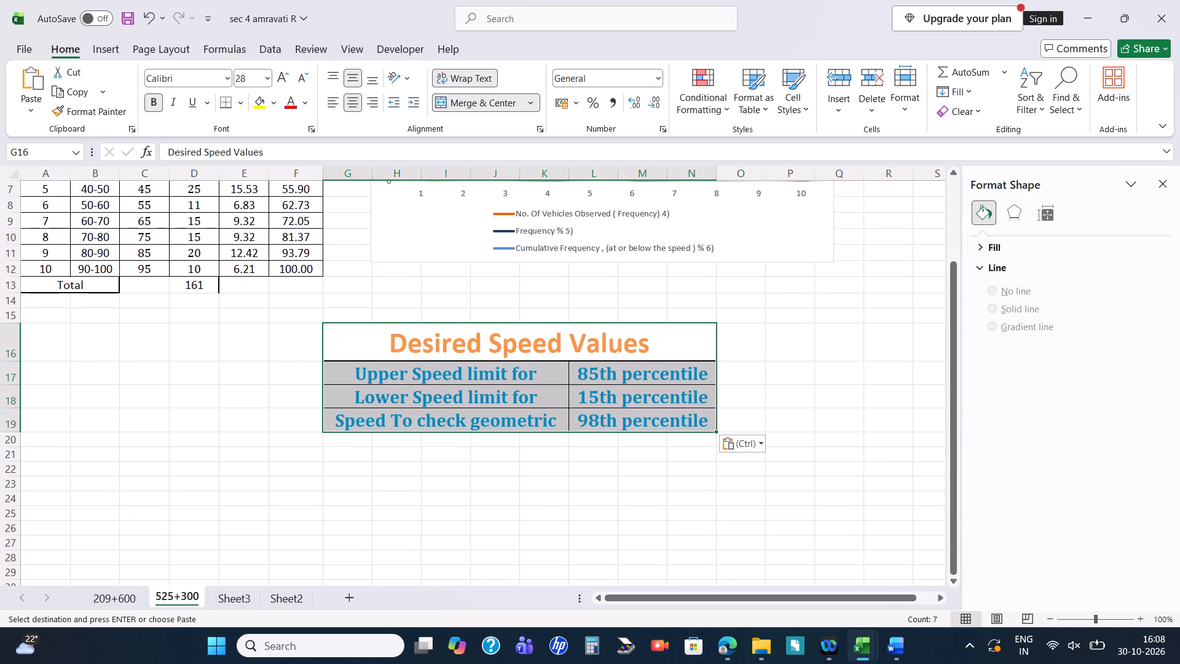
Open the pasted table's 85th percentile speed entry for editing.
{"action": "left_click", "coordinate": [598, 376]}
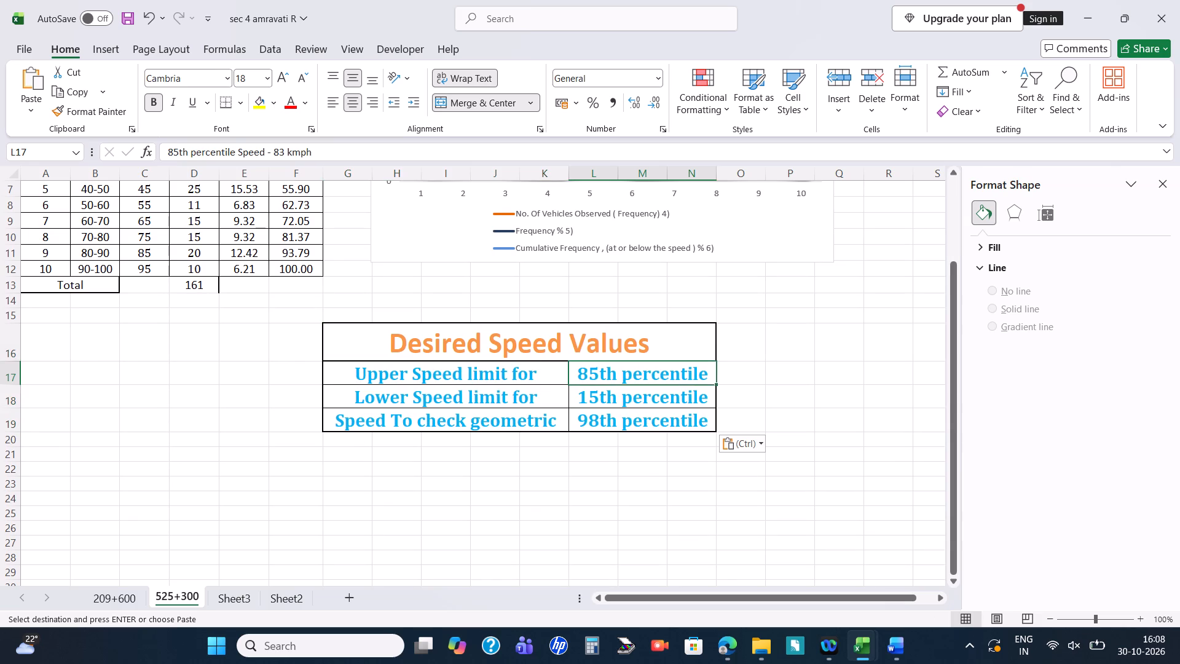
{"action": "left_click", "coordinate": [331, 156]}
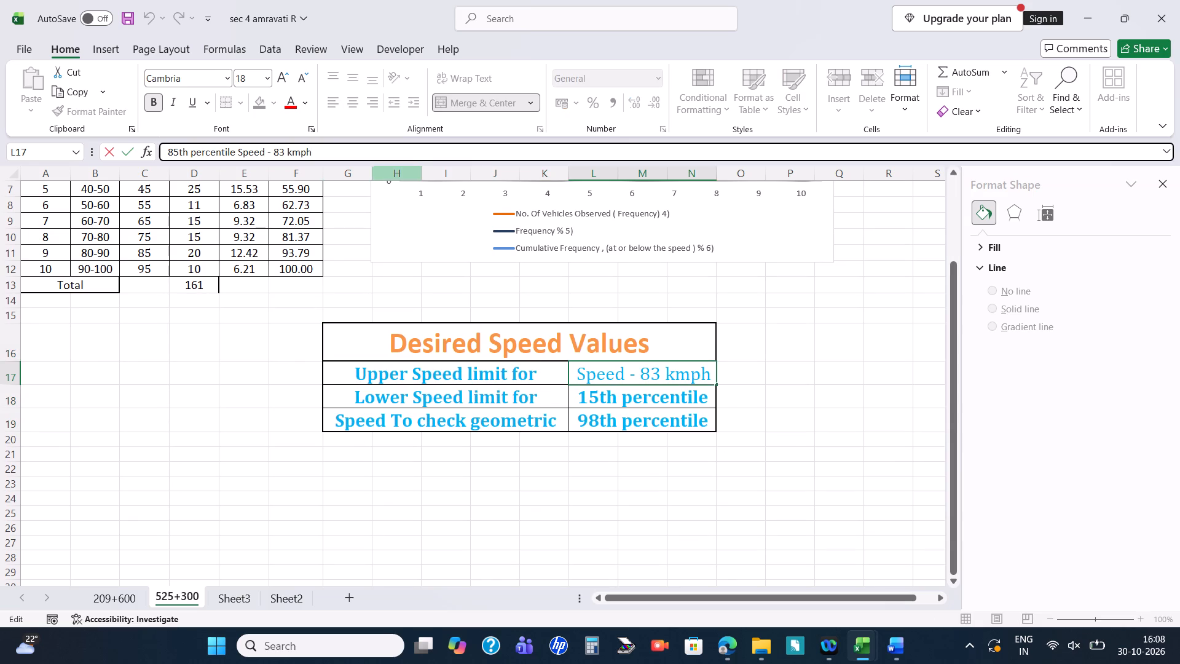
Reduce the font size of the whole Desired Speed Values table, heading included, to 9.
{"action": "left_click", "coordinate": [606, 341]}
{"action": "key", "text": "shift+Down"}
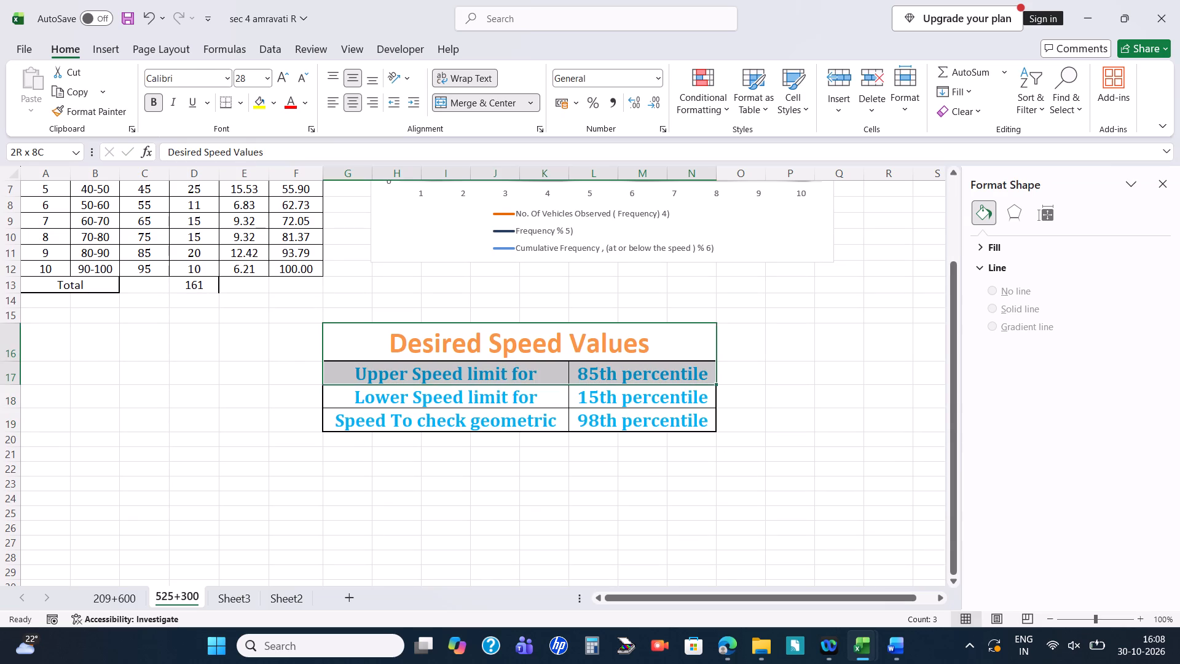
{"action": "key", "text": "shift+Down"}
{"action": "key", "text": "shift+Down"}
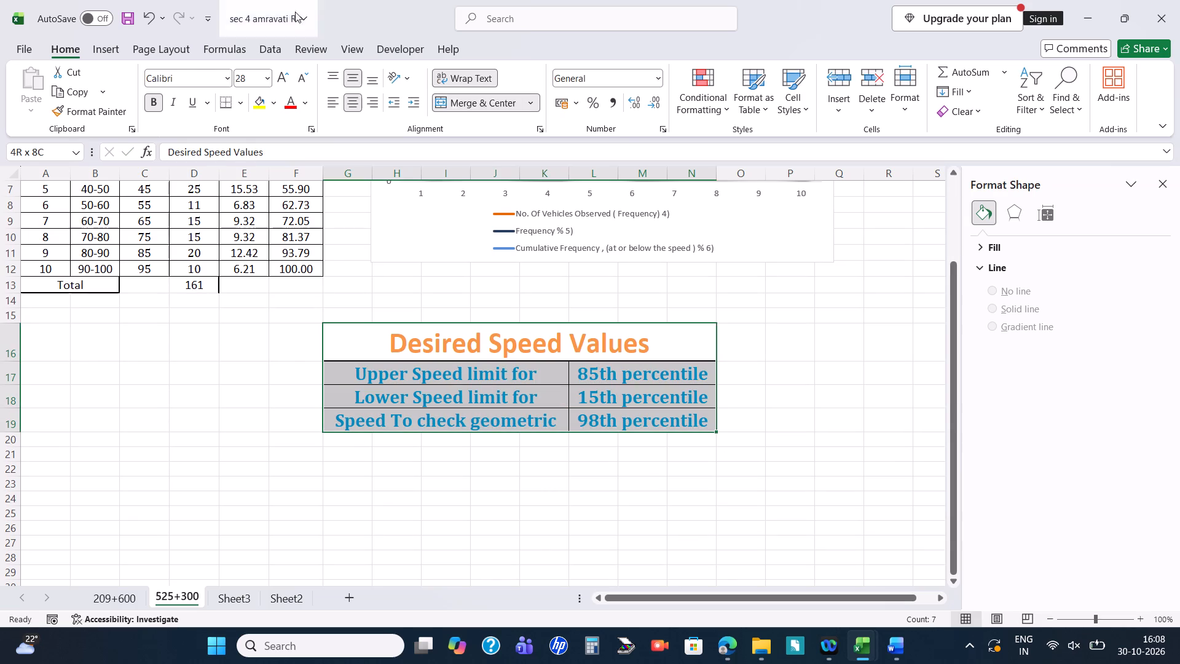
{"action": "triple_click", "coordinate": [298, 81]}
{"action": "triple_click", "coordinate": [298, 81]}
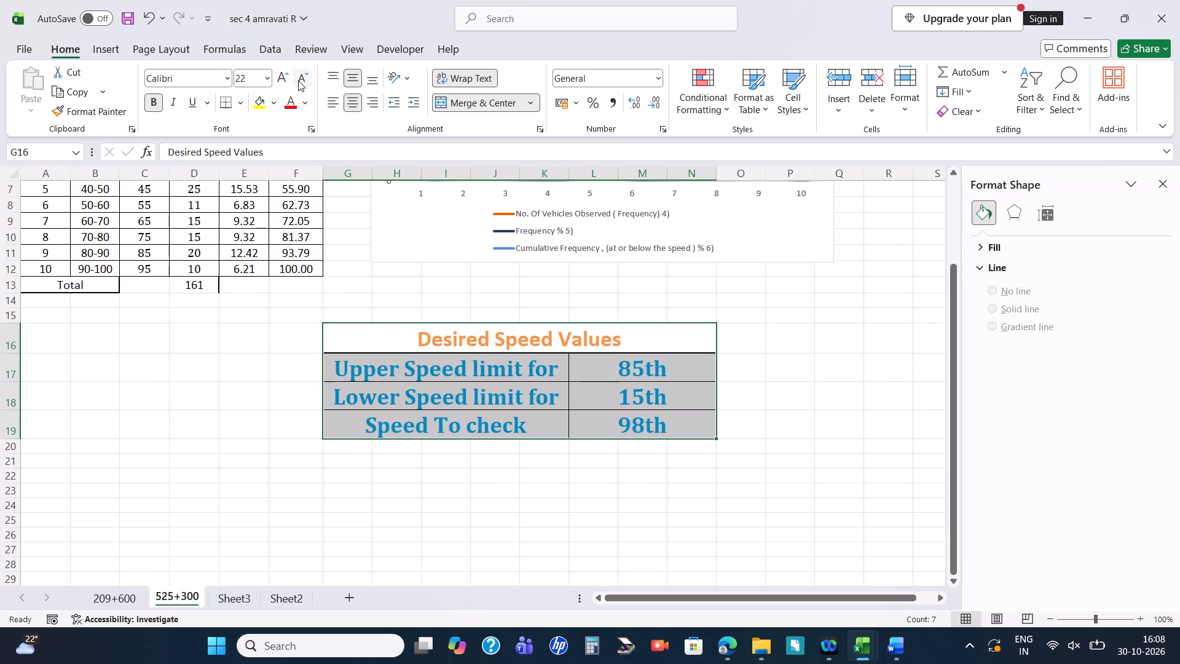
{"action": "double_click", "coordinate": [298, 81]}
{"action": "left_click", "coordinate": [298, 81]}
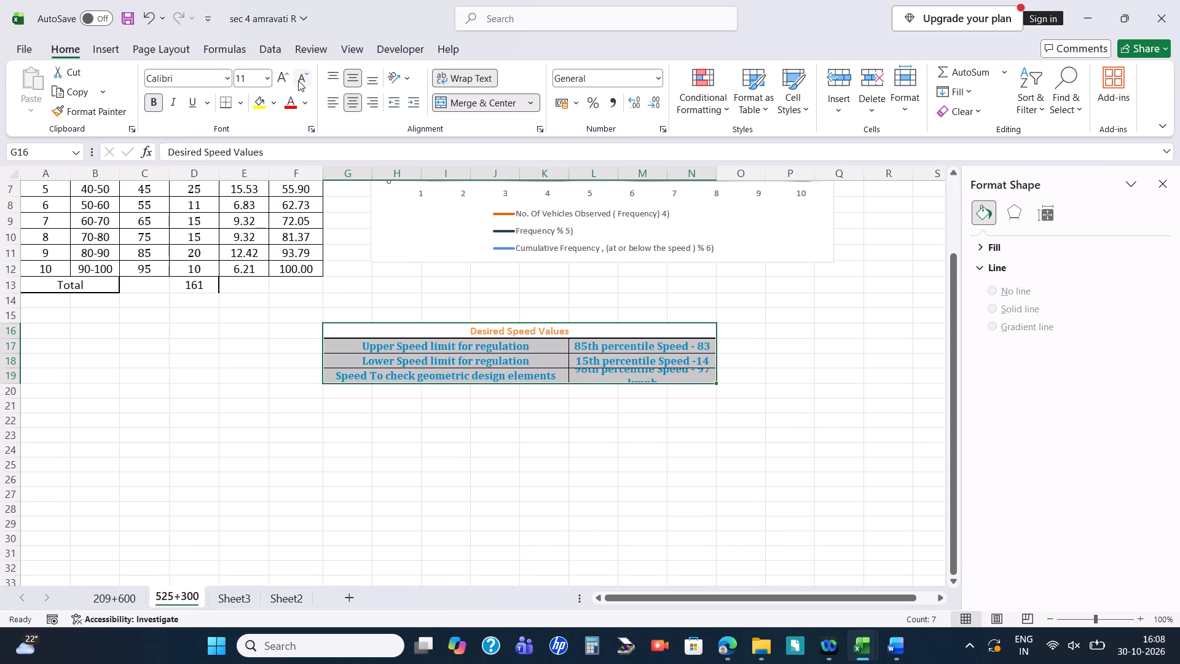
{"action": "double_click", "coordinate": [298, 81]}
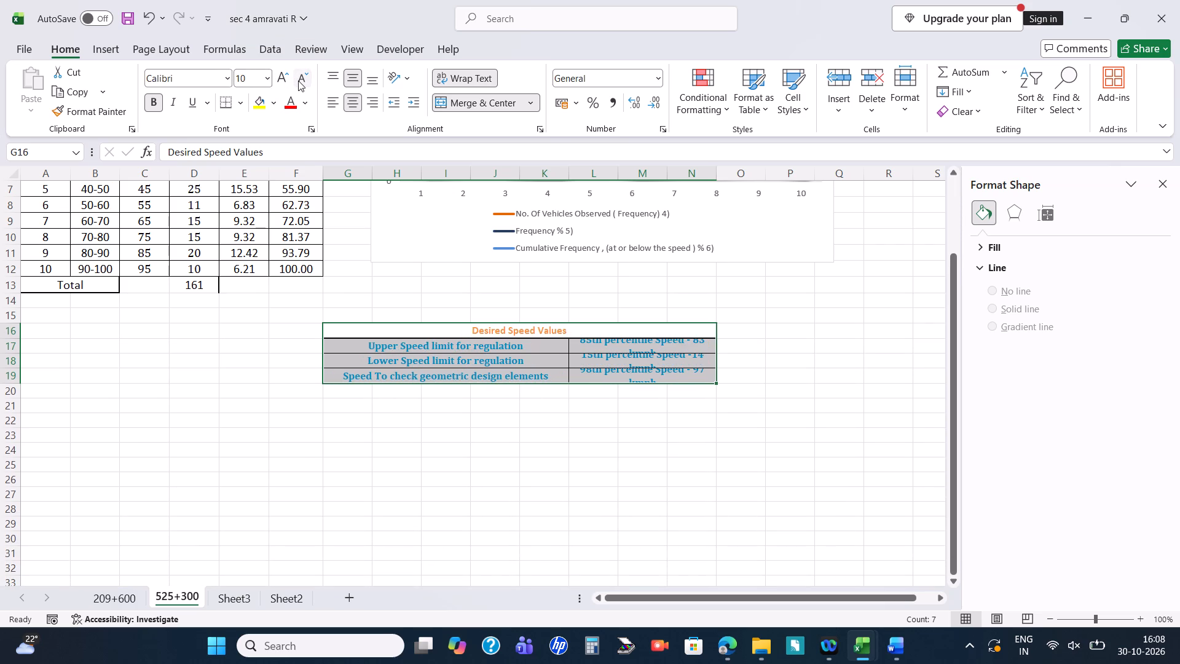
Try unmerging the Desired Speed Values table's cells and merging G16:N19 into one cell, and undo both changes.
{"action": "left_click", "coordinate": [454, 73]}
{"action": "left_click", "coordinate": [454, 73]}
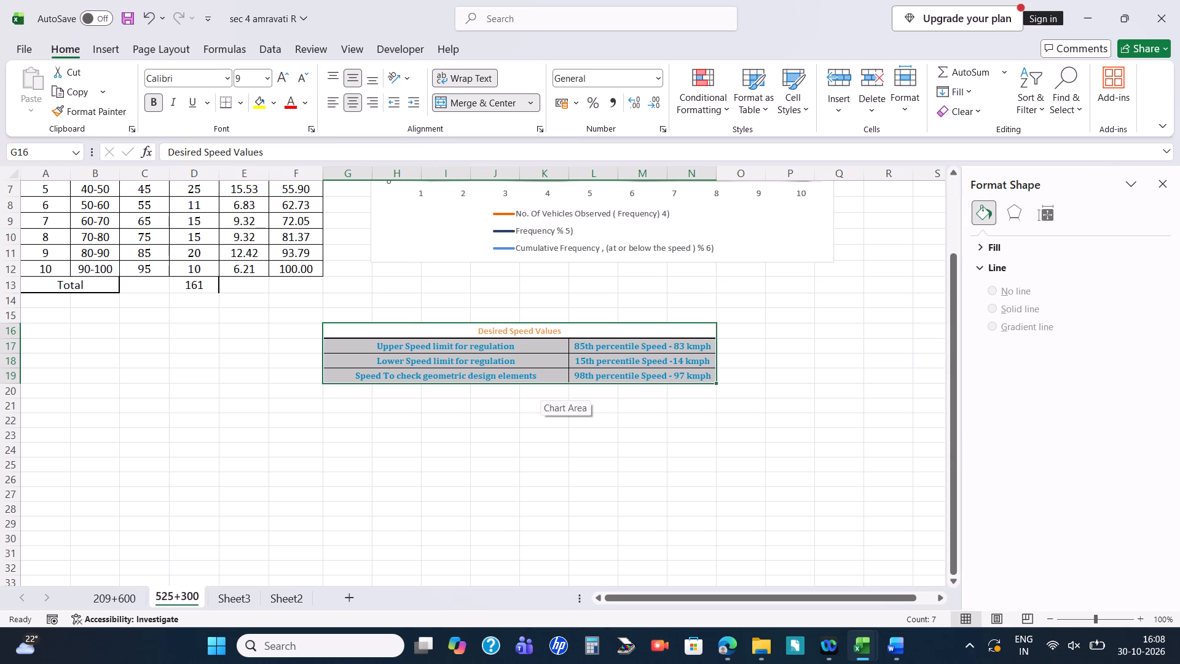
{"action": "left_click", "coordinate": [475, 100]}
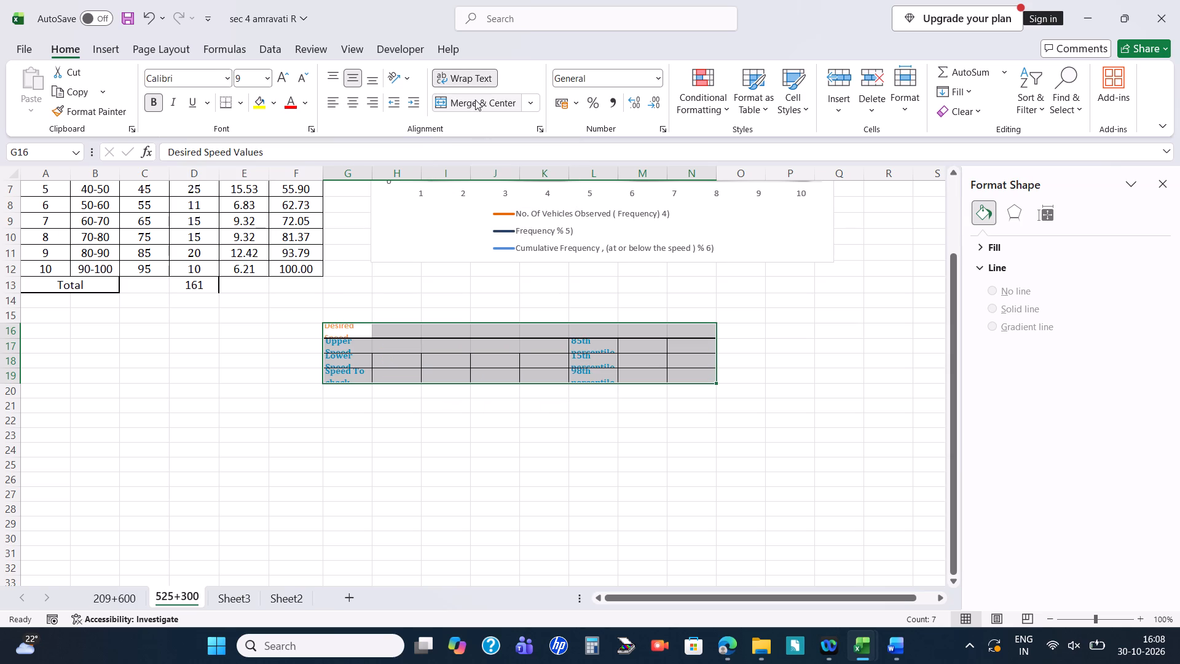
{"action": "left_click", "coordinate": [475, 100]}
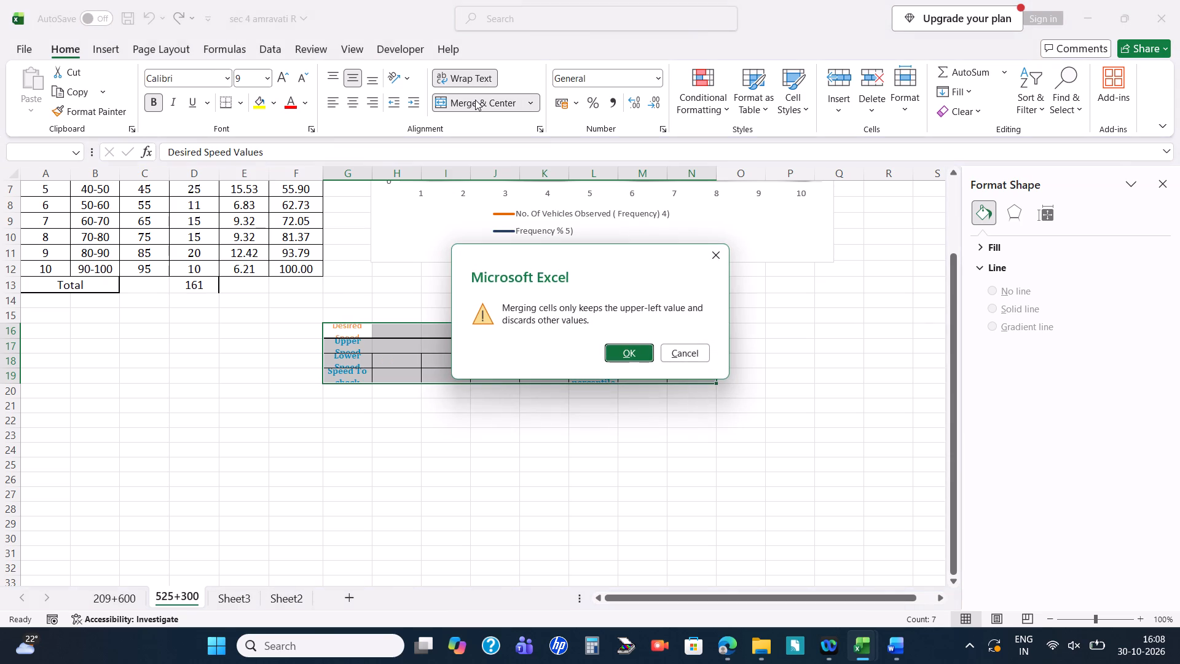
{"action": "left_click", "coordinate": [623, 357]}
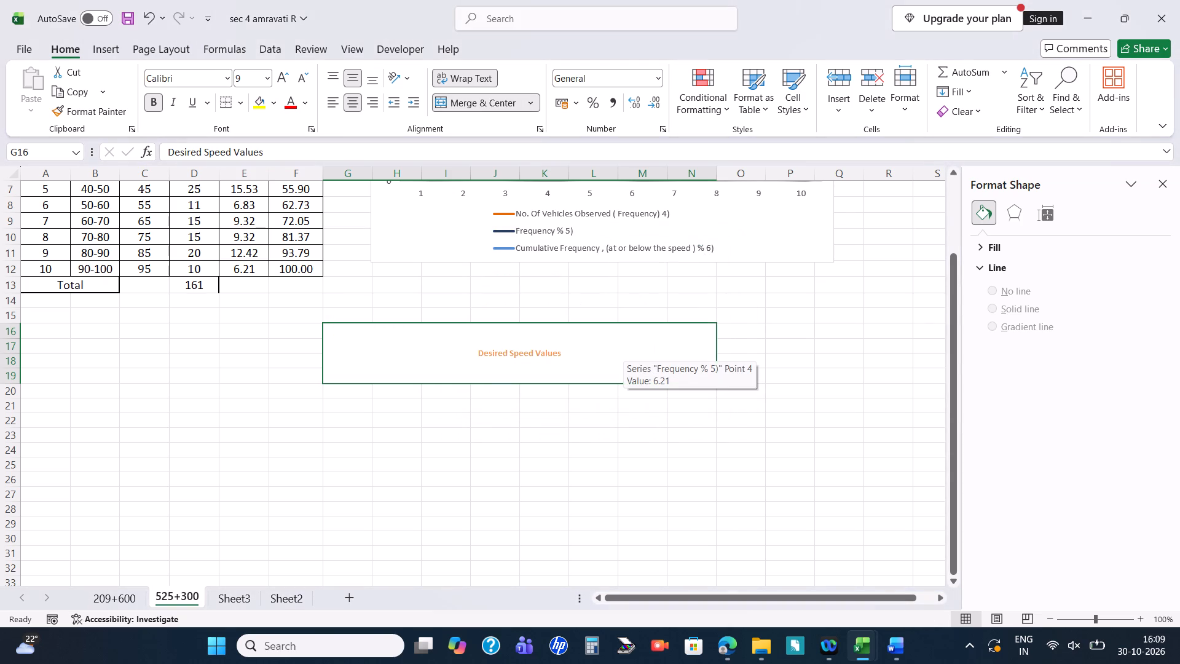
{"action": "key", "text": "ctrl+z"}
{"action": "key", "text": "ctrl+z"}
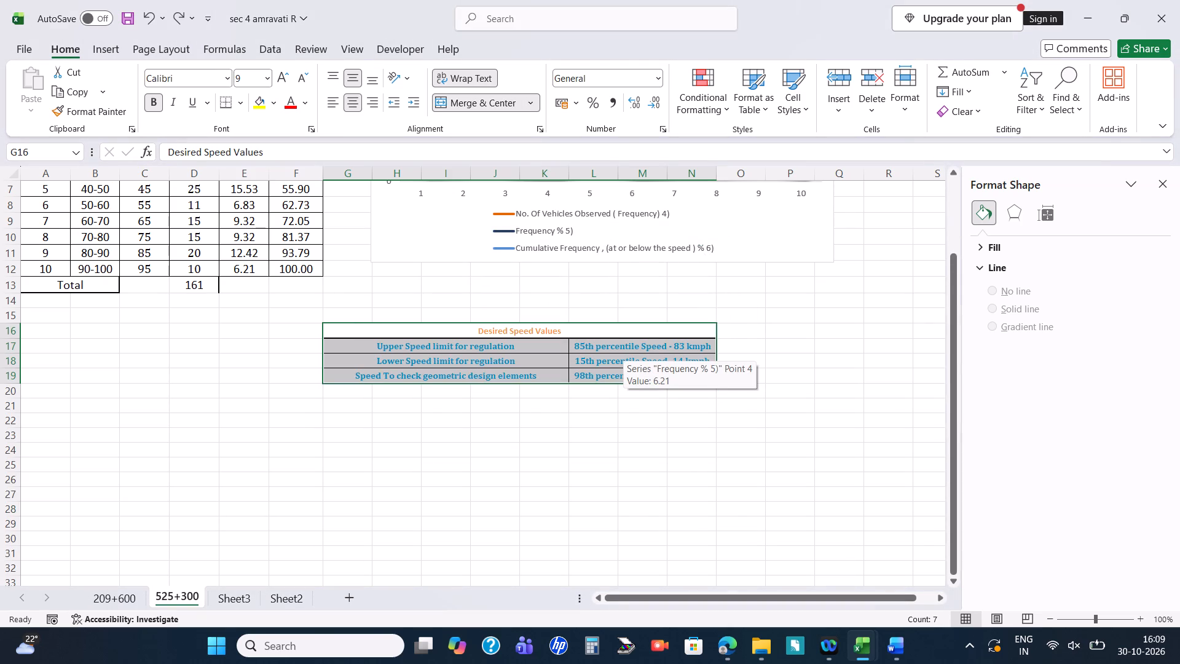
Set the 85th percentile speed in the Desired Speed Values table to 86 kmph.
{"action": "left_click", "coordinate": [615, 345]}
{"action": "left_click", "coordinate": [284, 149]}
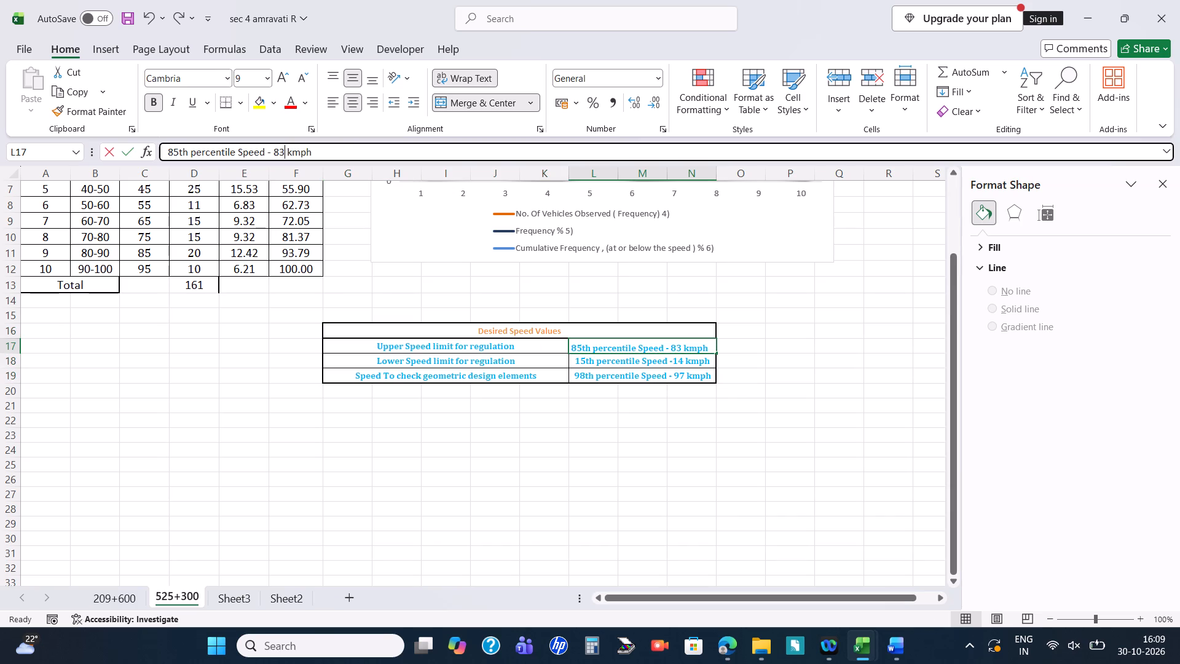
{"action": "key", "text": "BackSpace"}
{"action": "key", "text": "BackSpace"}
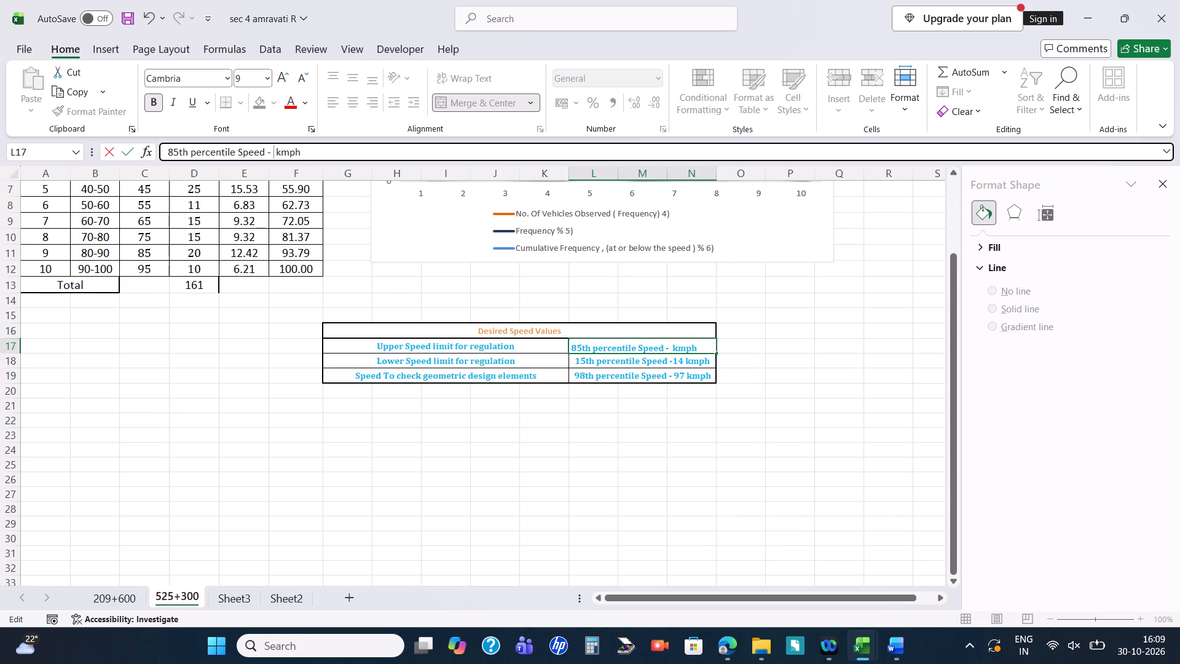
{"action": "type", "text": "86"}
{"action": "key", "text": "Return"}
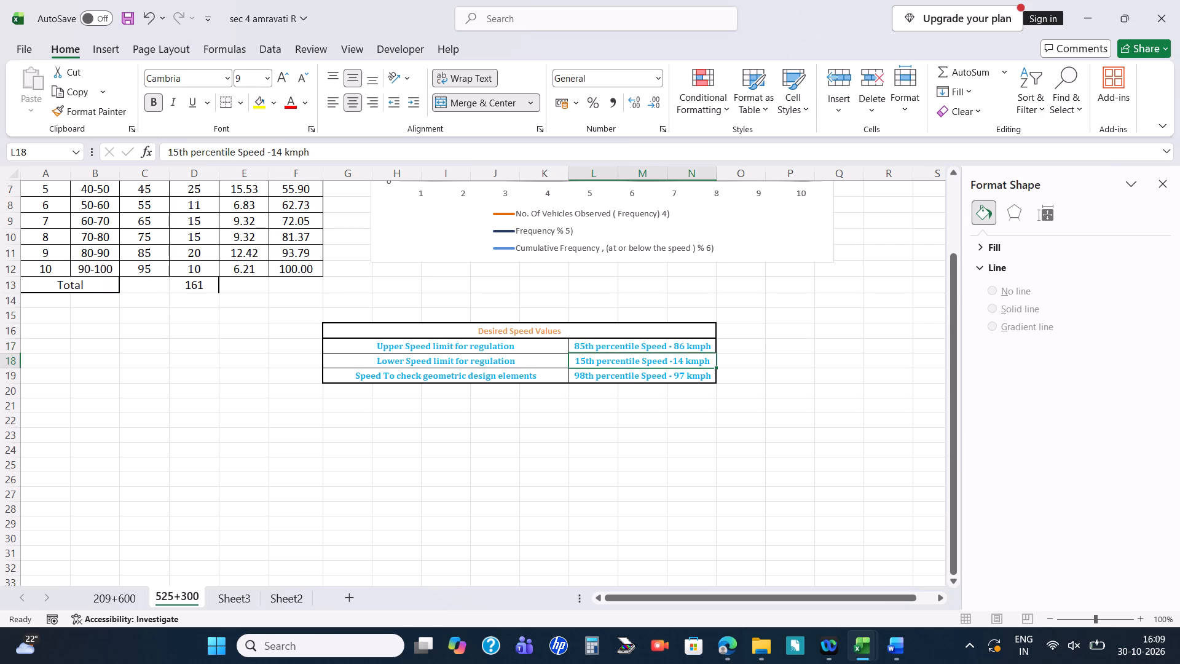
Set the 15th percentile speed in the Desired Speed Values table to 16 kmph.
{"action": "left_click", "coordinate": [284, 149]}
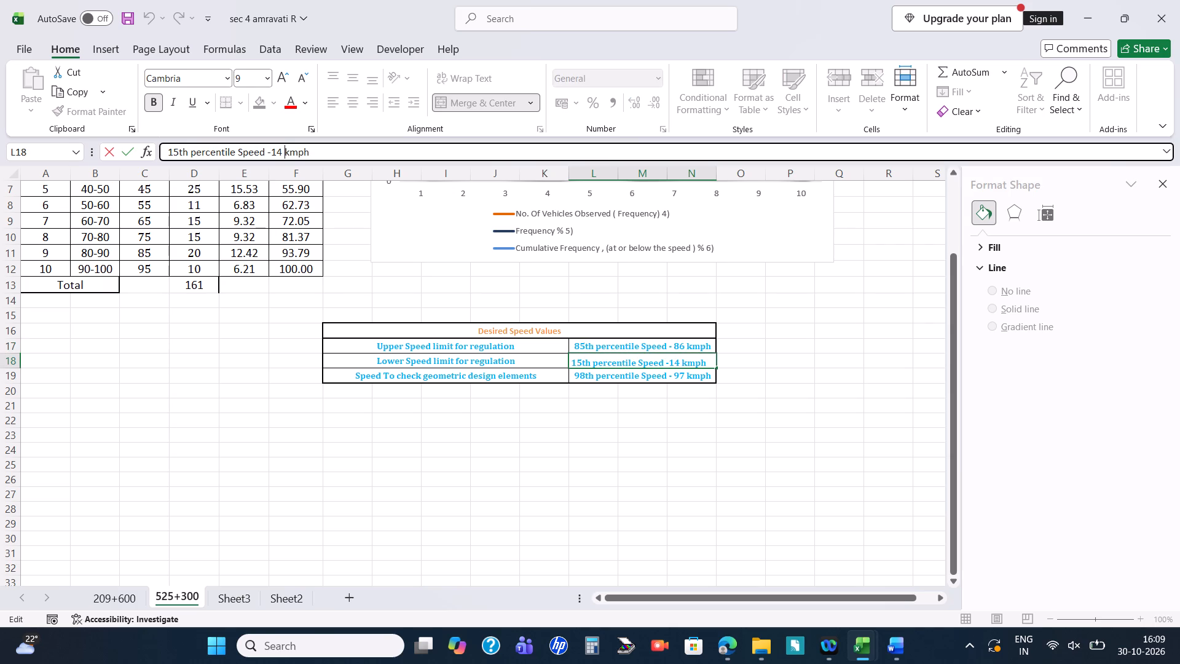
{"action": "key", "text": "Left"}
{"action": "key", "text": "BackSpace"}
{"action": "key", "text": "6"}
{"action": "key", "text": "Return"}
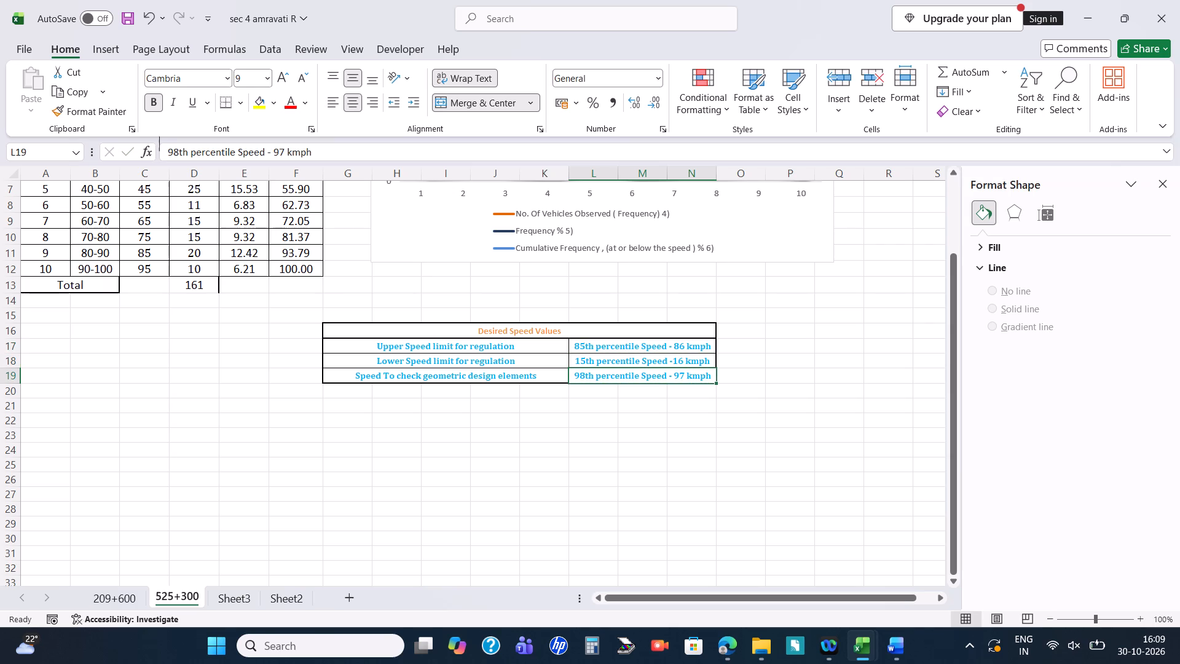
Set the 98th percentile speed in the Desired Speed Values table to 98 kmph.
{"action": "left_click", "coordinate": [284, 149]}
{"action": "key", "text": "BackSpace"}
{"action": "key", "text": "8"}
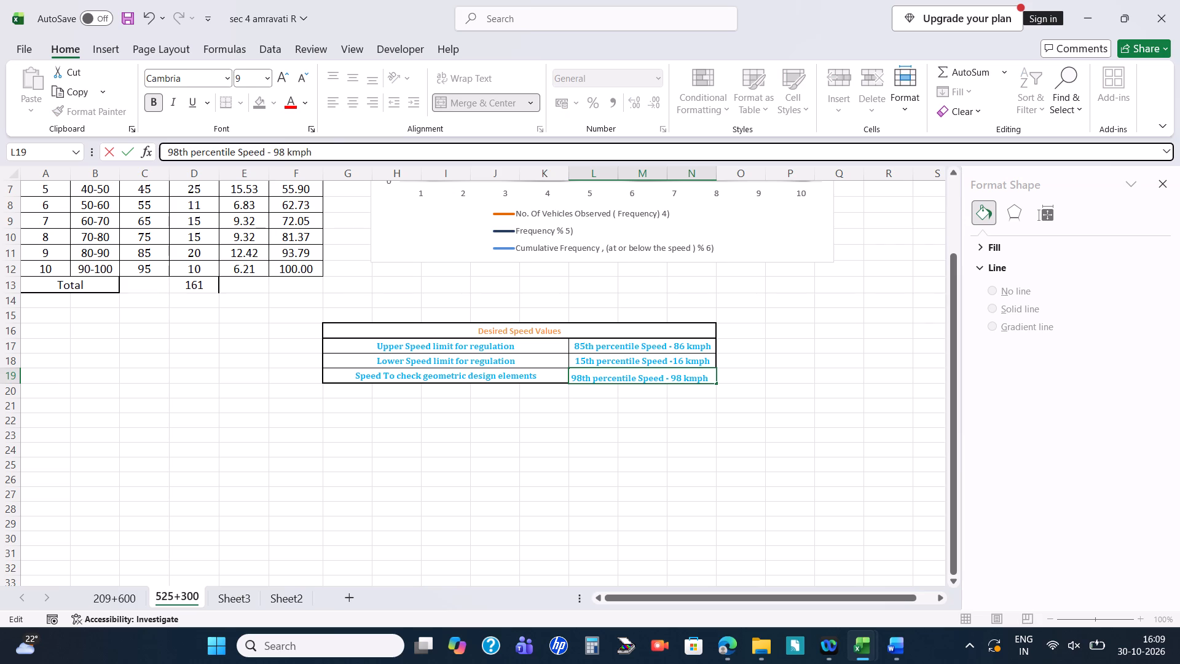
{"action": "key", "text": "Return"}
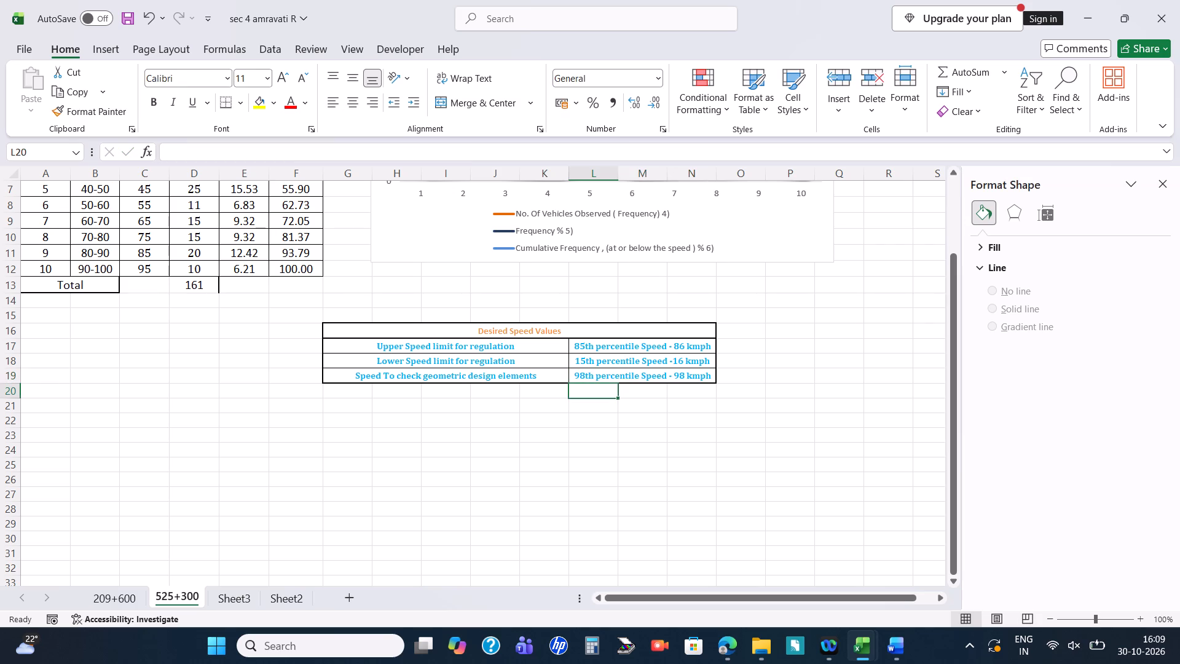
Shrink the line chart from its lower corner so it spans about columns H to M and ends at row 3.
{"action": "scroll", "coordinate": [284, 149], "scroll_direction": "up", "scroll_amount": 2}
{"action": "scroll", "coordinate": [387, 346], "scroll_direction": "up", "scroll_amount": 2}
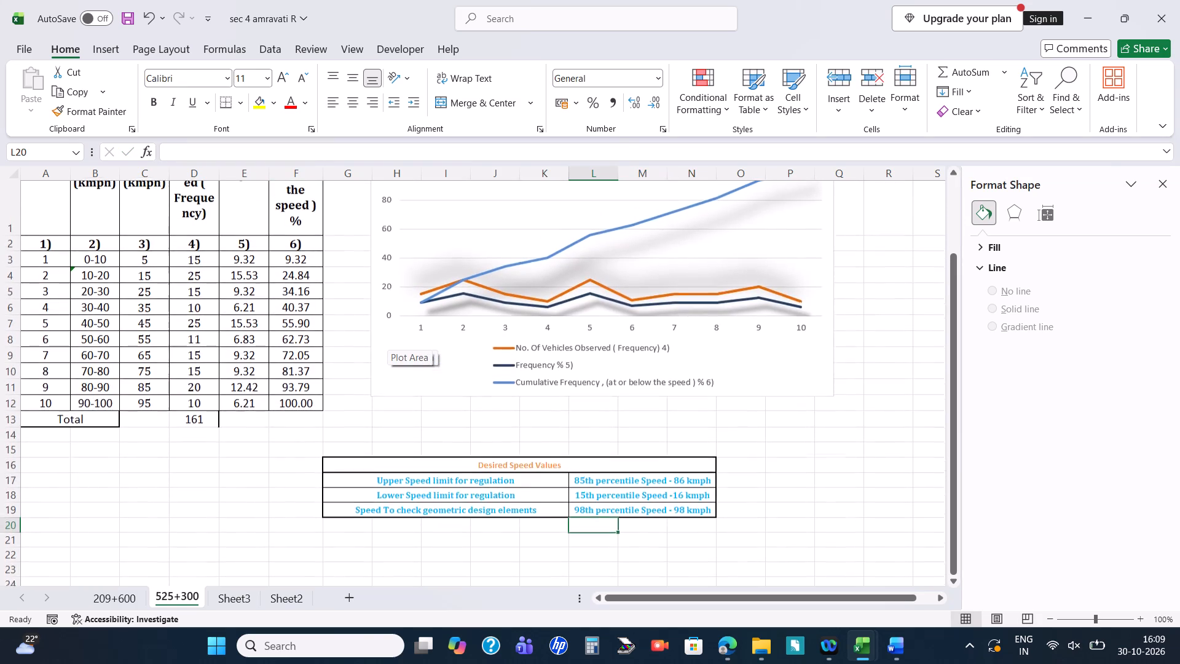
{"action": "scroll", "coordinate": [387, 346], "scroll_direction": "up", "scroll_amount": 1}
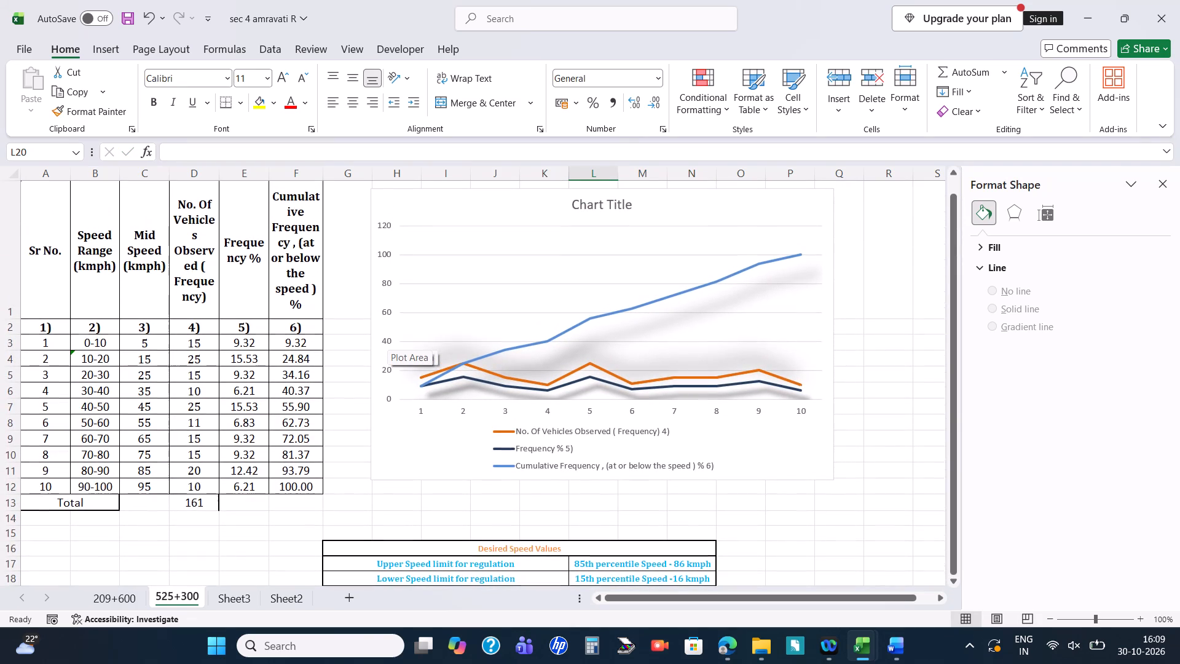
{"action": "left_click", "coordinate": [769, 481]}
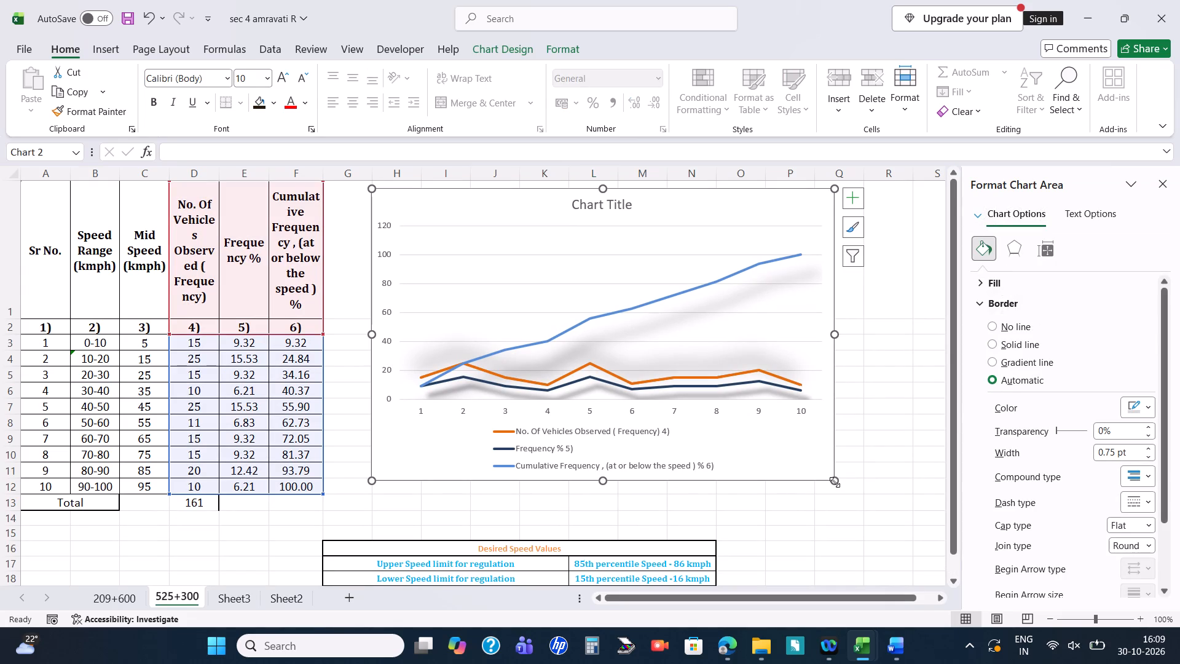
{"action": "left_click_drag", "start_coordinate": [835, 482], "coordinate": [679, 379]}
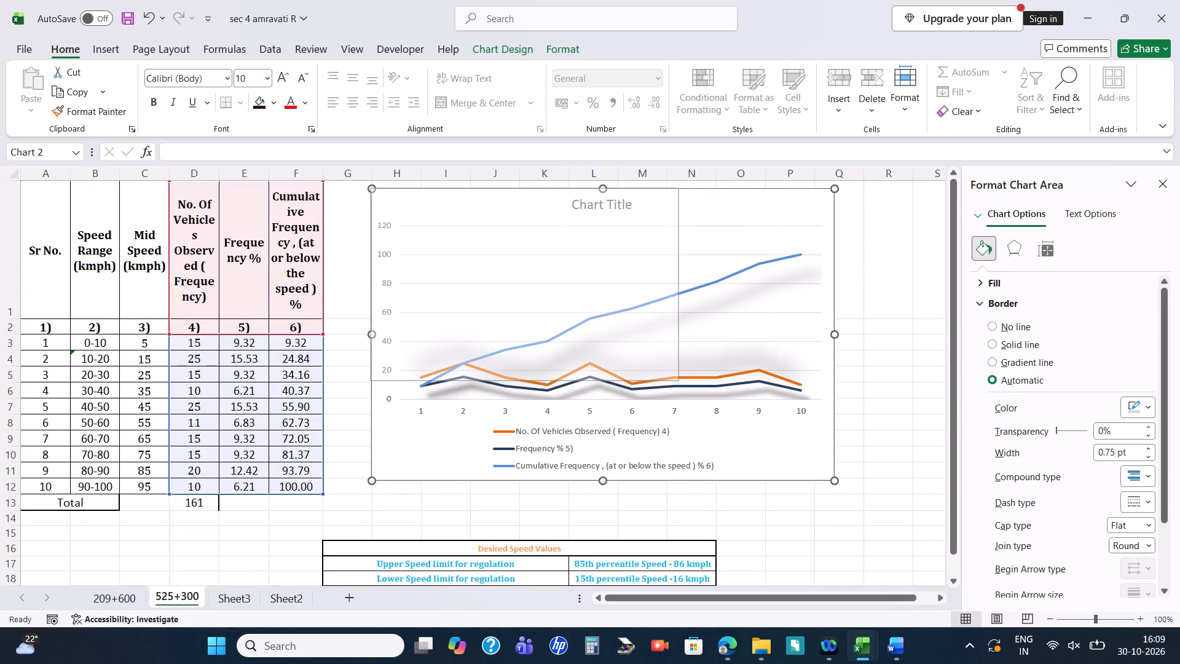
{"action": "left_click_drag", "start_coordinate": [679, 379], "coordinate": [681, 378]}
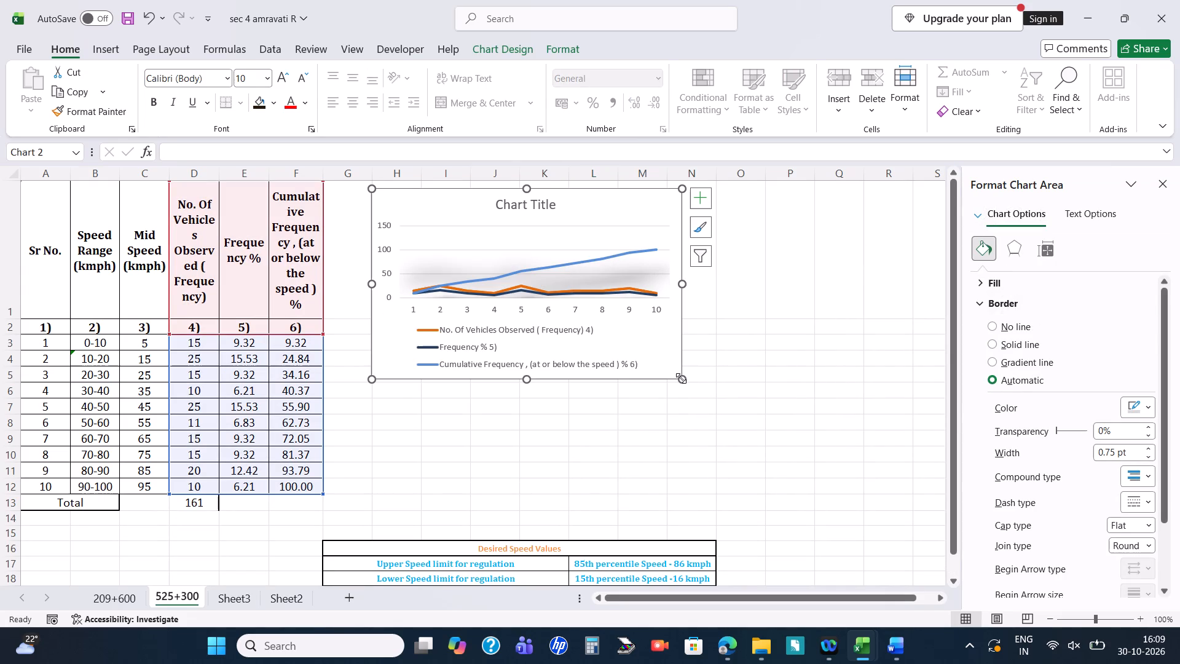
{"action": "left_click_drag", "start_coordinate": [681, 378], "coordinate": [648, 347]}
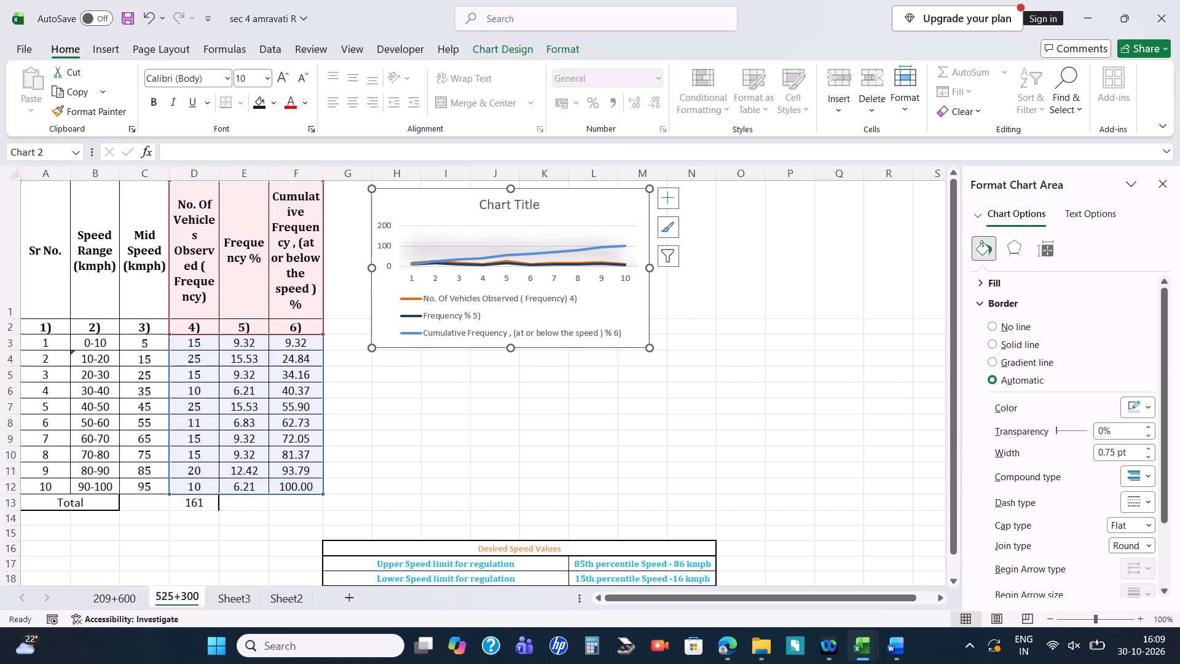
Move the line chart to the top of column G, directly beside the frequency table.
{"action": "left_click_drag", "start_coordinate": [583, 199], "coordinate": [552, 199]}
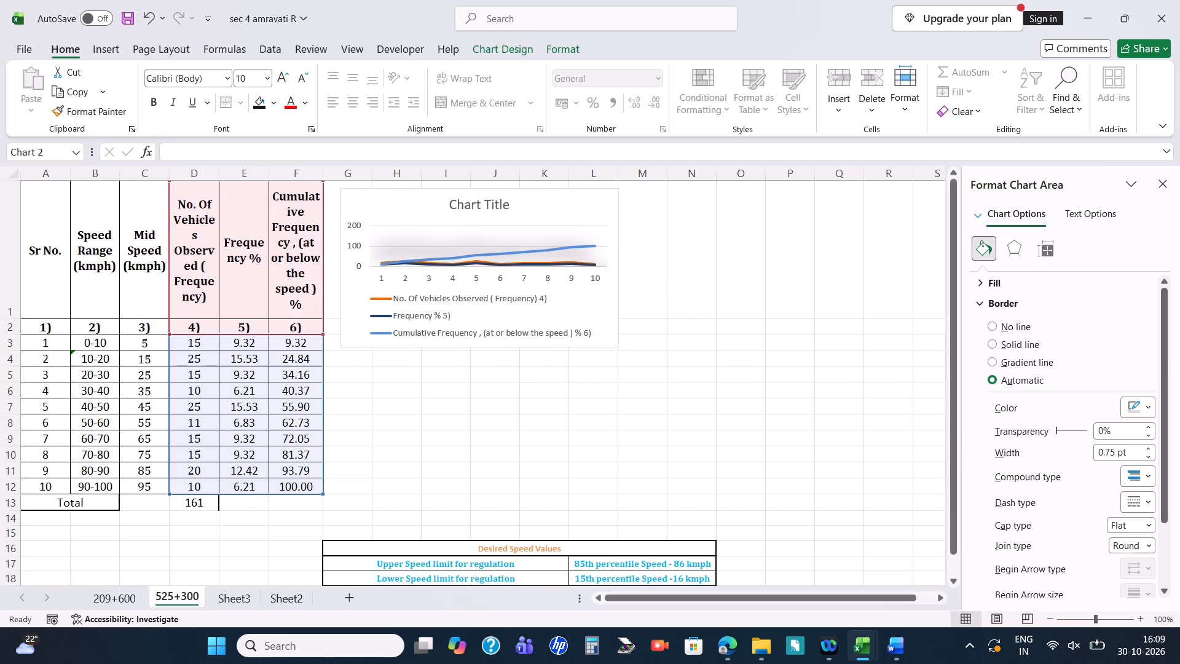
{"action": "left_click_drag", "start_coordinate": [552, 199], "coordinate": [537, 191]}
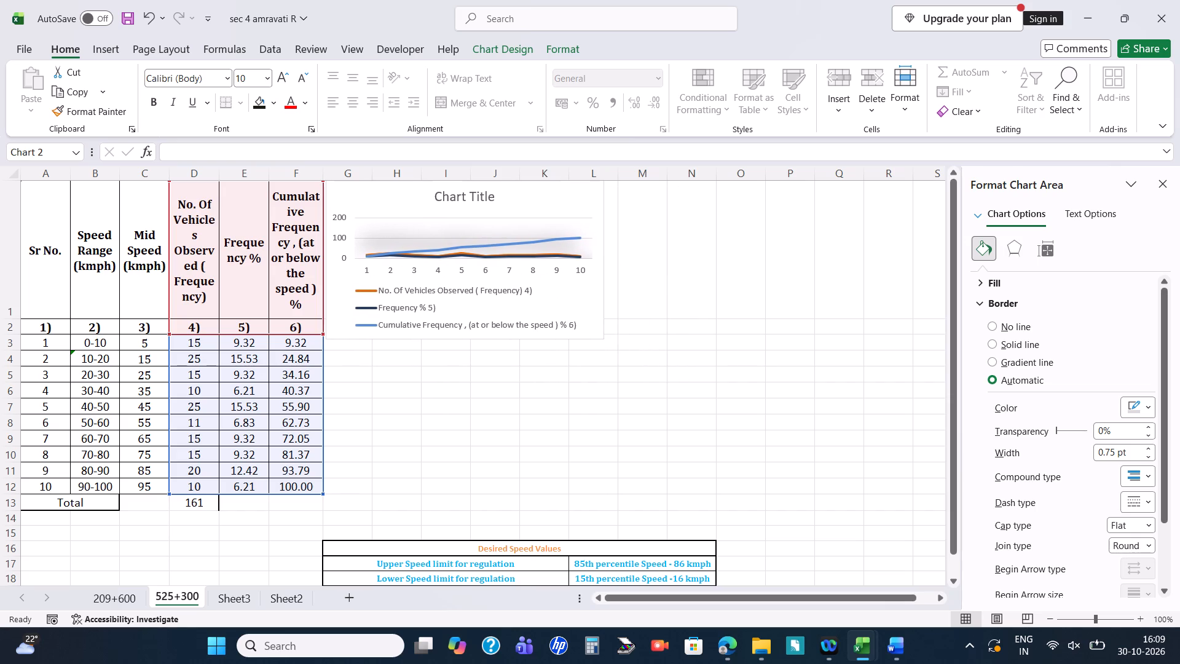
{"action": "left_click_drag", "start_coordinate": [537, 191], "coordinate": [537, 192]}
{"action": "left_click", "coordinate": [774, 257]}
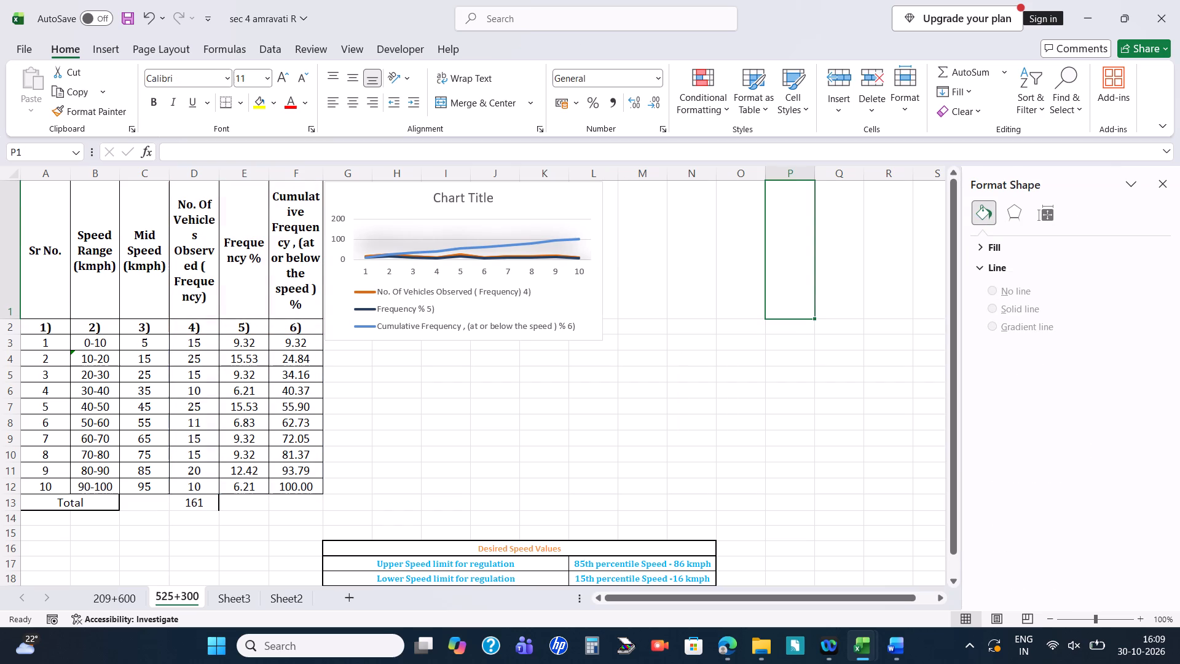
Insert a 2-D pie chart from the Cumulative Frequency and No. Of Vehicles Observed columns, rows 1 to 12.
{"action": "left_click", "coordinate": [294, 264]}
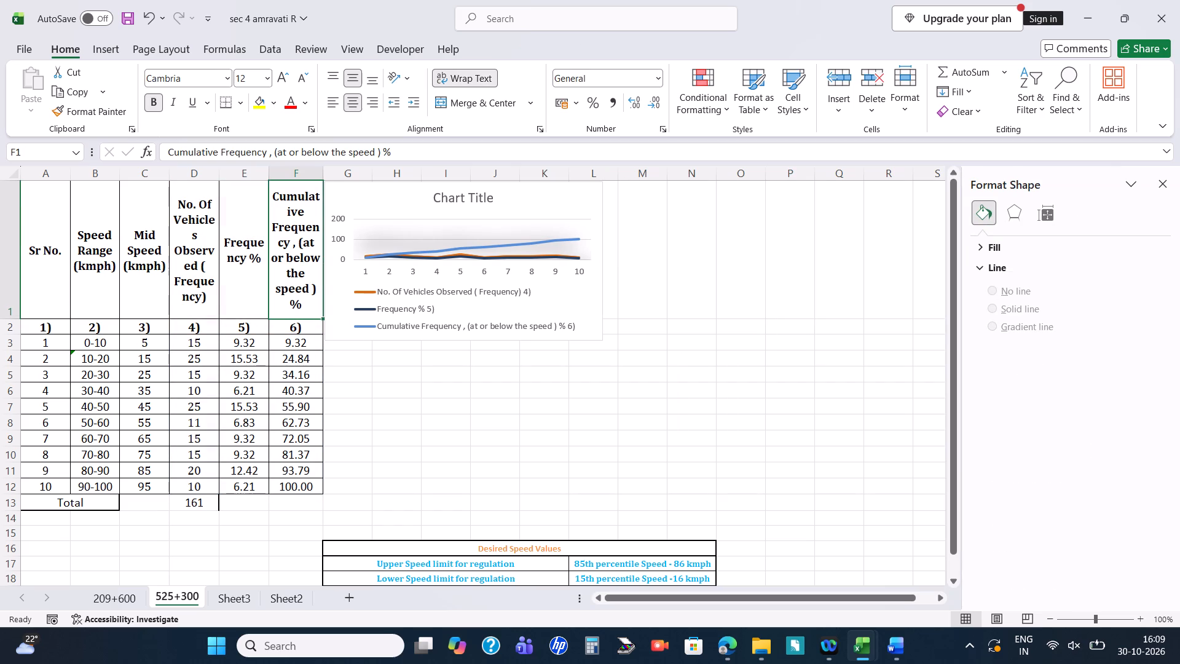
{"action": "key", "text": "shift+Down"}
{"action": "key", "text": "shift+Down"}
{"action": "key", "text": "shift+Down"}
{"action": "key", "text": "shift+Down"}
{"action": "key", "text": "shift+Down"}
{"action": "key", "text": "shift+Down"}
{"action": "key", "text": "shift+Down"}
{"action": "key", "text": "shift+Down"}
{"action": "key", "text": "shift+Down"}
{"action": "key", "text": "shift+Down"}
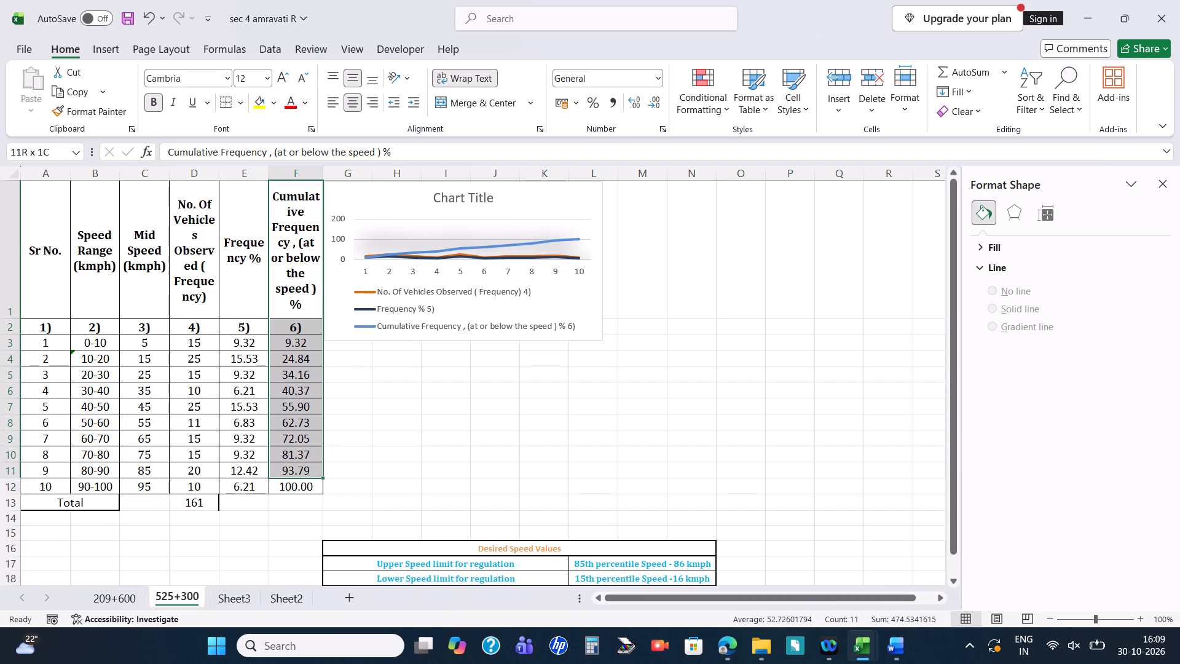
{"action": "key", "text": "shift+Down"}
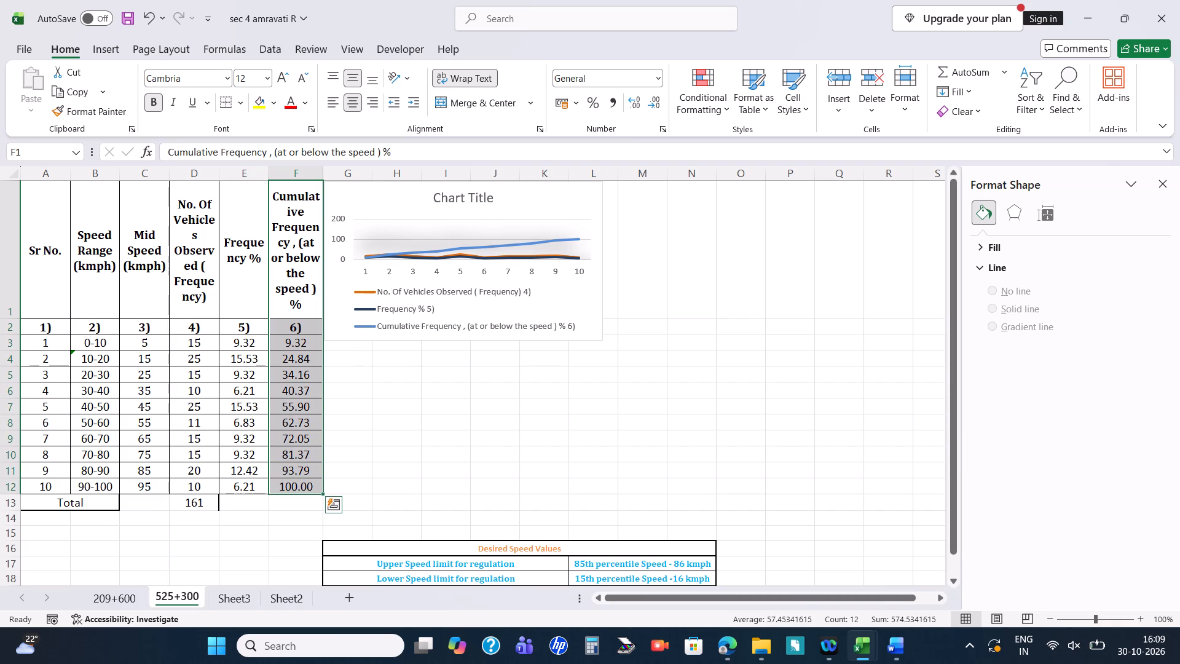
{"action": "left_click_drag", "start_coordinate": [202, 278], "coordinate": [204, 471], "text": "ctrl"}
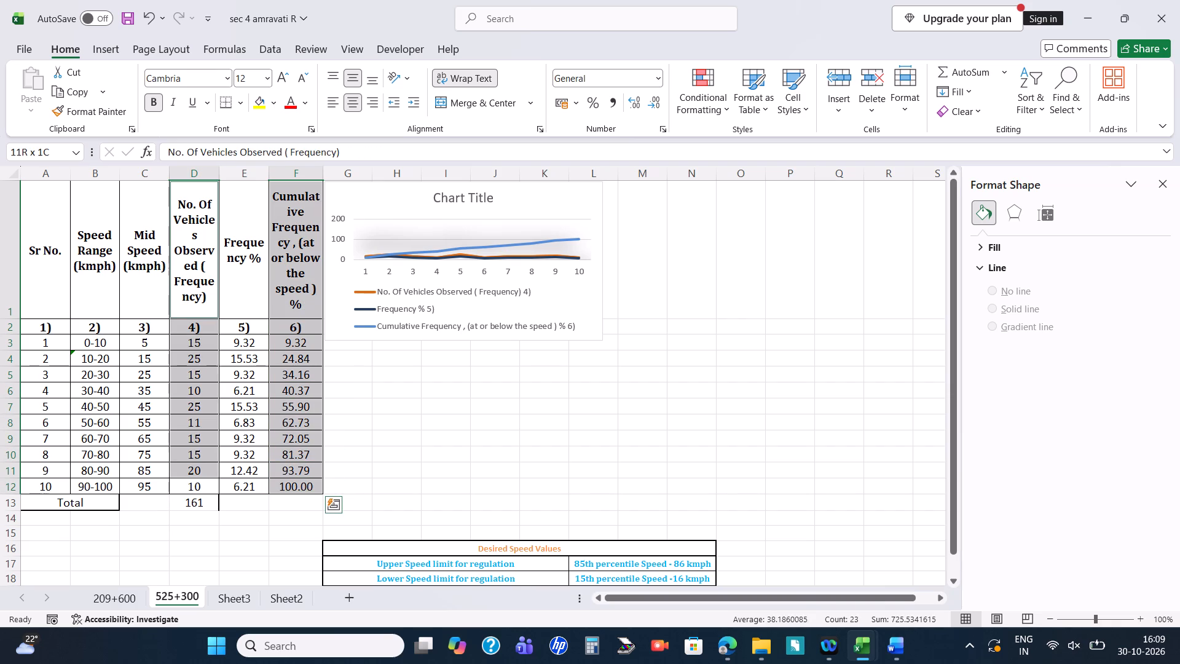
{"action": "left_click_drag", "start_coordinate": [204, 471], "coordinate": [199, 493], "text": "ctrl"}
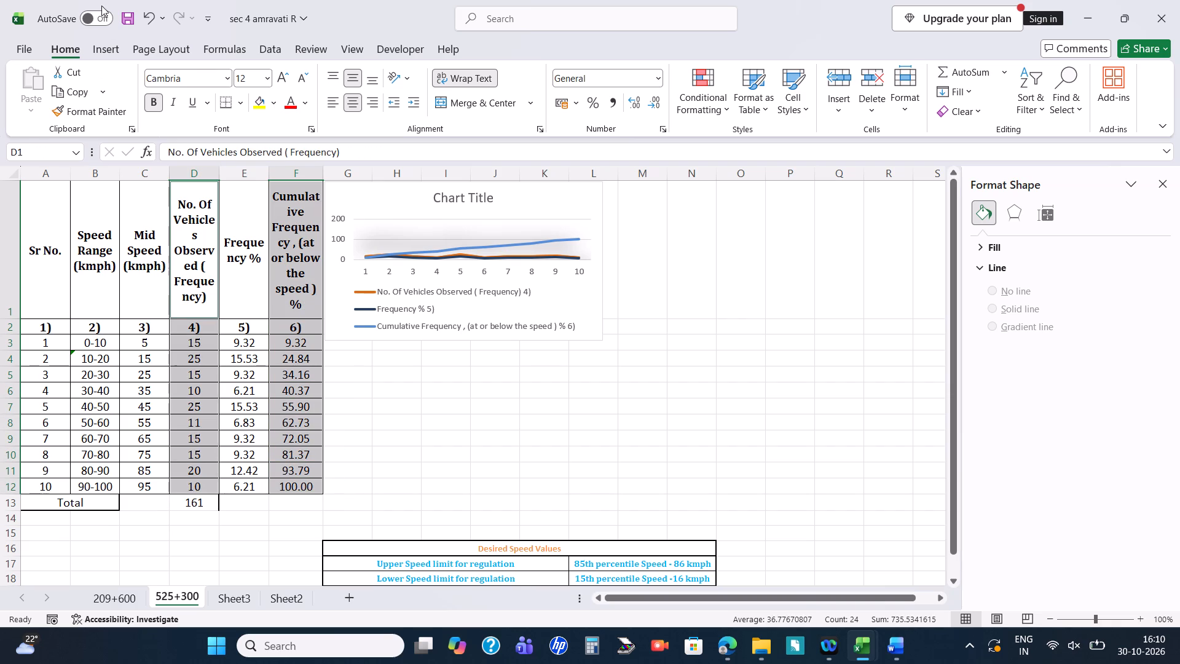
{"action": "left_click", "coordinate": [106, 58]}
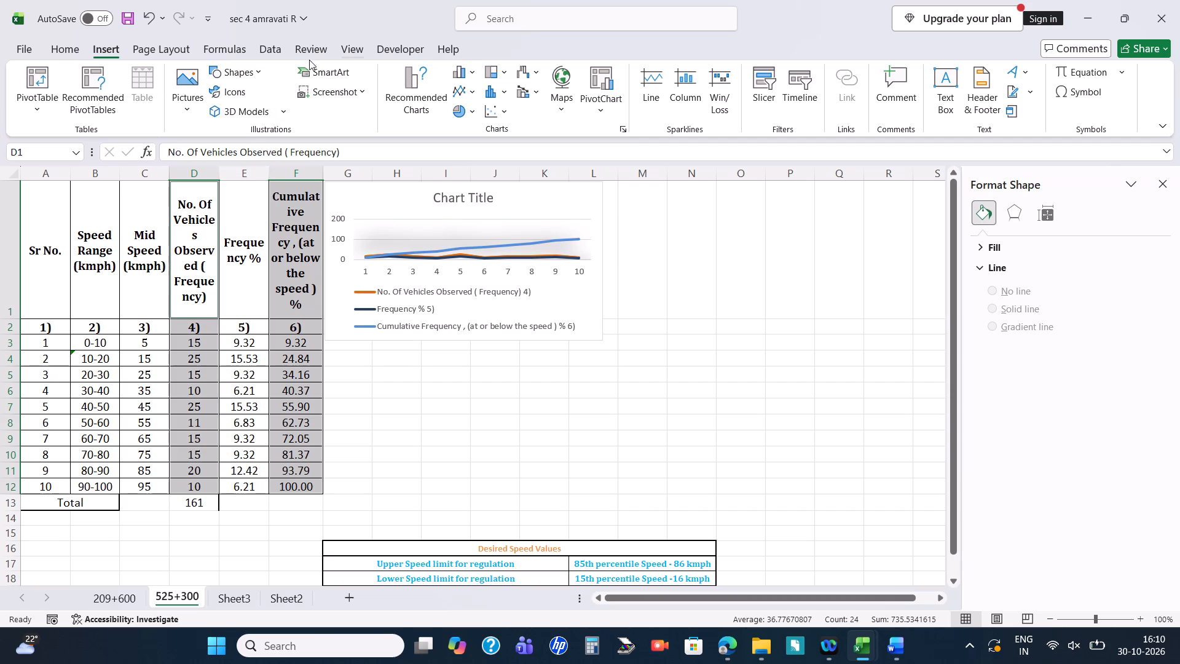
{"action": "left_click", "coordinate": [467, 108]}
{"action": "left_click", "coordinate": [486, 151]}
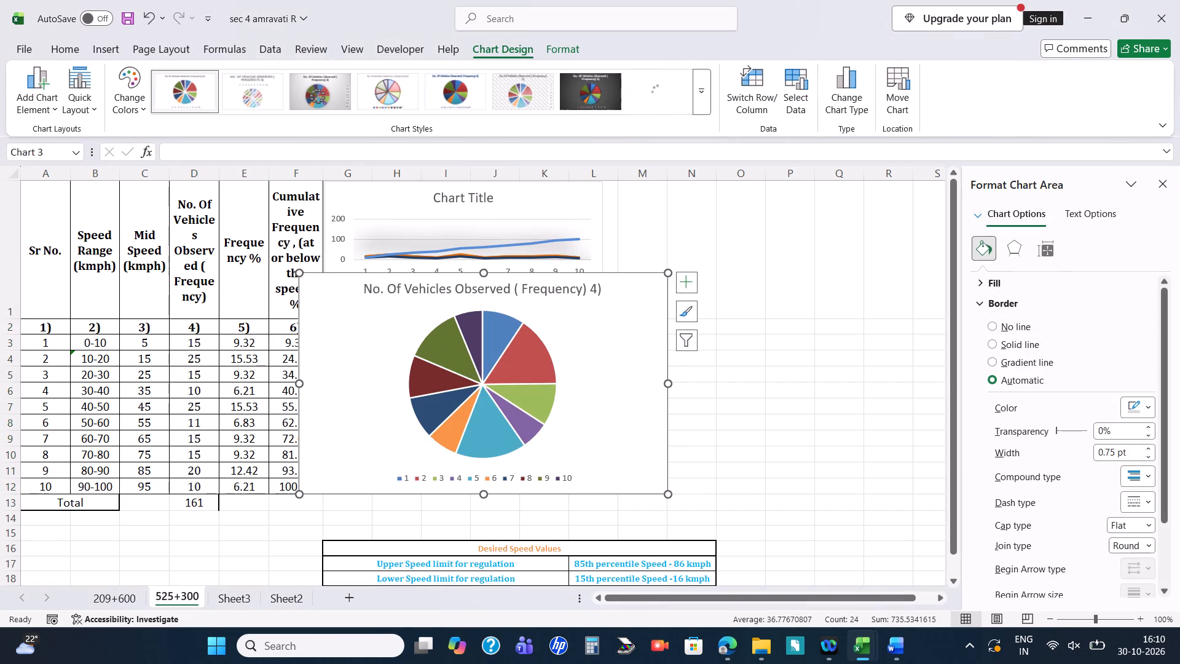
Move the pie chart off the frequency table so it spans about columns J to Q.
{"action": "left_click_drag", "start_coordinate": [634, 426], "coordinate": [803, 437]}
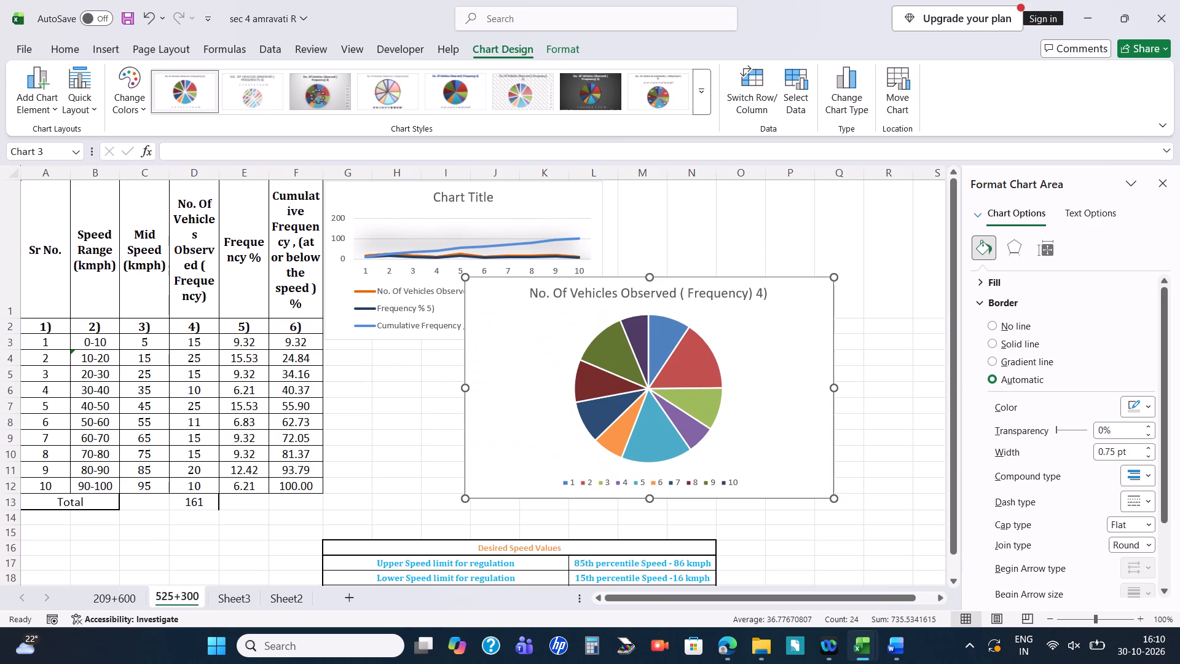
Set the pie chart's category labels to the speed ranges in B3:B12 of the 525+300 sheet.
{"action": "triple_click", "coordinate": [667, 480]}
{"action": "left_click", "coordinate": [626, 480]}
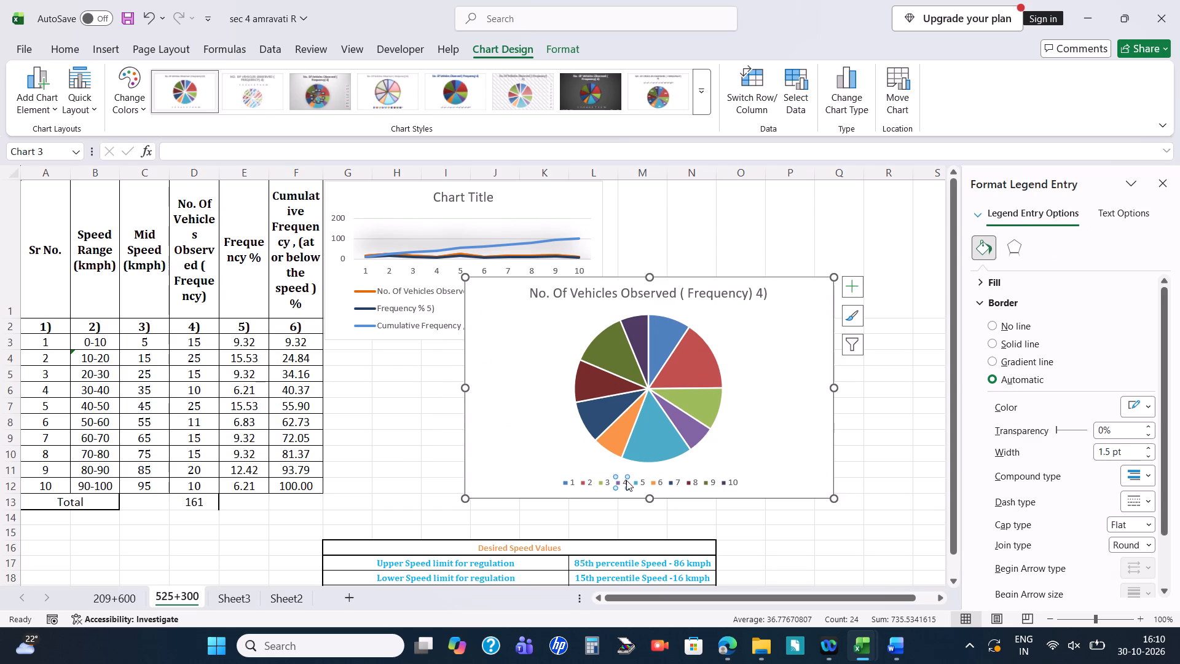
{"action": "left_click", "coordinate": [776, 482]}
{"action": "double_click", "coordinate": [750, 481]}
{"action": "left_click", "coordinate": [744, 483]}
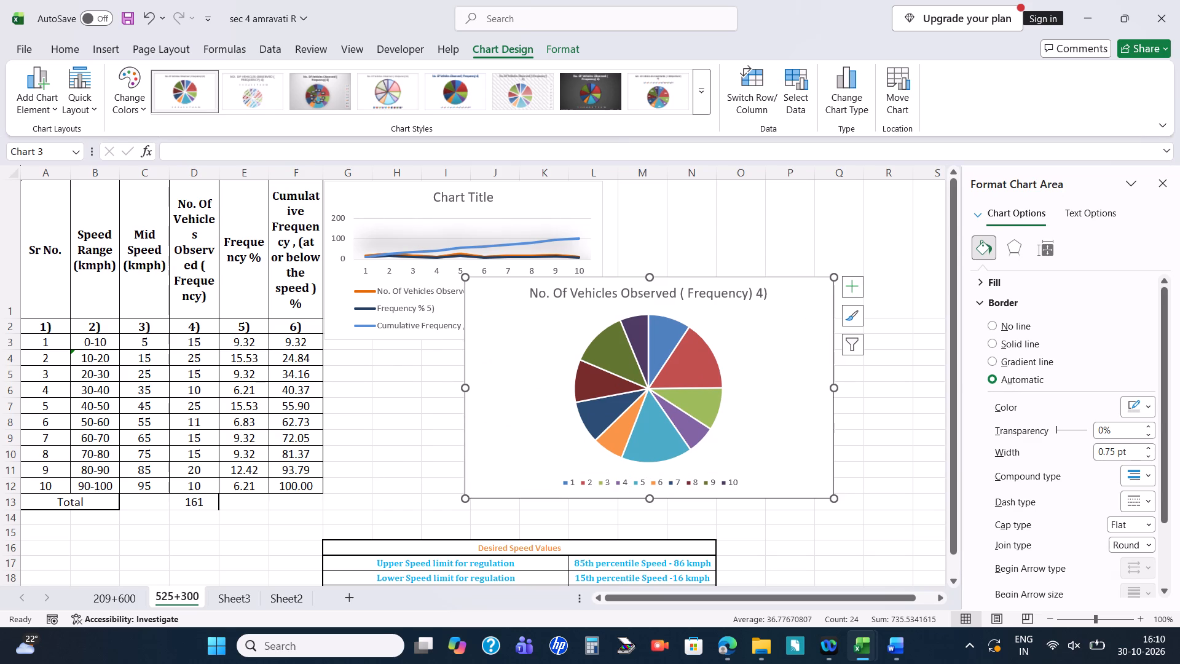
{"action": "left_click", "coordinate": [739, 486]}
{"action": "left_click", "coordinate": [1163, 183]}
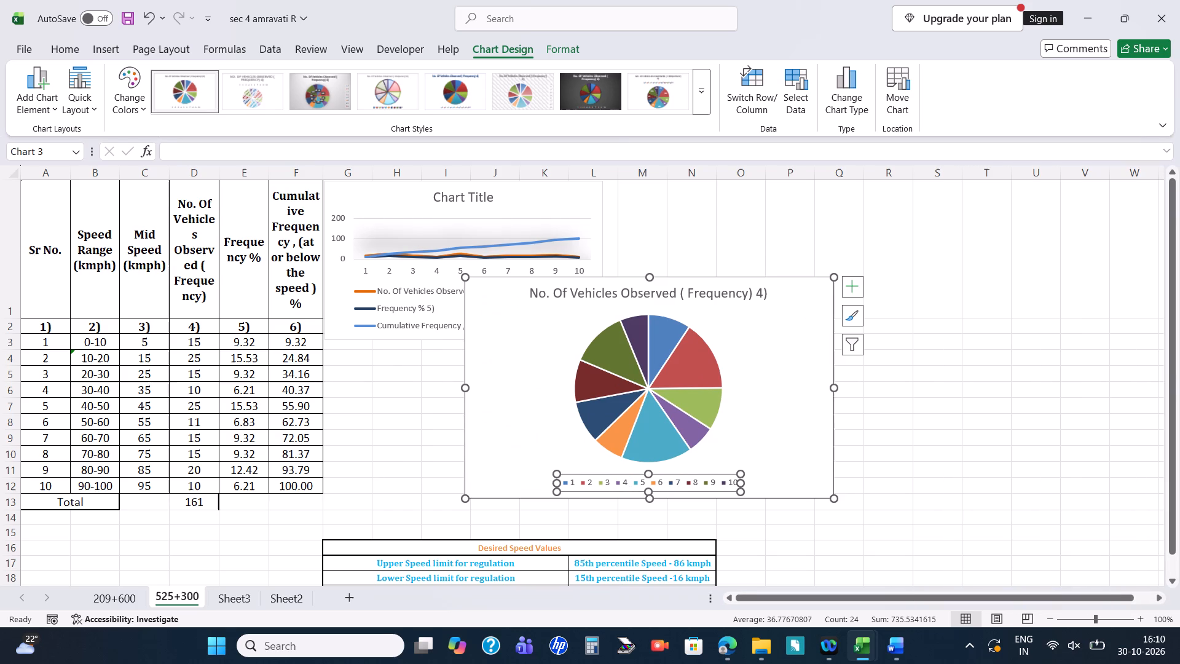
{"action": "right_click", "coordinate": [711, 480]}
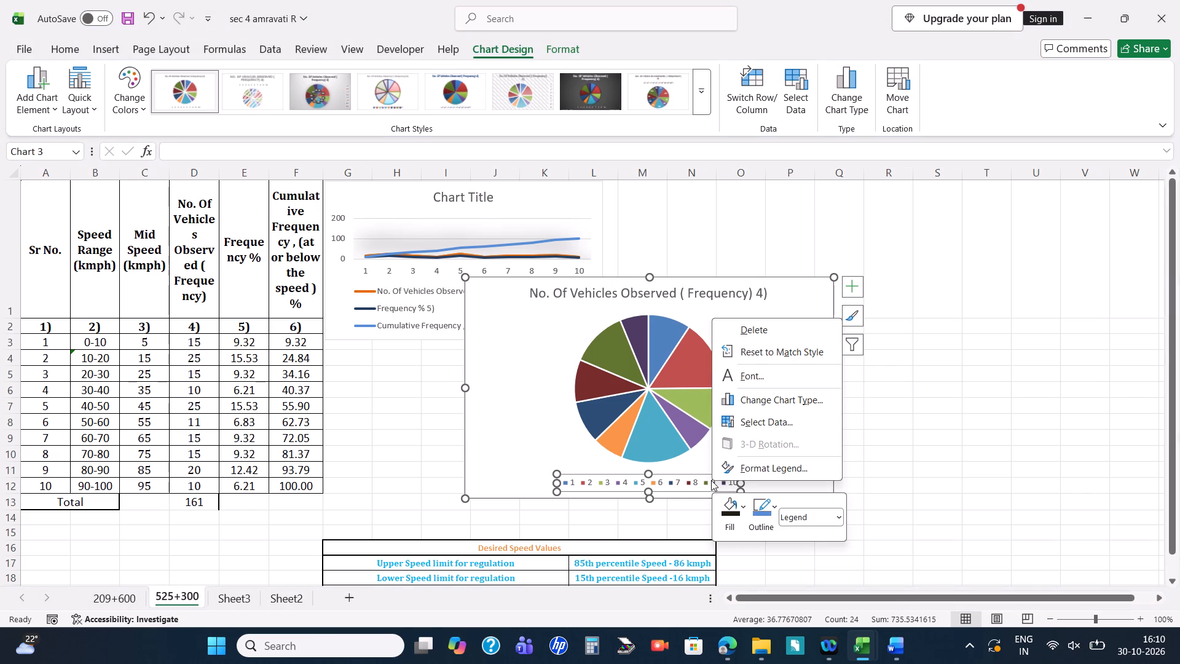
{"action": "left_click", "coordinate": [773, 422]}
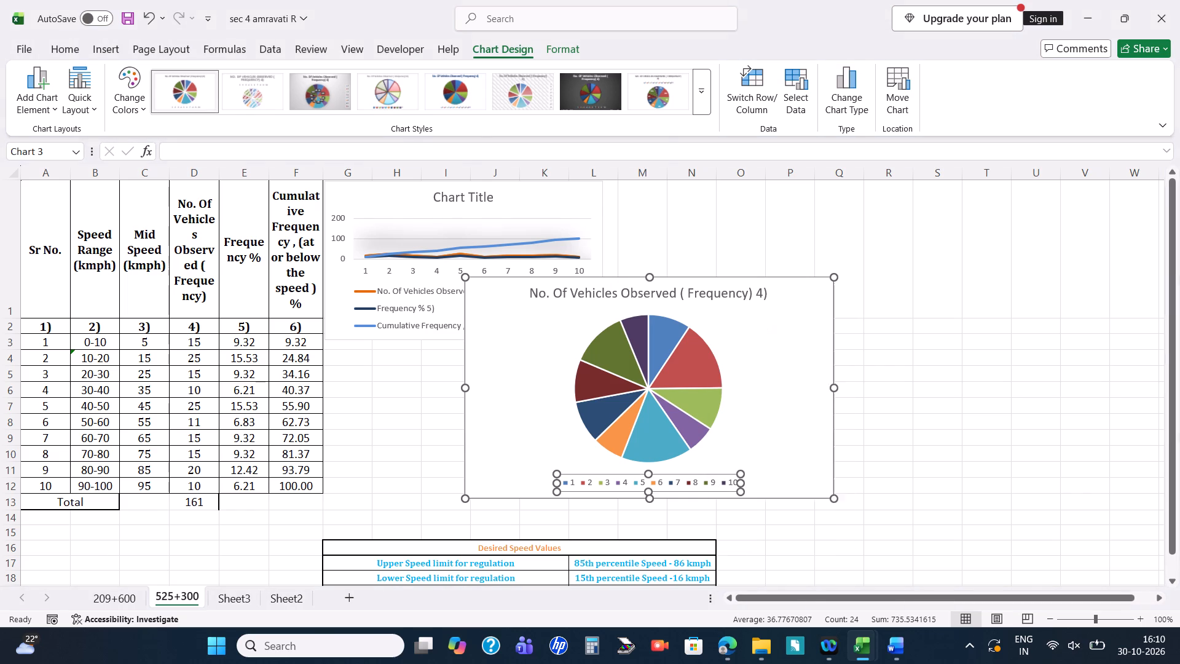
{"action": "left_click", "coordinate": [467, 173]}
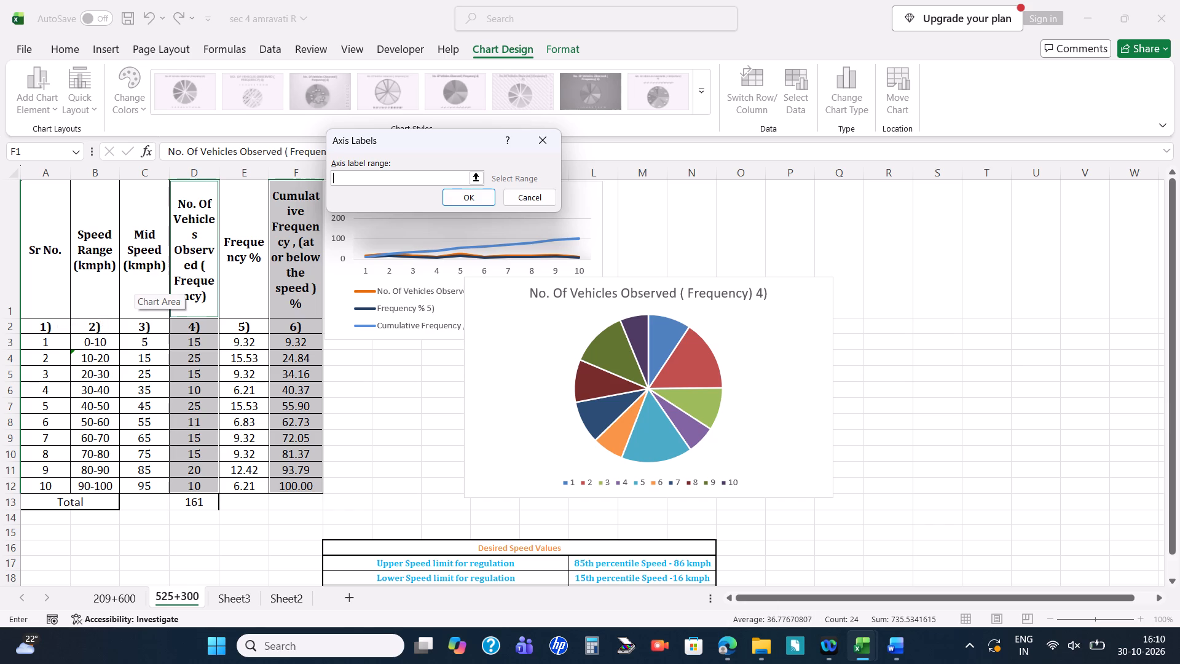
{"action": "left_click_drag", "start_coordinate": [104, 344], "coordinate": [103, 476]}
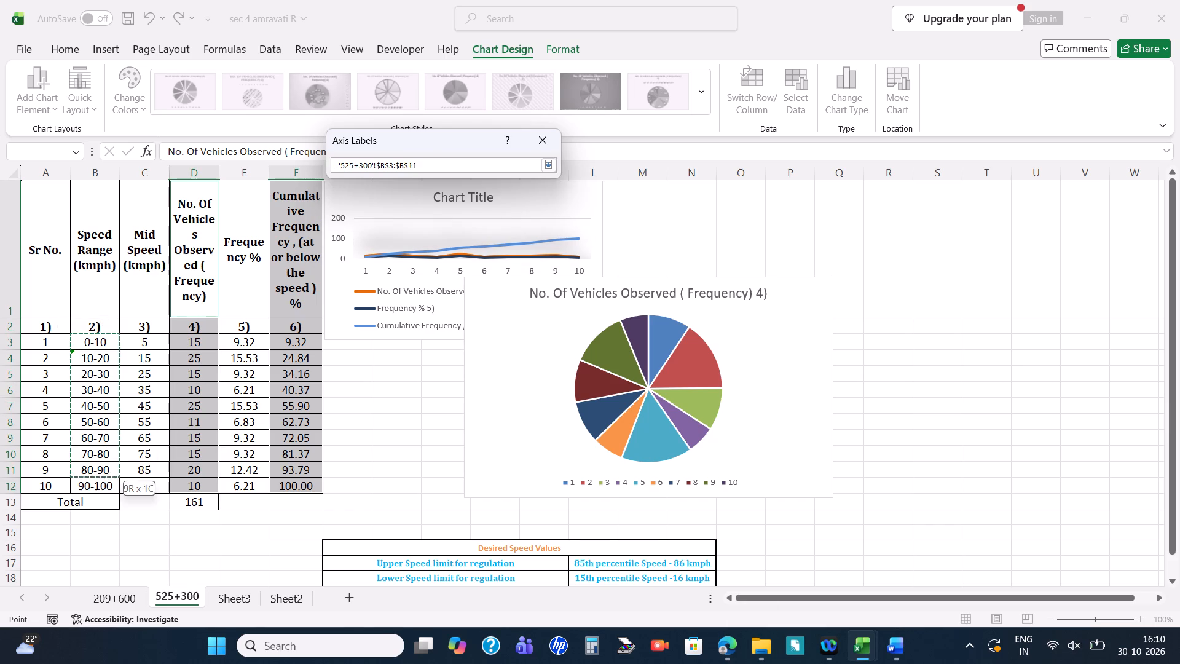
{"action": "left_click_drag", "start_coordinate": [103, 476], "coordinate": [101, 484]}
{"action": "key", "text": "Return"}
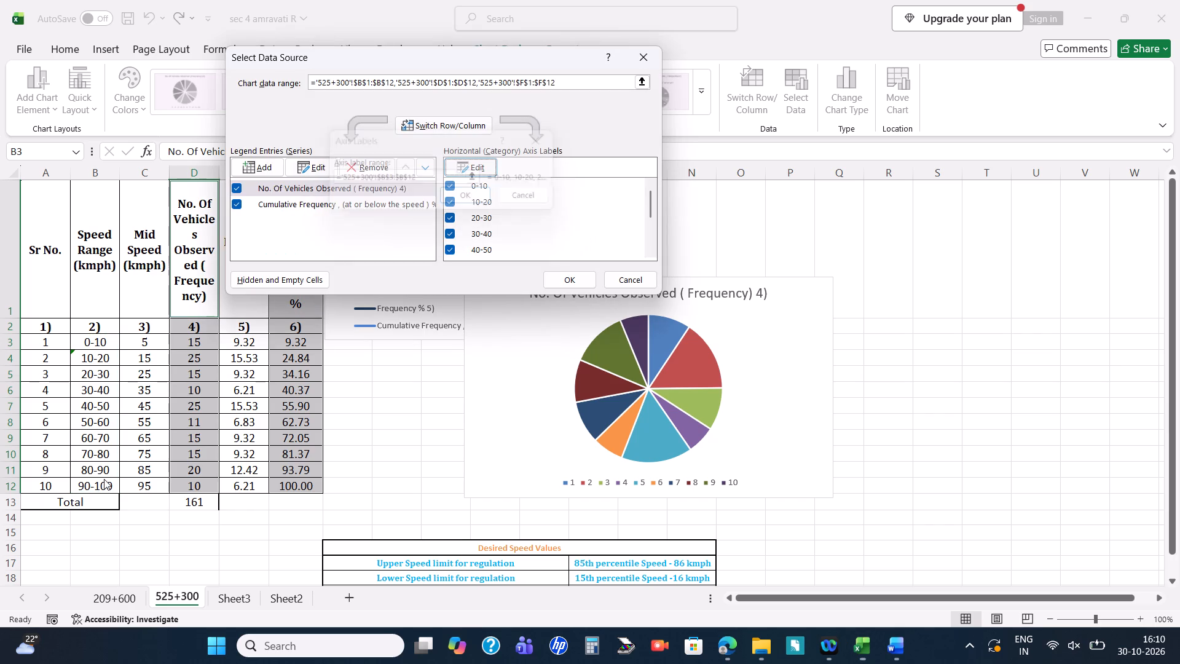
{"action": "left_click", "coordinate": [562, 287]}
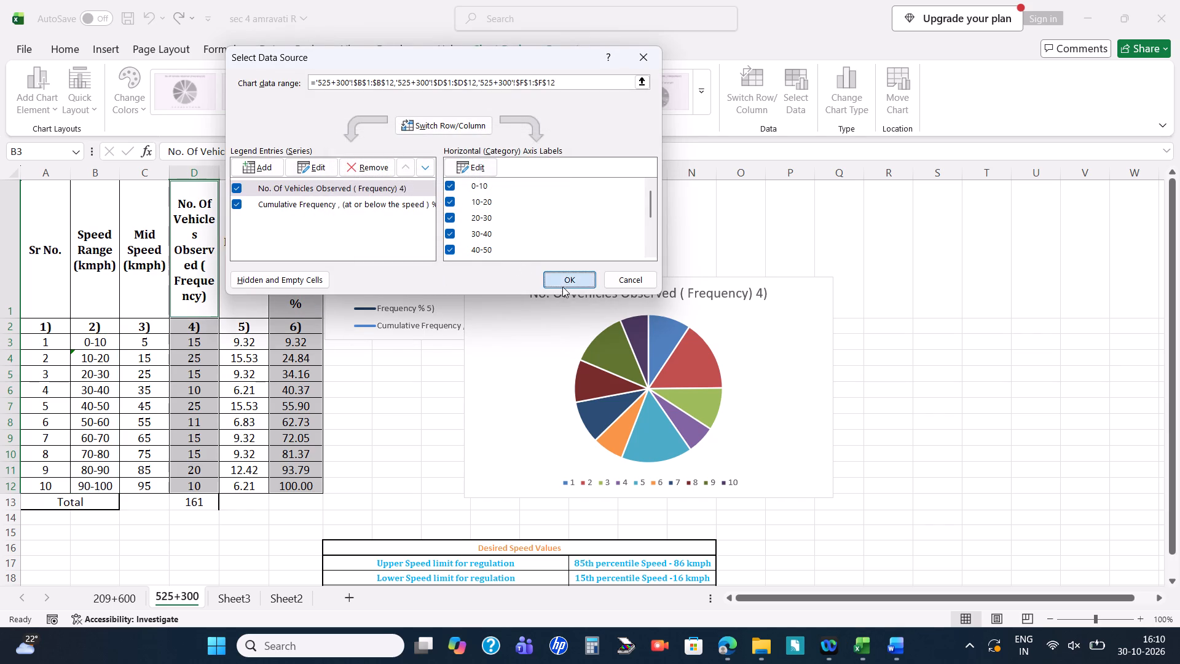
Add data labels to the pie slices in the Data Callout style.
{"action": "left_click", "coordinate": [614, 362]}
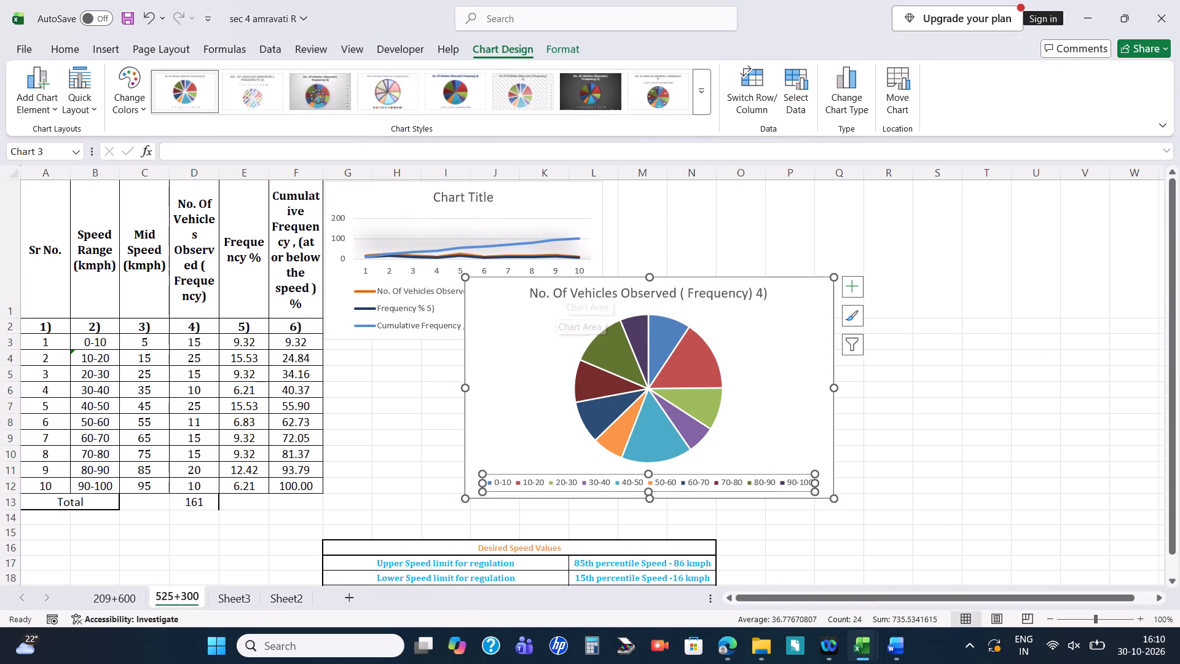
{"action": "left_click", "coordinate": [856, 288]}
{"action": "left_click", "coordinate": [928, 320]}
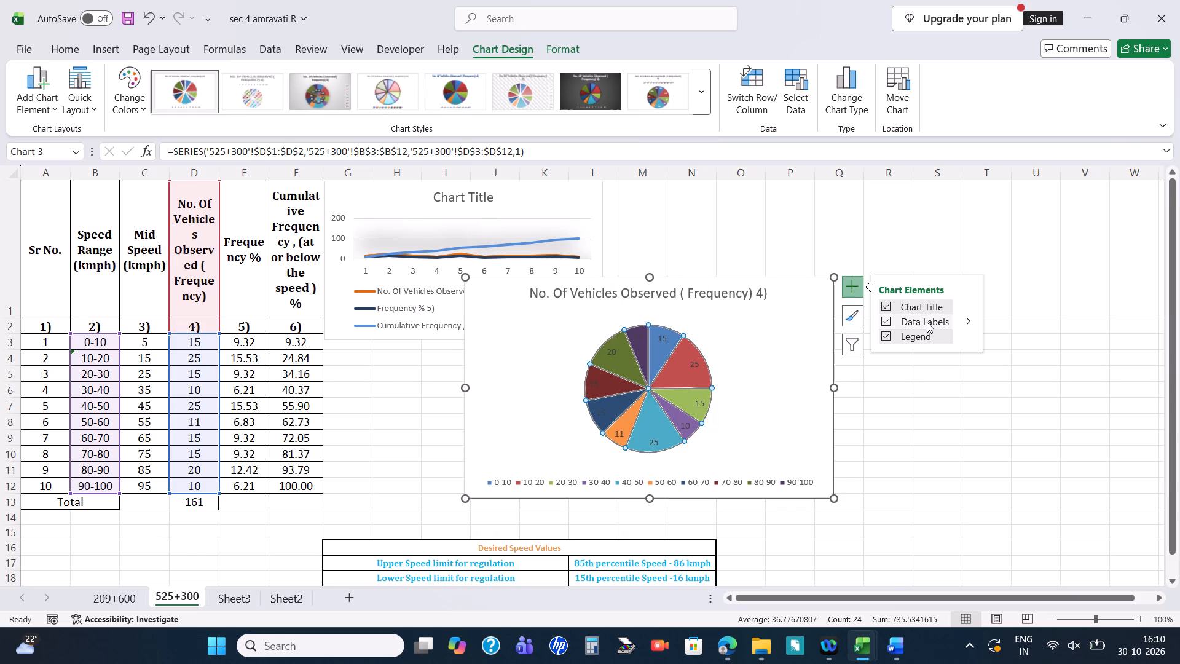
{"action": "left_click", "coordinate": [964, 322]}
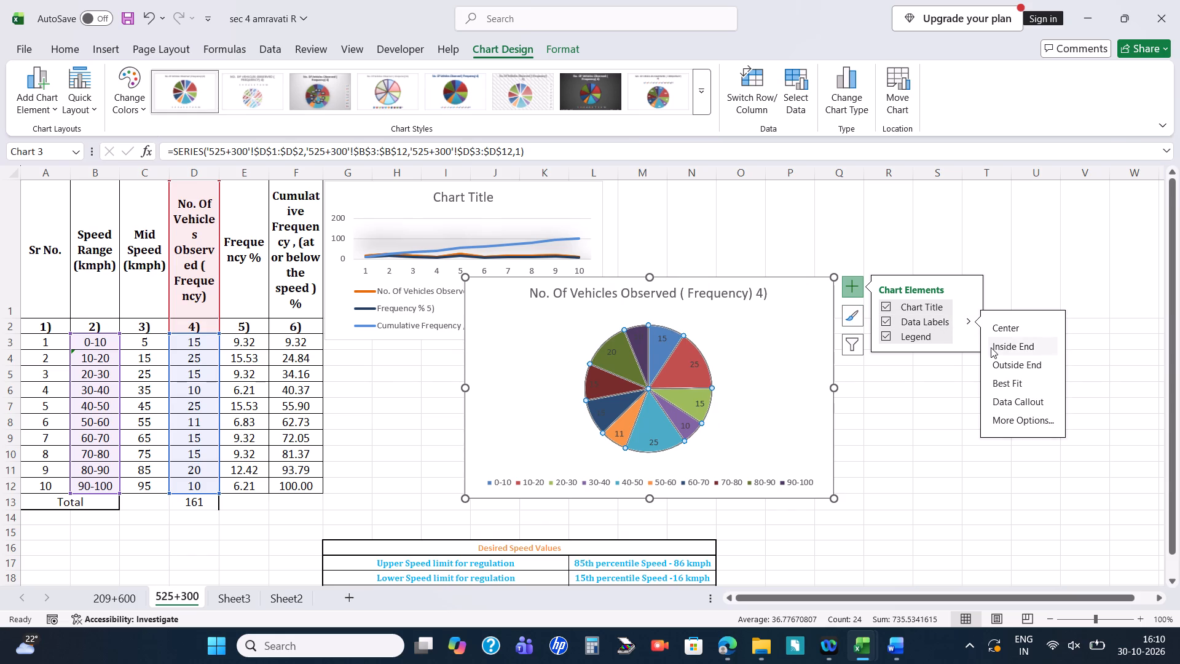
{"action": "left_click", "coordinate": [1010, 400]}
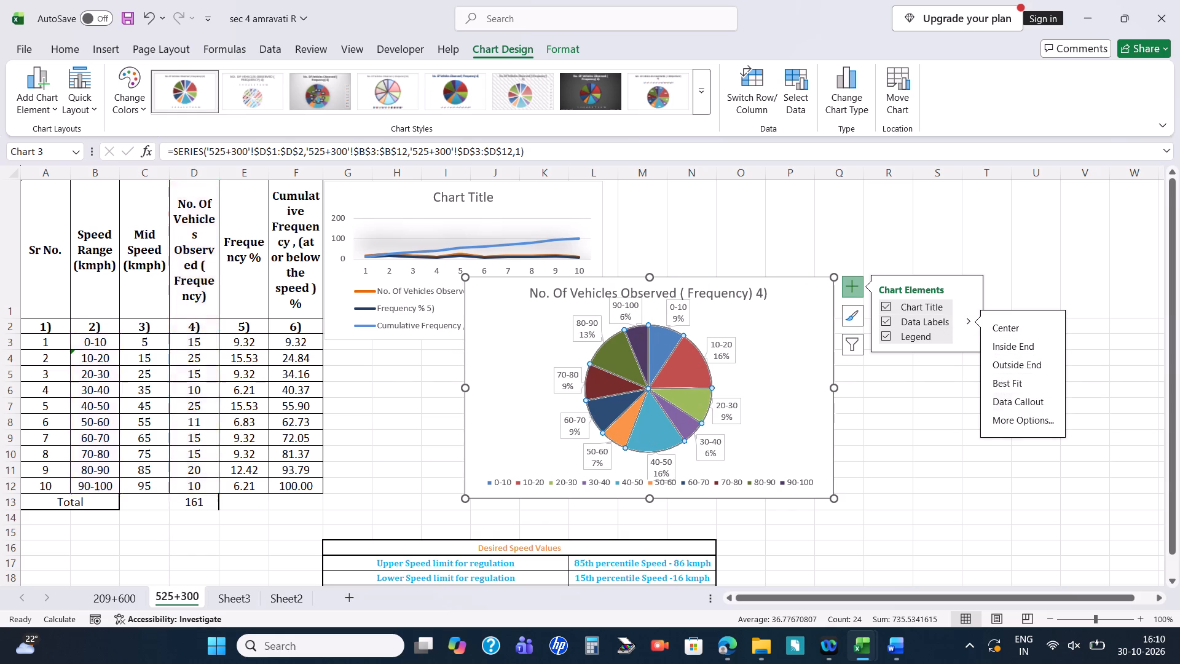
{"action": "left_click", "coordinate": [817, 367]}
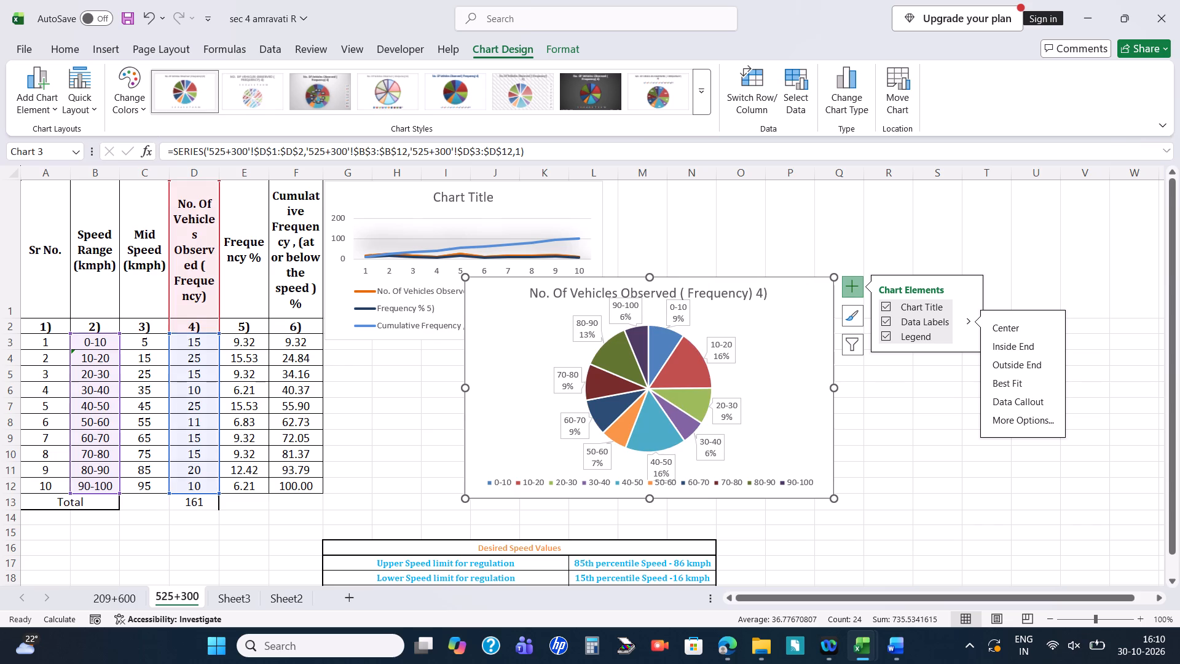
{"action": "left_click", "coordinate": [801, 345]}
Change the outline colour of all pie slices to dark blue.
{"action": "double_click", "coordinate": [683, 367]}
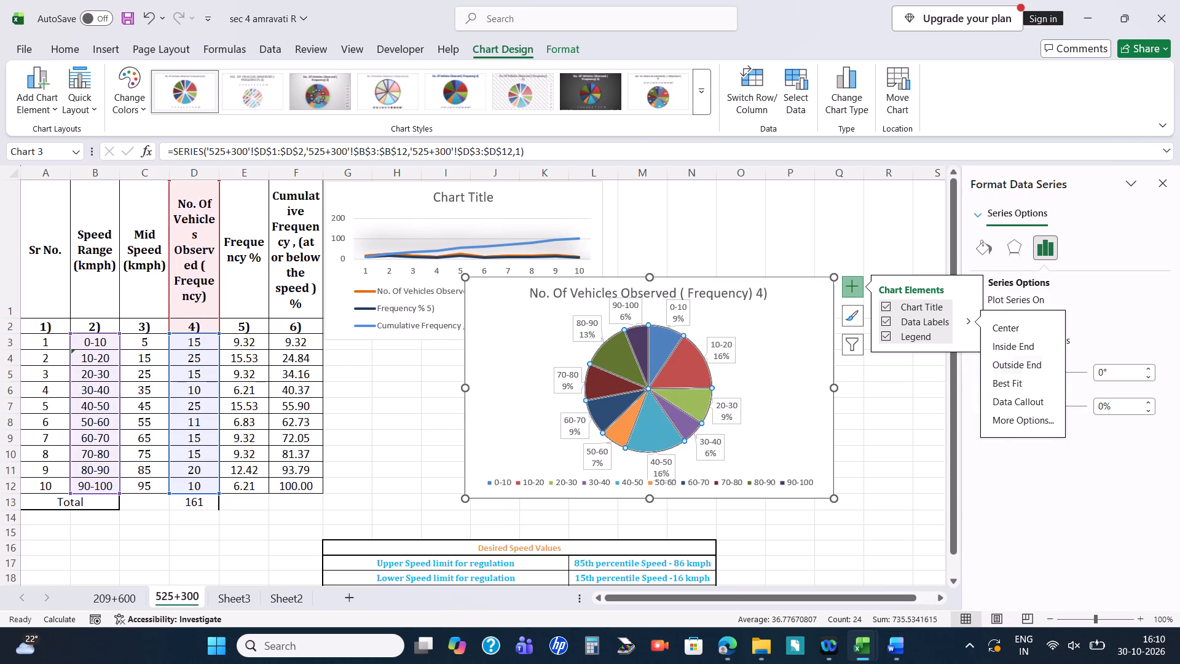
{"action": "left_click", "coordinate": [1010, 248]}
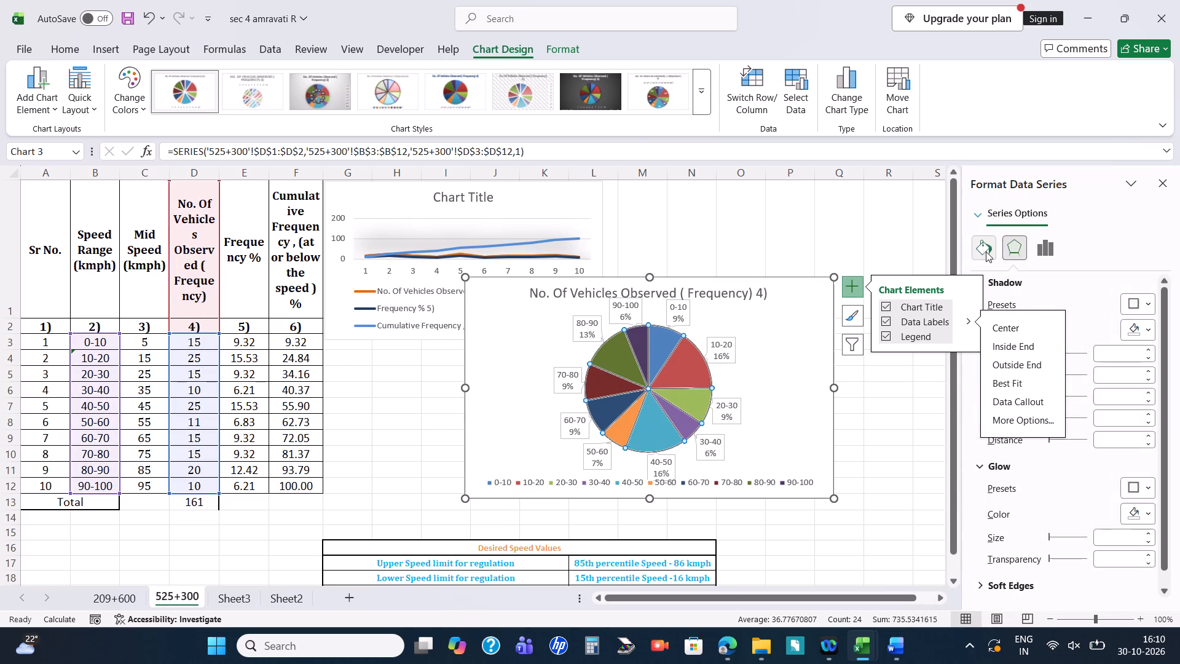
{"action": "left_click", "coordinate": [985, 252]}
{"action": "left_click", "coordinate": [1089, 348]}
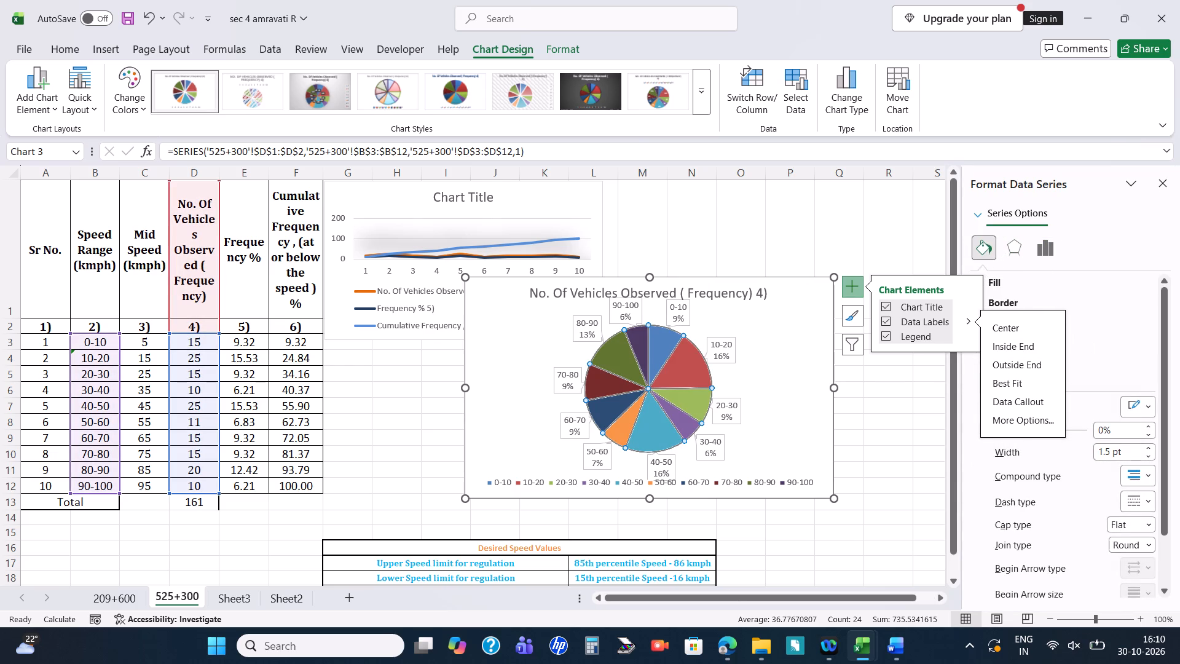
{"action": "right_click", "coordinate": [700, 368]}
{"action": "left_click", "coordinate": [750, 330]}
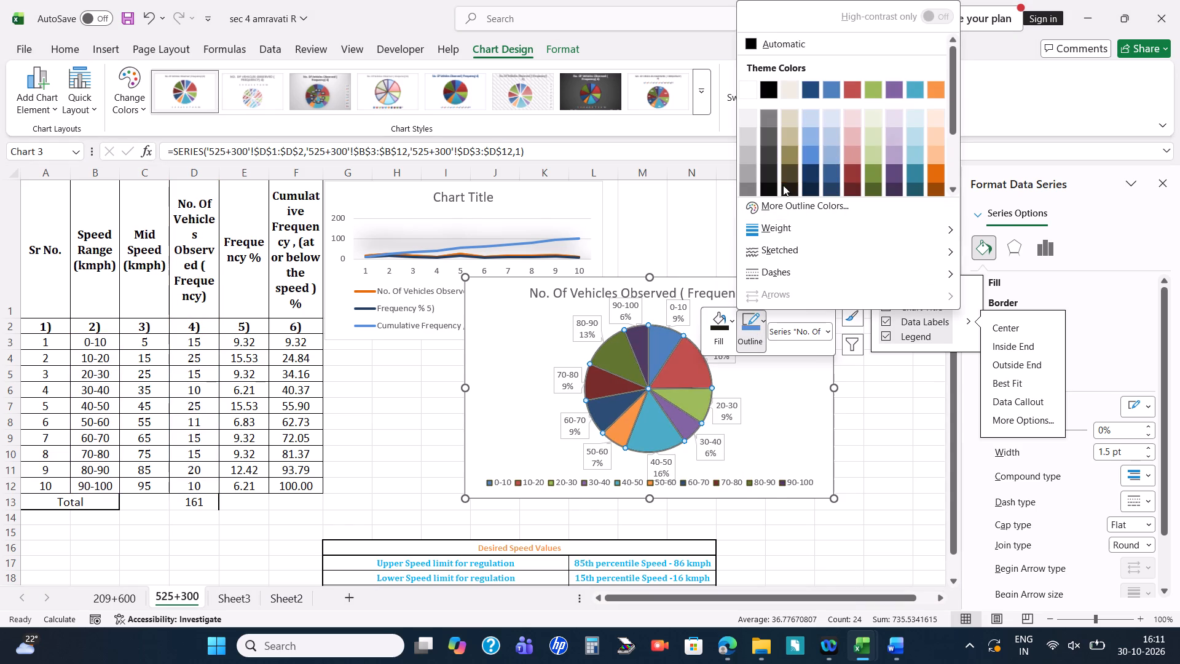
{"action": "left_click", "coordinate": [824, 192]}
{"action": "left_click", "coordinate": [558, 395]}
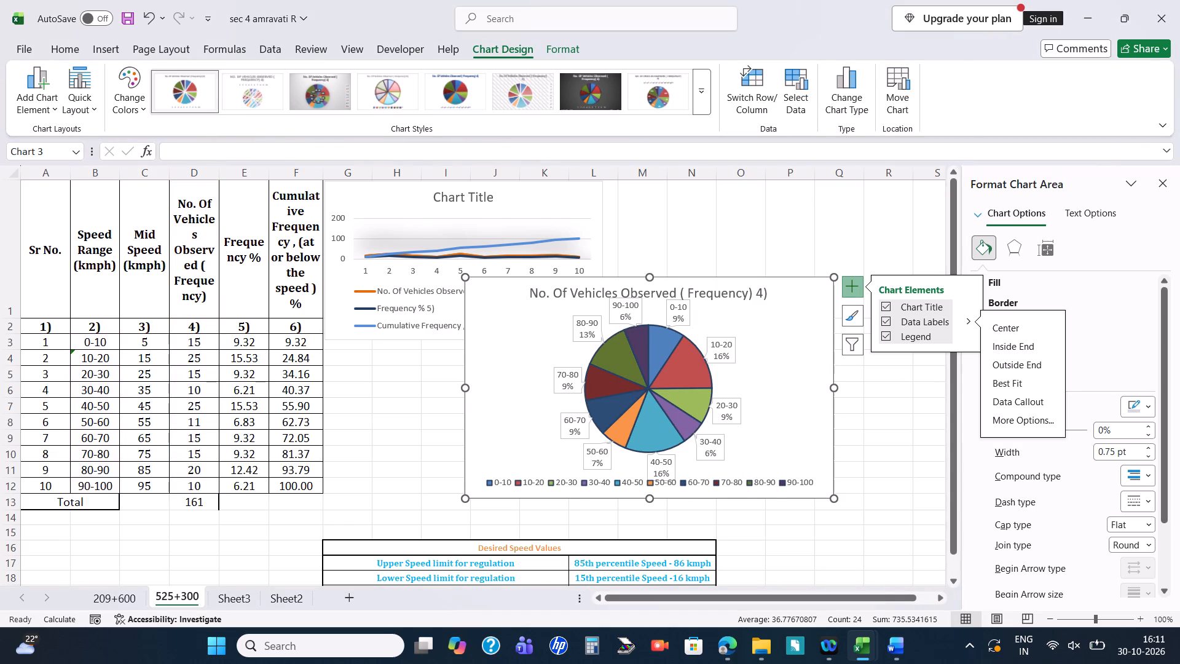
Set the outline of all pie slices to white from the theme colours.
{"action": "double_click", "coordinate": [651, 347]}
{"action": "right_click", "coordinate": [651, 347]}
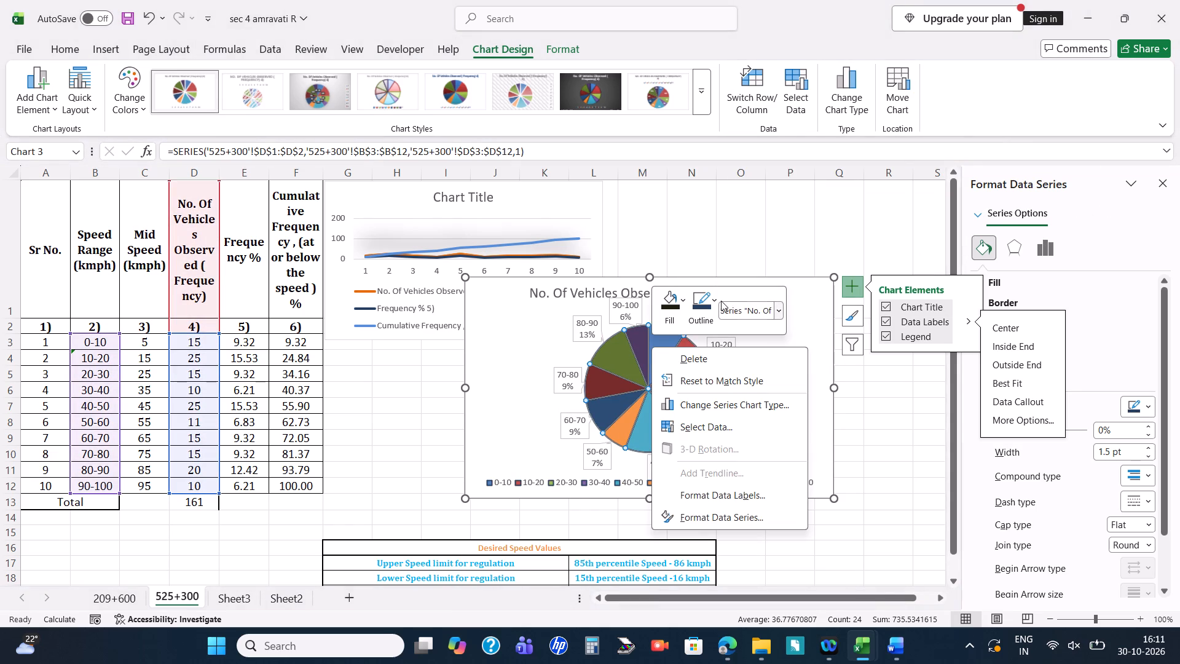
{"action": "left_click", "coordinate": [721, 301]}
{"action": "left_click", "coordinate": [717, 304]}
{"action": "left_click", "coordinate": [712, 308]}
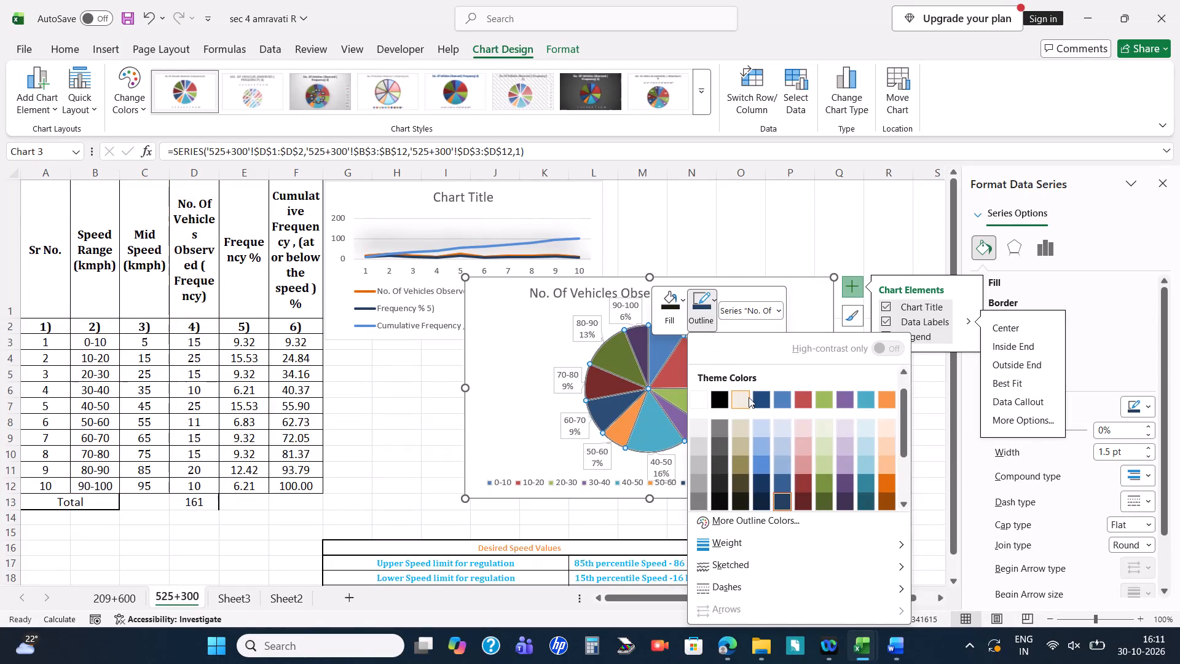
{"action": "left_click", "coordinate": [705, 400]}
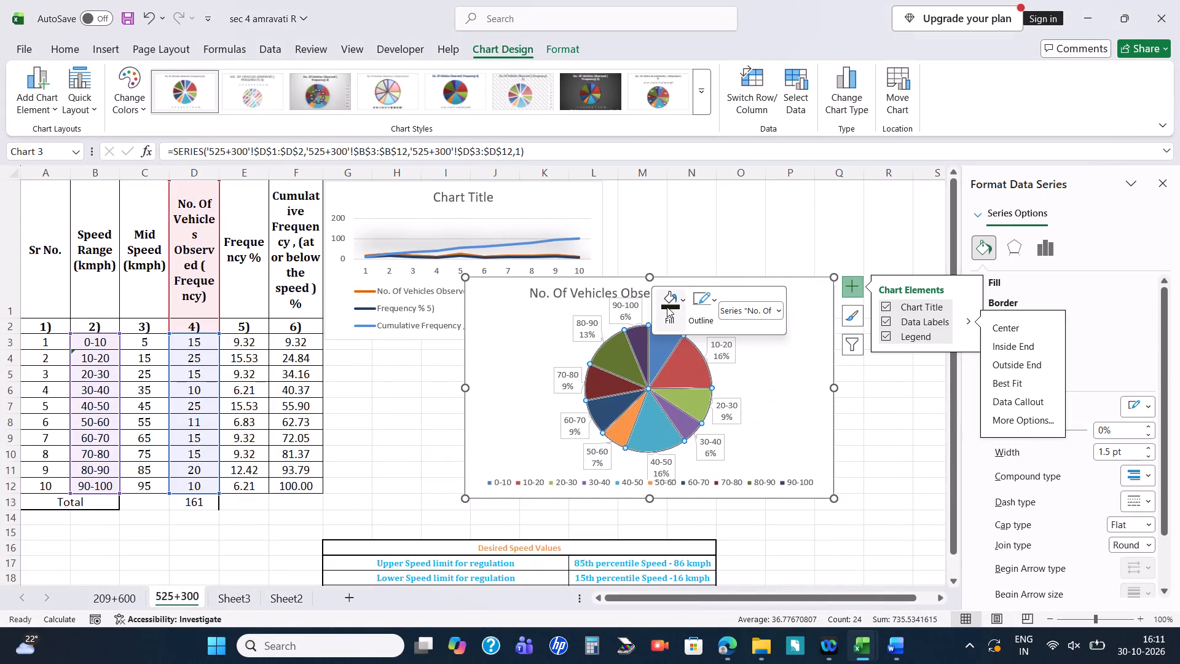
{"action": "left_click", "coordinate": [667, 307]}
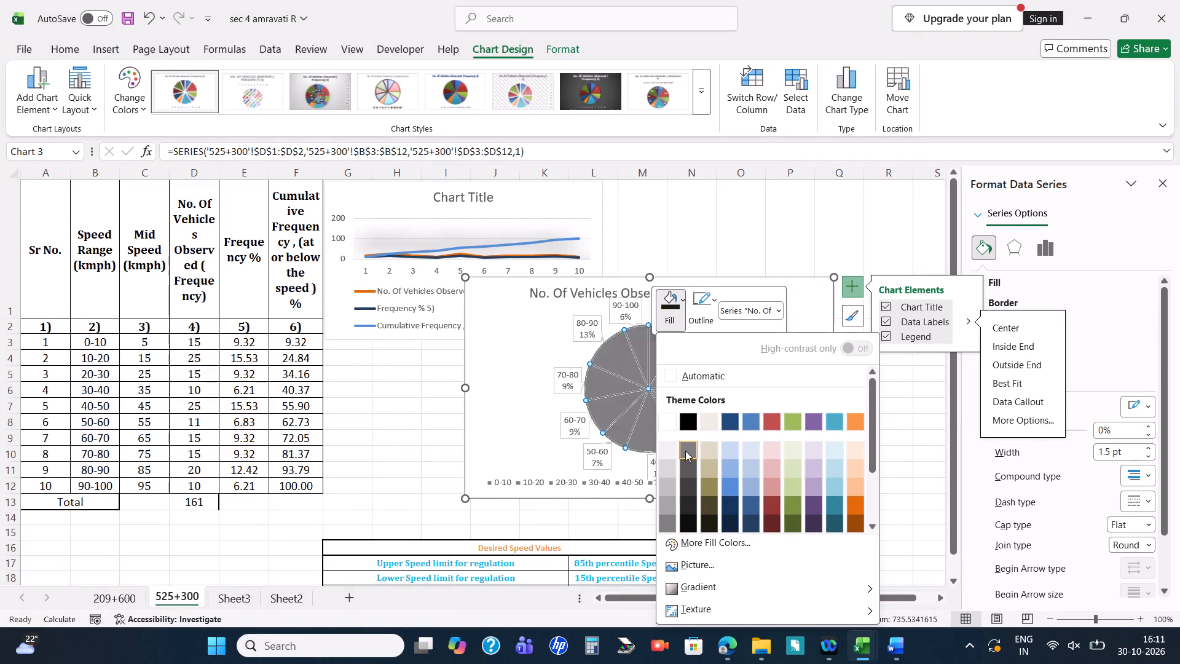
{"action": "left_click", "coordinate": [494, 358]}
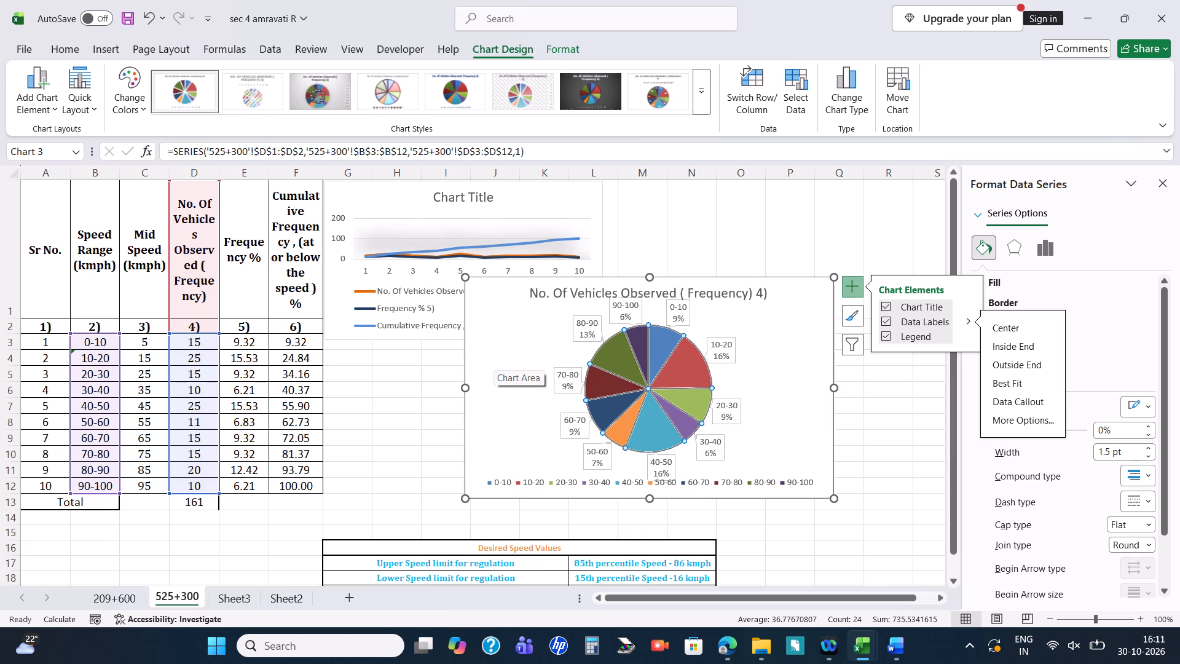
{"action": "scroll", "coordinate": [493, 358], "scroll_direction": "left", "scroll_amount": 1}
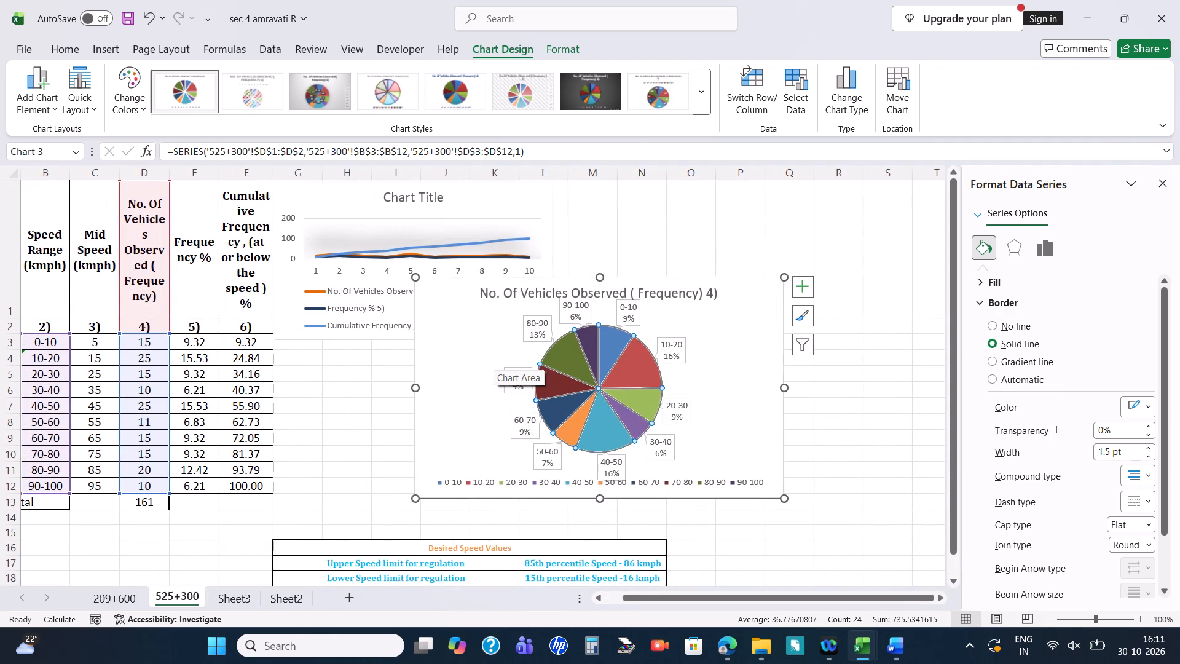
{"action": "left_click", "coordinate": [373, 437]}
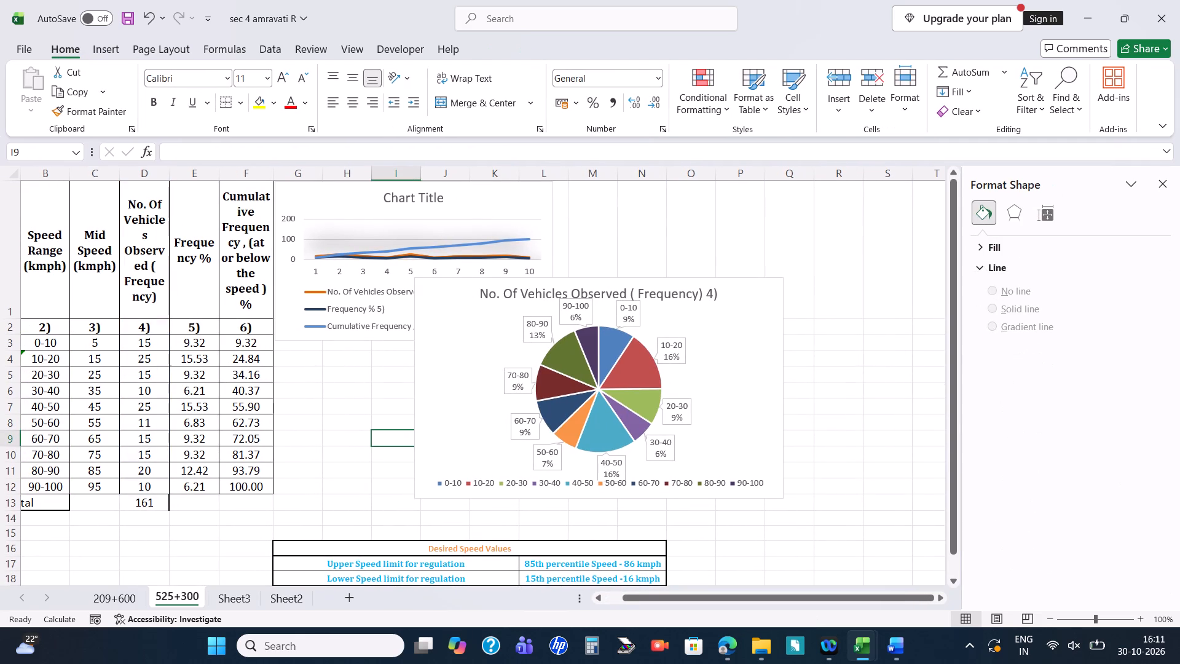
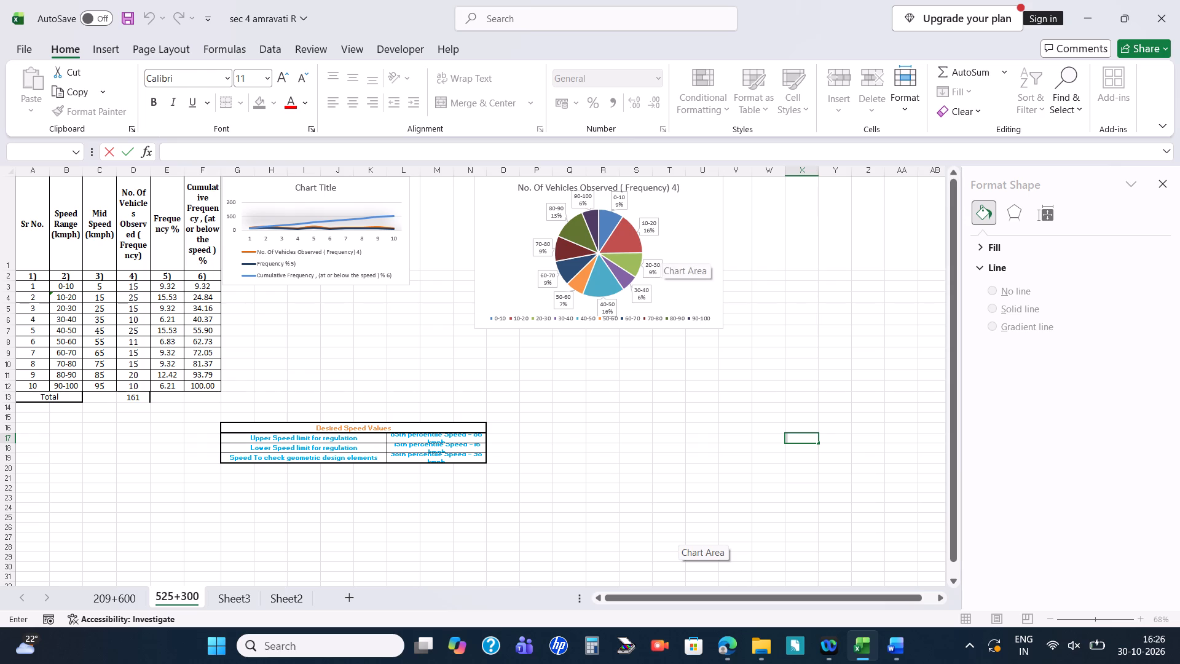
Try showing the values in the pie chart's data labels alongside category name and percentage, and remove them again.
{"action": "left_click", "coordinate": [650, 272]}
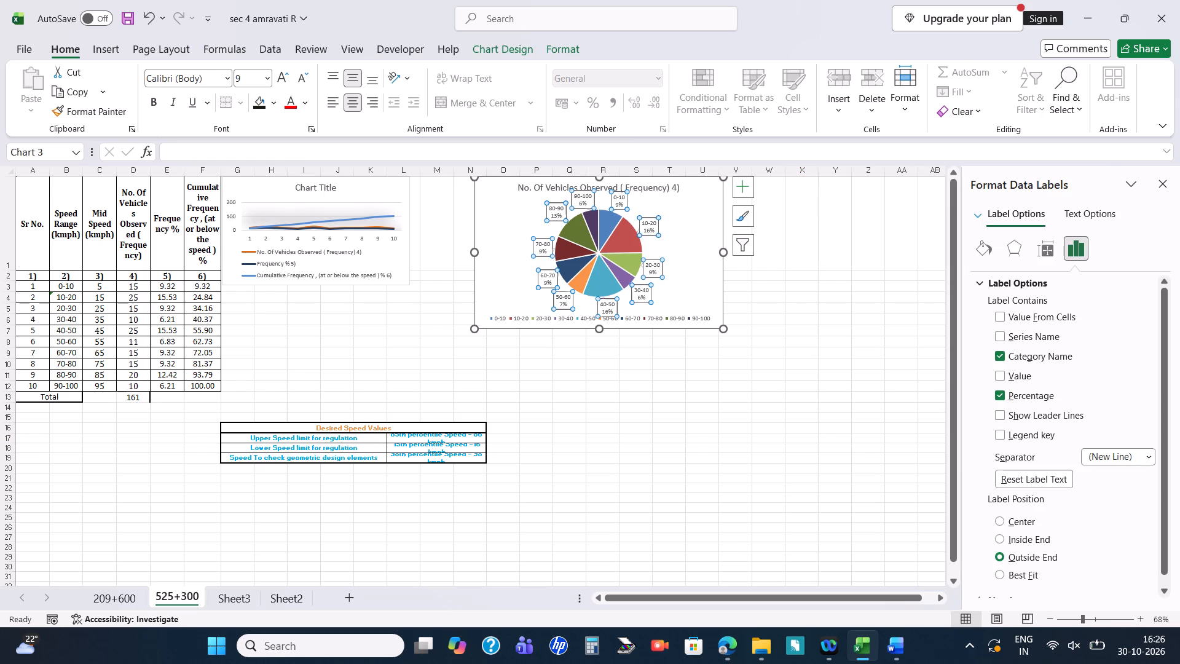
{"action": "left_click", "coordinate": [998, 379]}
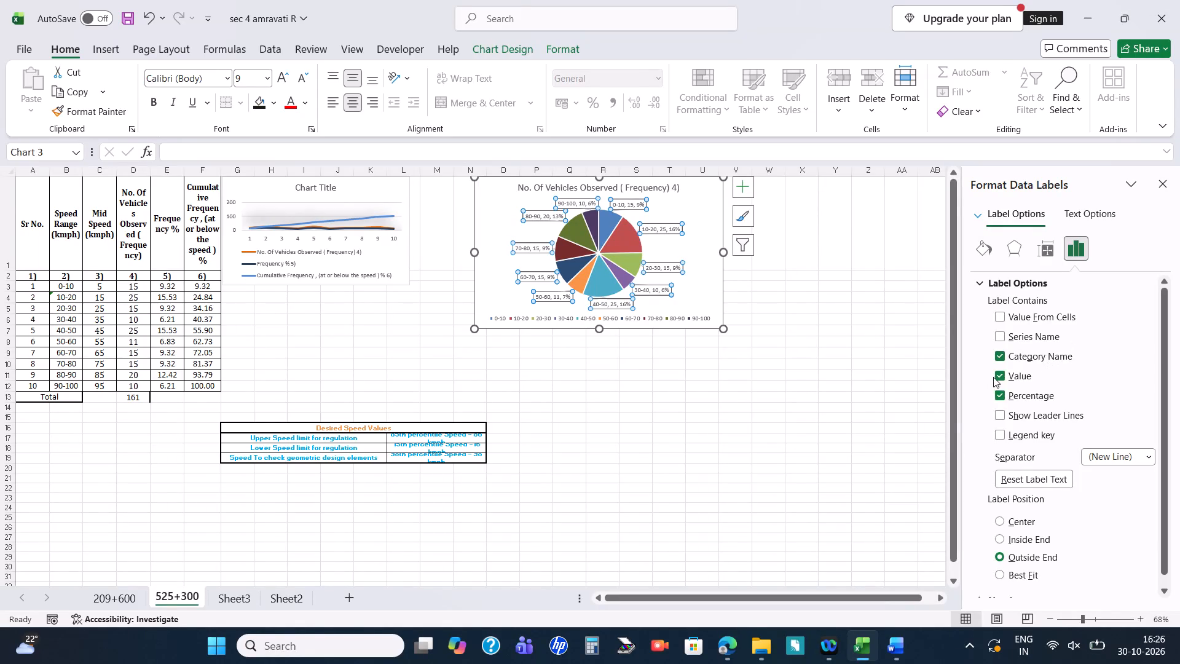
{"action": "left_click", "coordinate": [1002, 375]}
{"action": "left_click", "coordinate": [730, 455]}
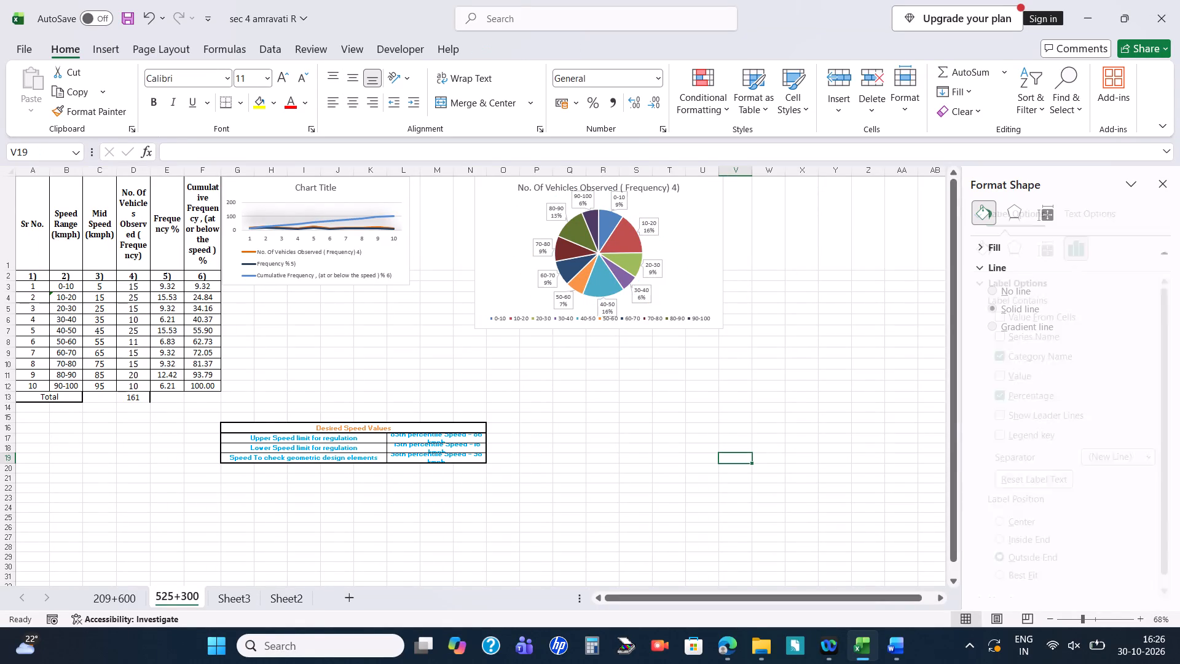
Select the merged Desired Speed Values heading above the speed limit rows.
{"action": "left_click", "coordinate": [367, 429]}
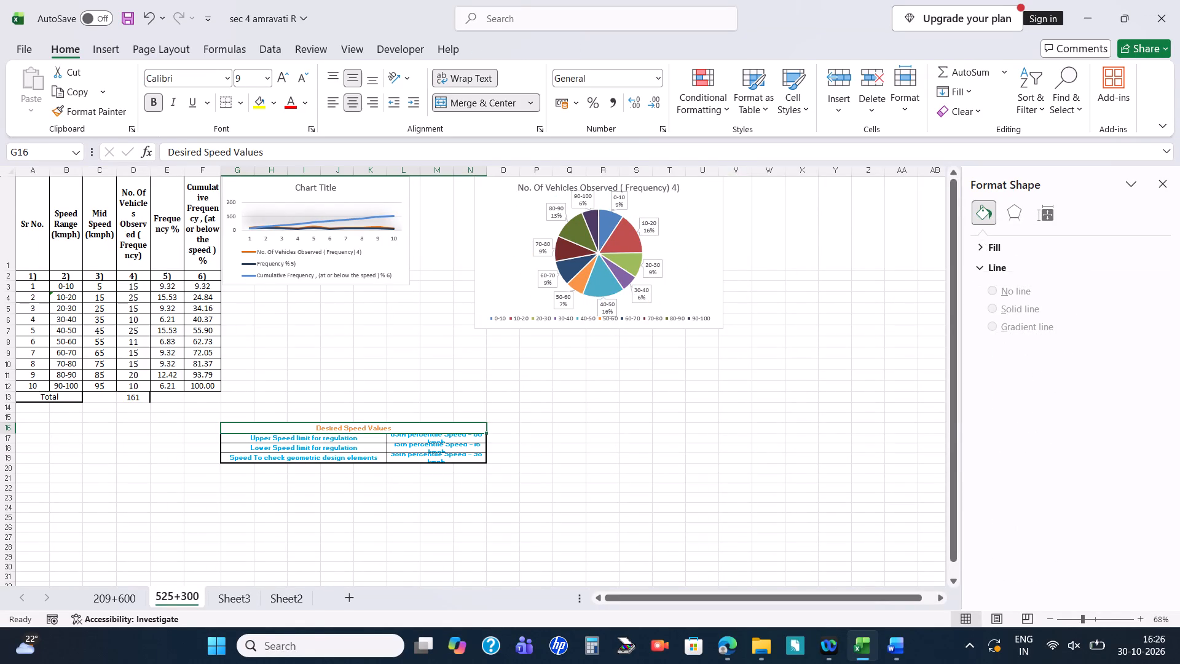
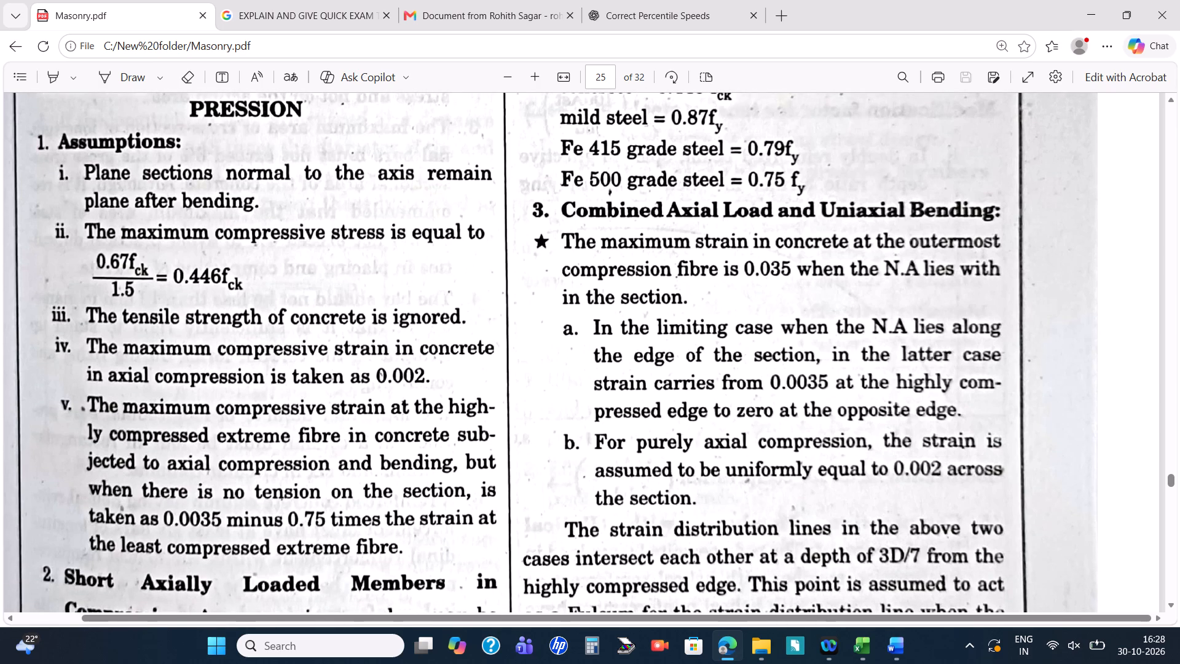
Switch to Excel and close the sec 4 amravati R workbook without saving its changes.
{"action": "left_click", "coordinate": [848, 650]}
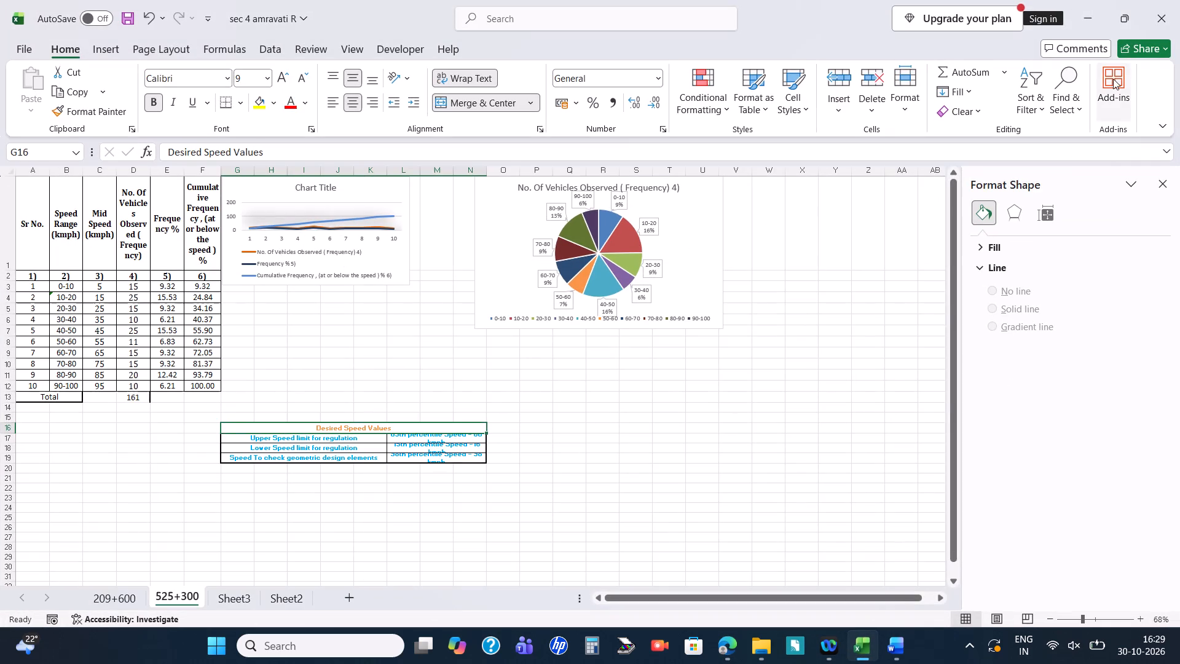
{"action": "left_click", "coordinate": [1175, 0]}
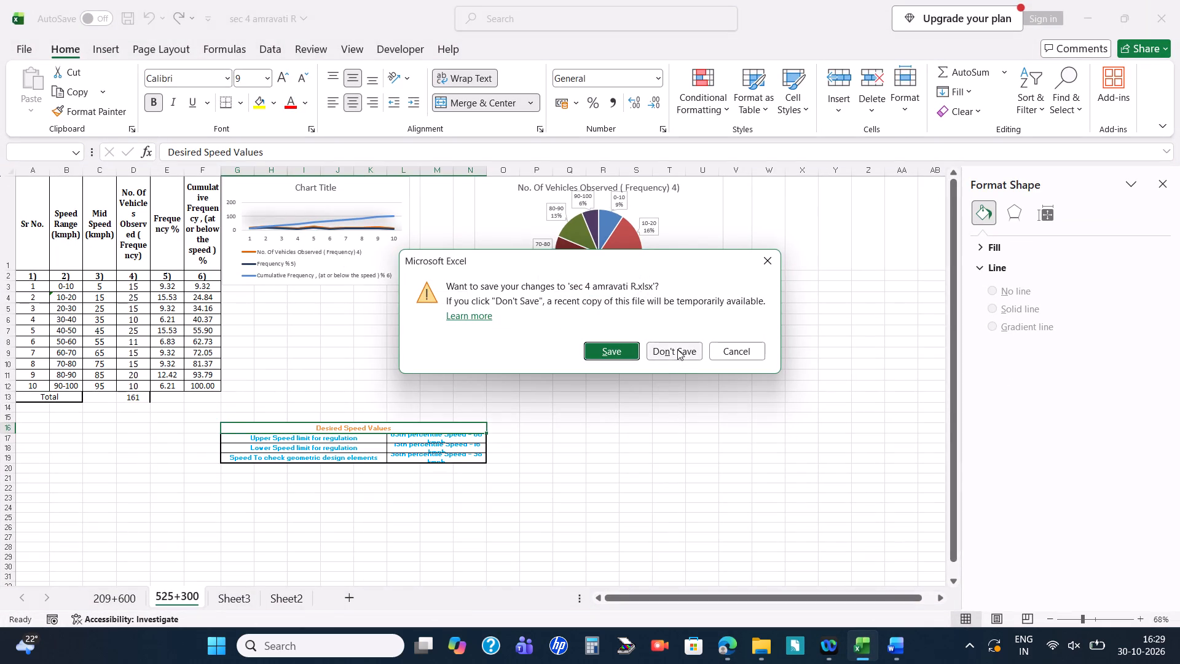
{"action": "left_click", "coordinate": [677, 349]}
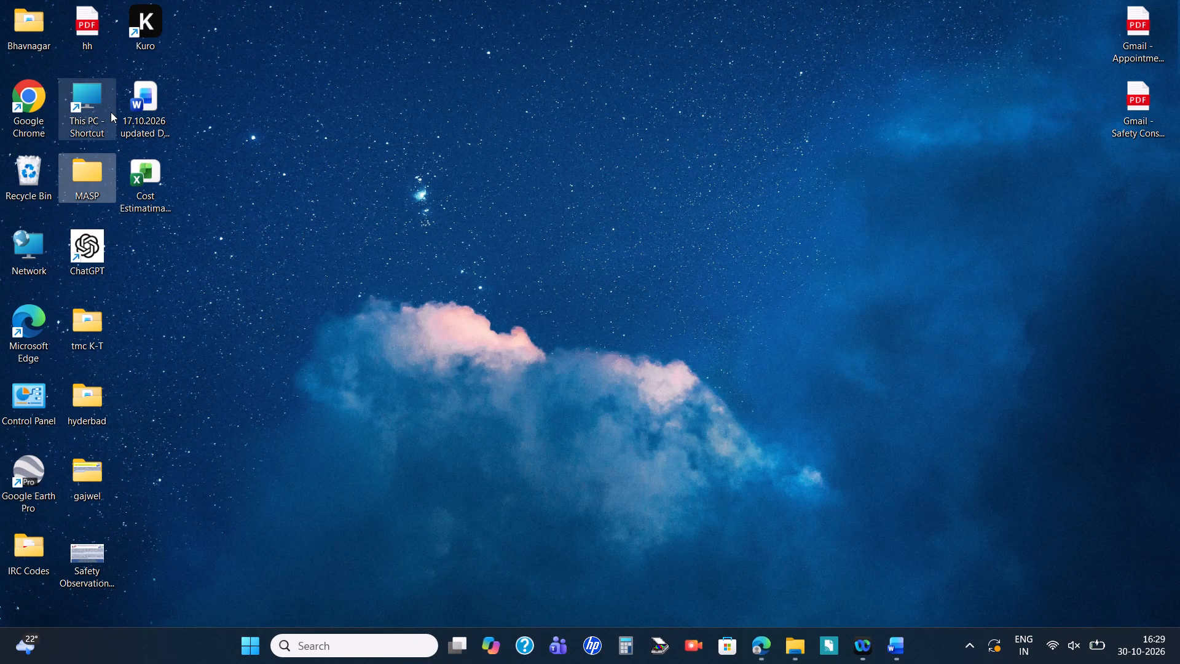
Open This PC in File Explorer from its desktop shortcut.
{"action": "double_click", "coordinate": [96, 111]}
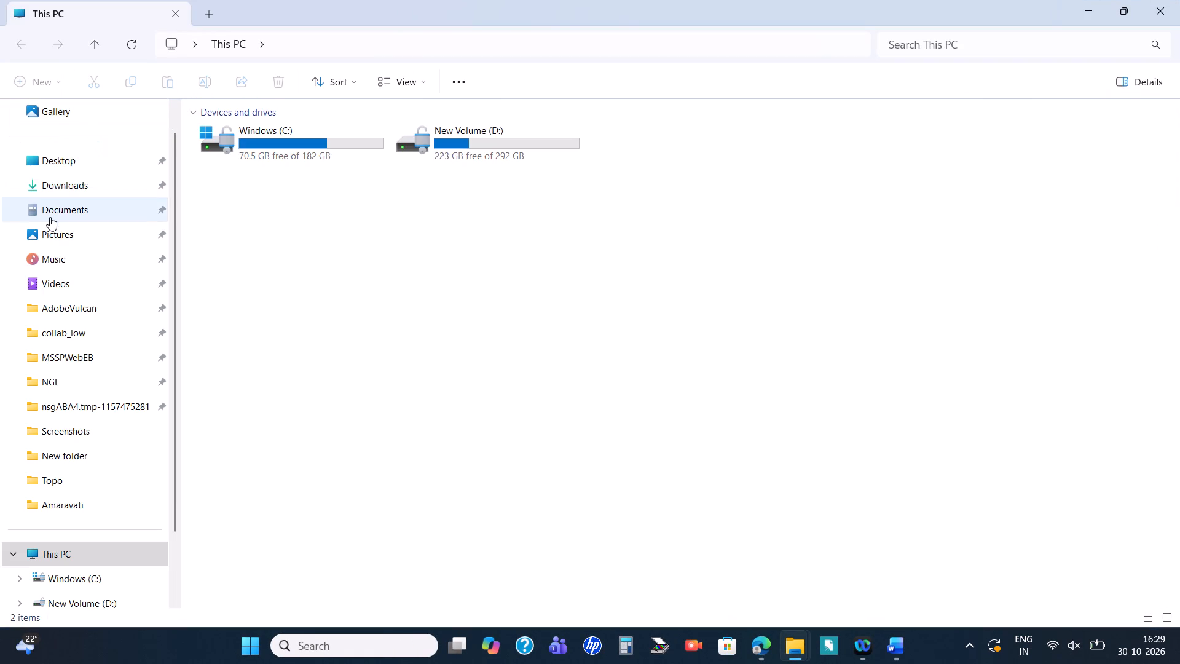
Open the Analysis Spot Speed Survey- Ausa to Chakur workbook from the Downloads folder and maximize its window.
{"action": "left_click", "coordinate": [56, 183]}
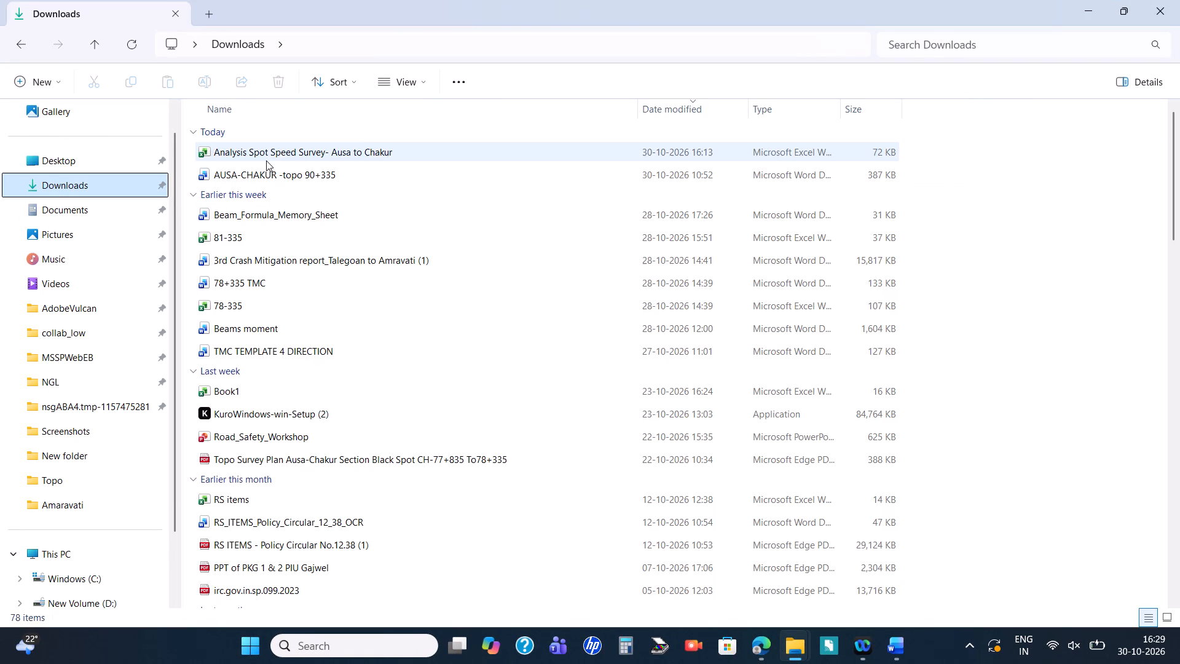
{"action": "double_click", "coordinate": [266, 160]}
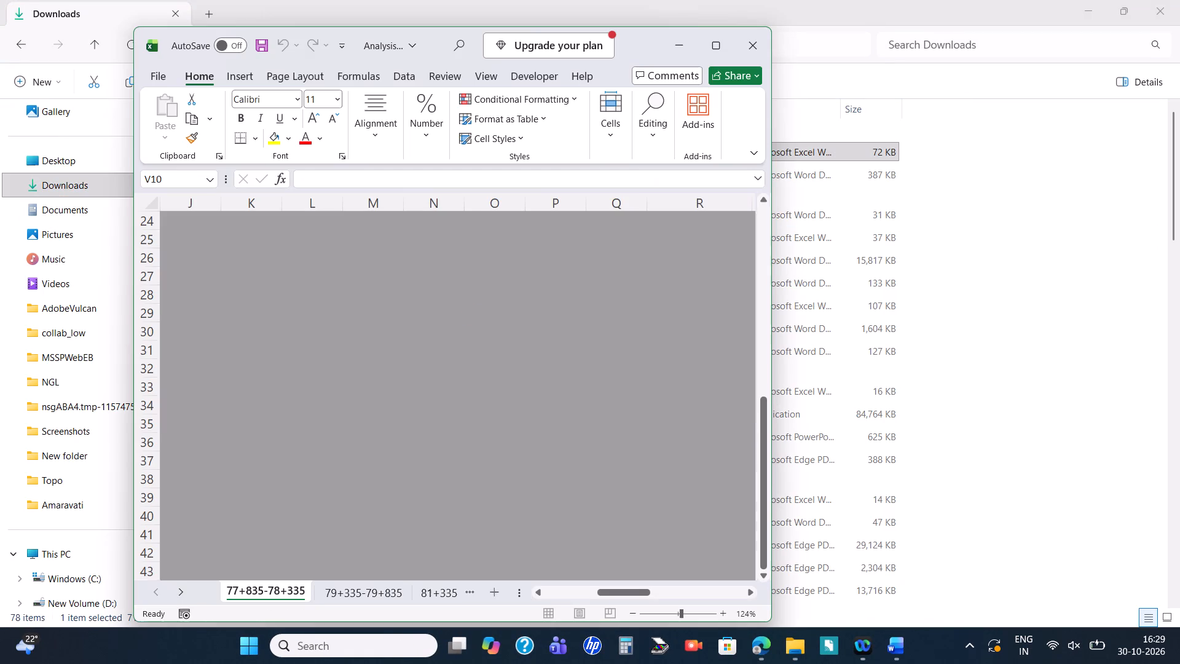
{"action": "left_click", "coordinate": [721, 55]}
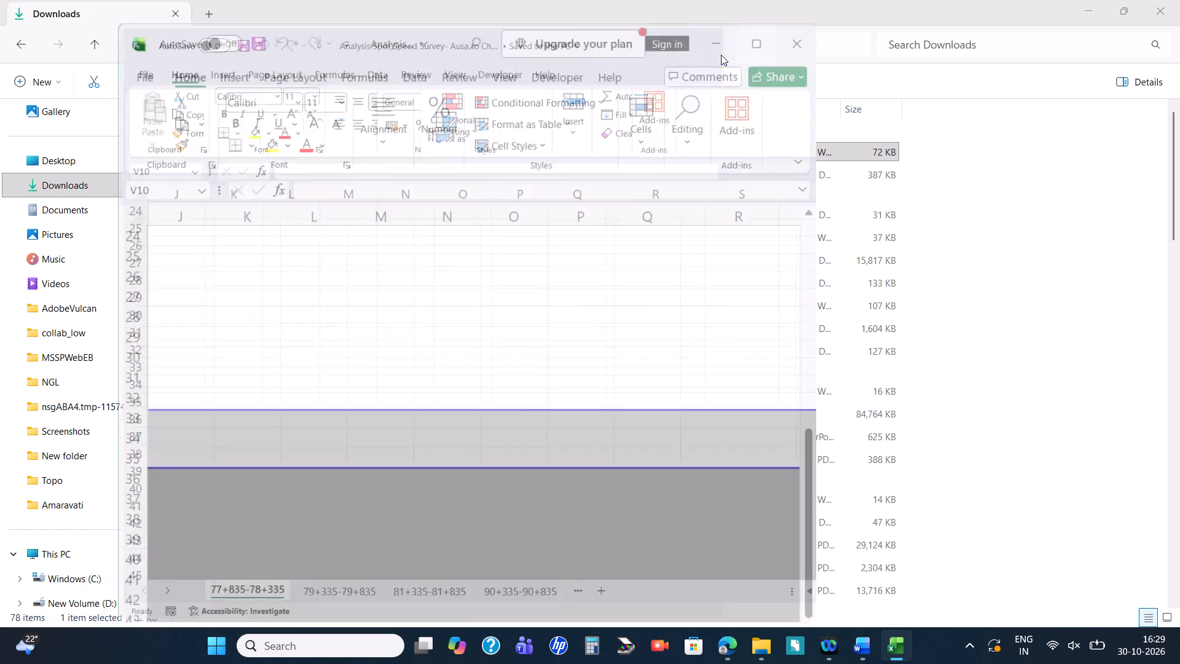
Examine the line chart's series and the percentage of vehicles formulas in sheet 77+835-78+335.
{"action": "scroll", "coordinate": [731, 342], "scroll_direction": "down", "scroll_amount": 3}
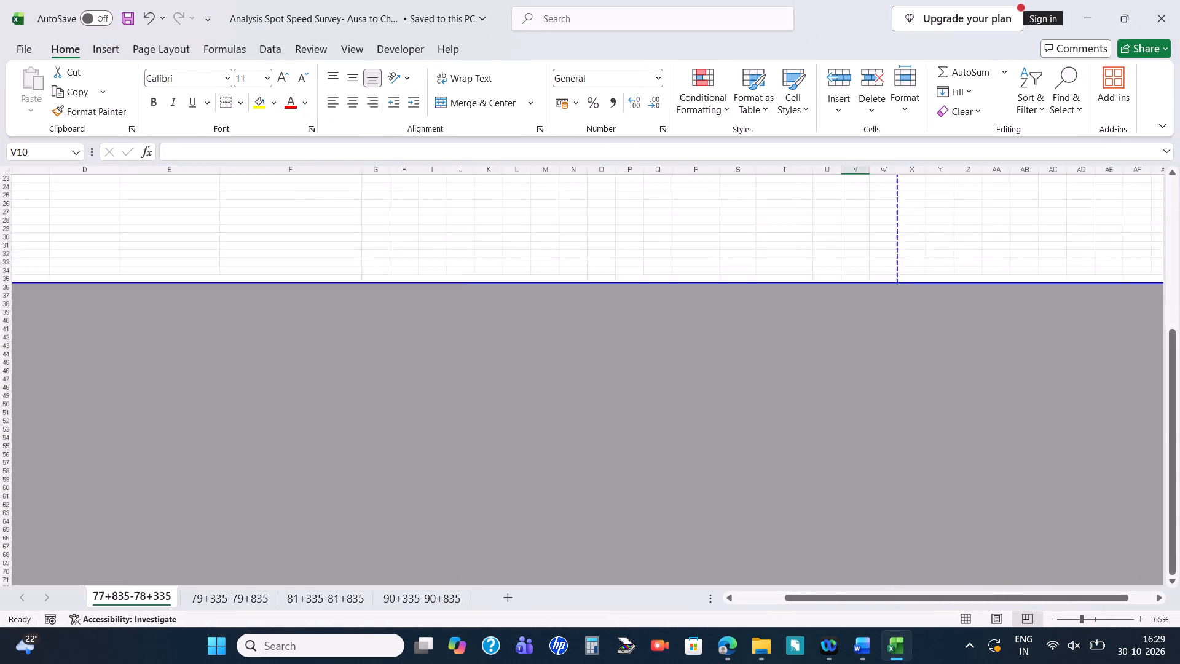
{"action": "scroll", "coordinate": [731, 342], "scroll_direction": "up", "scroll_amount": 3}
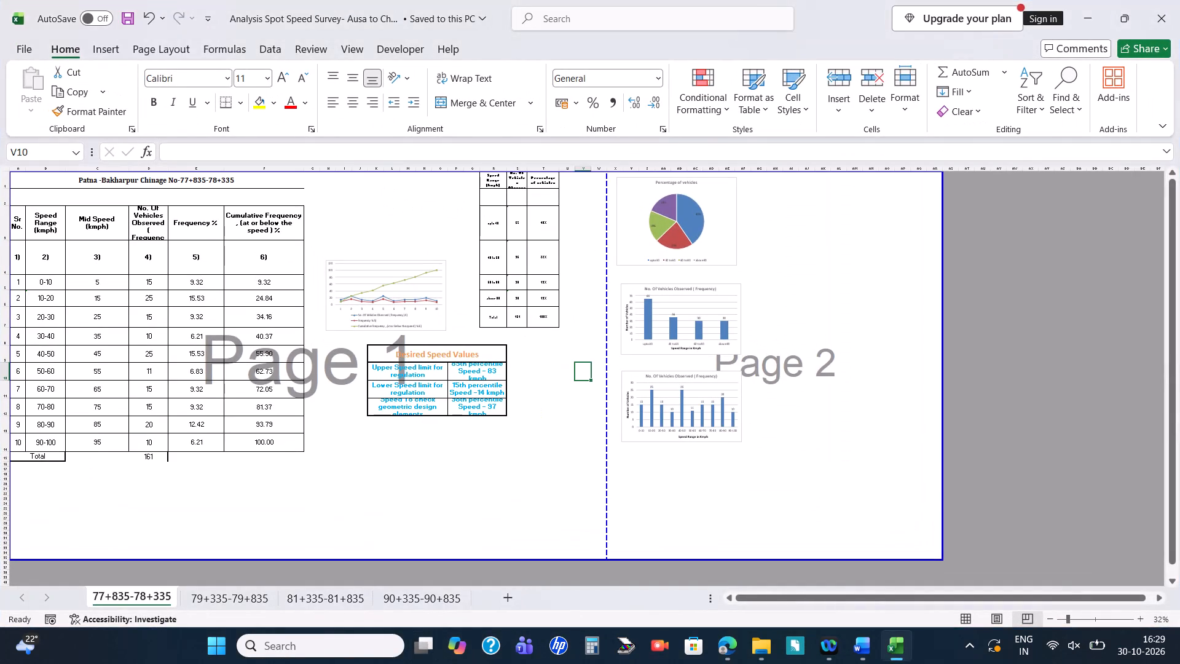
{"action": "left_click", "coordinate": [385, 296]}
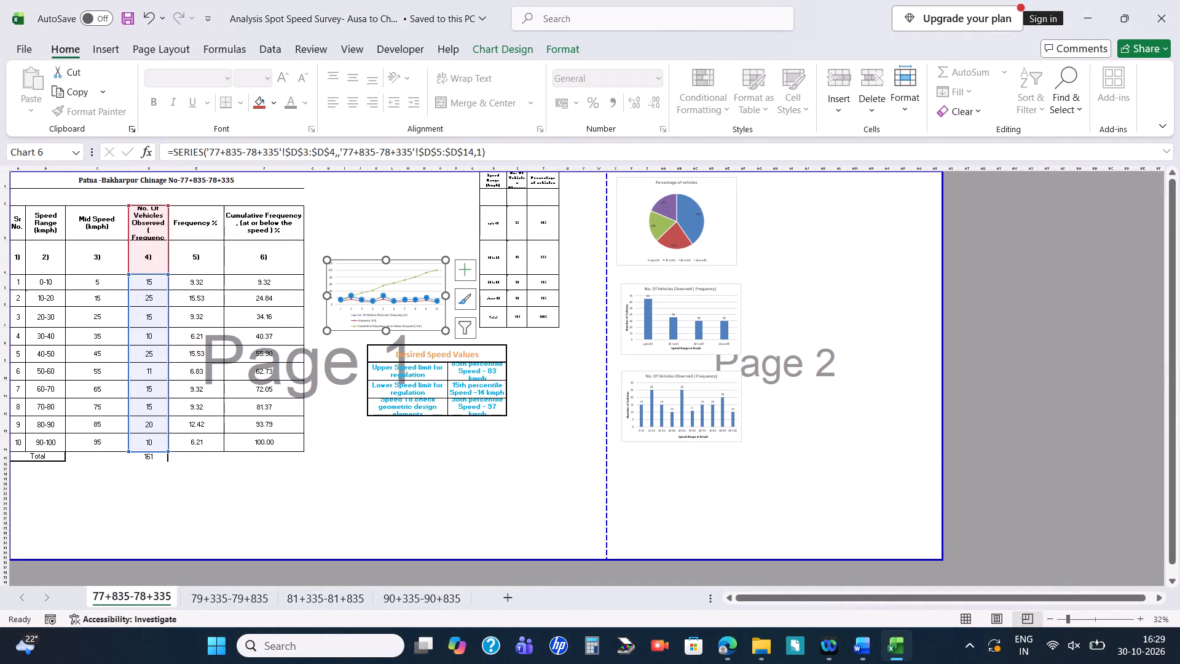
{"action": "left_click", "coordinate": [500, 294]}
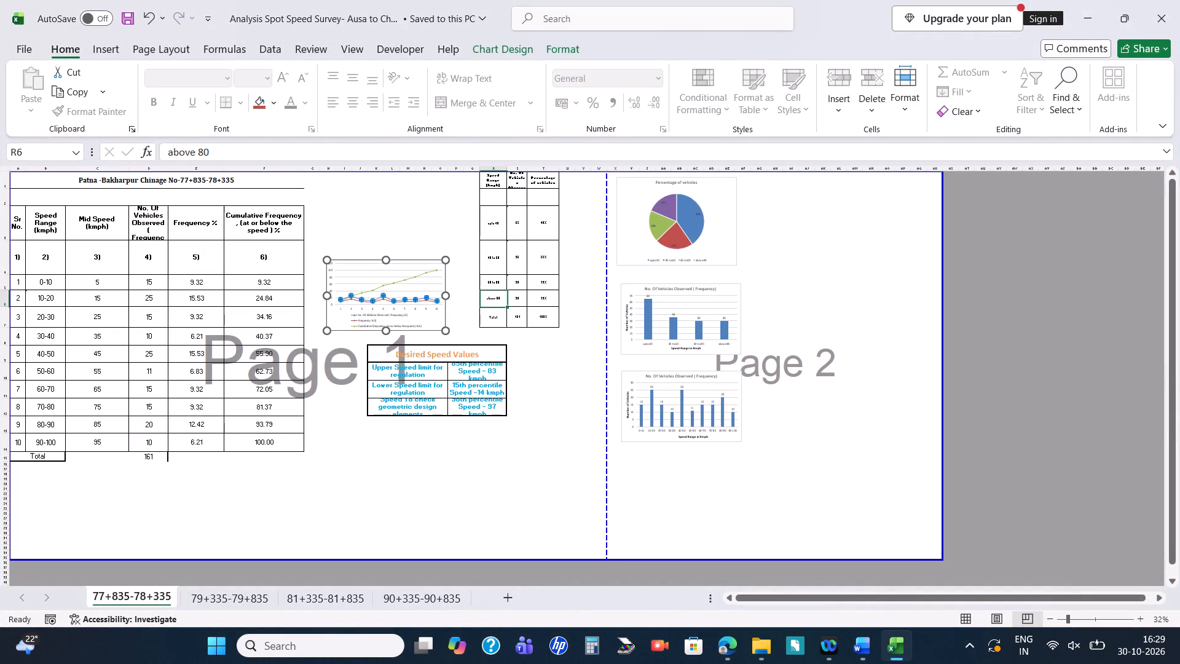
{"action": "left_click", "coordinate": [533, 230]}
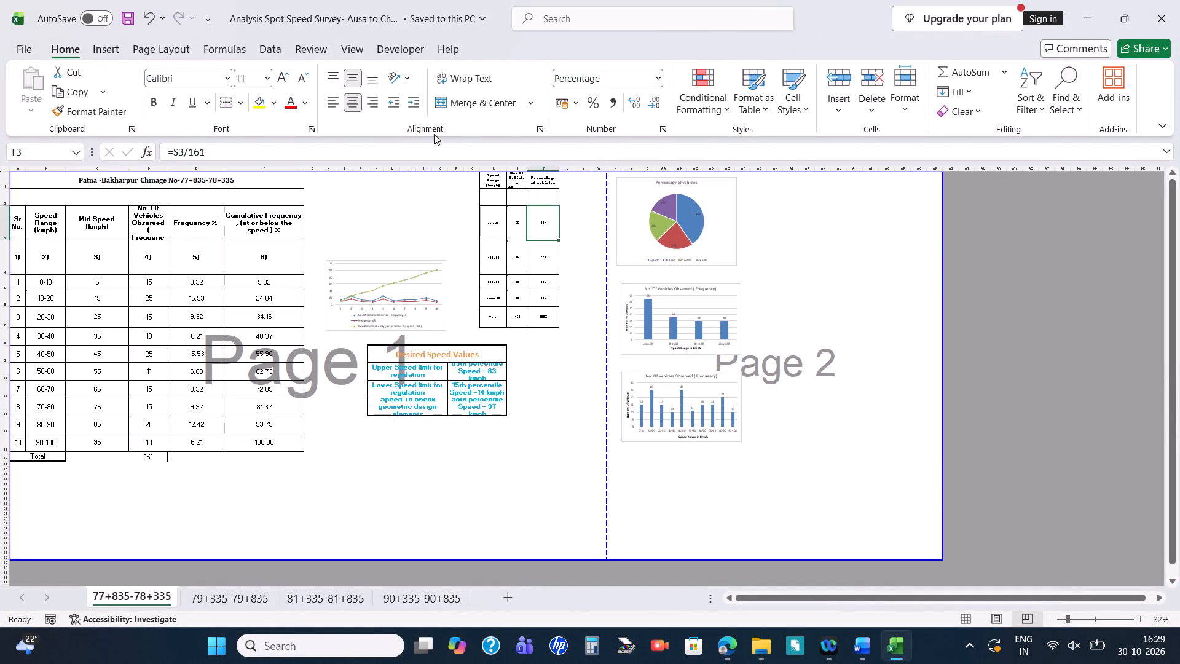
{"action": "left_click", "coordinate": [427, 144]}
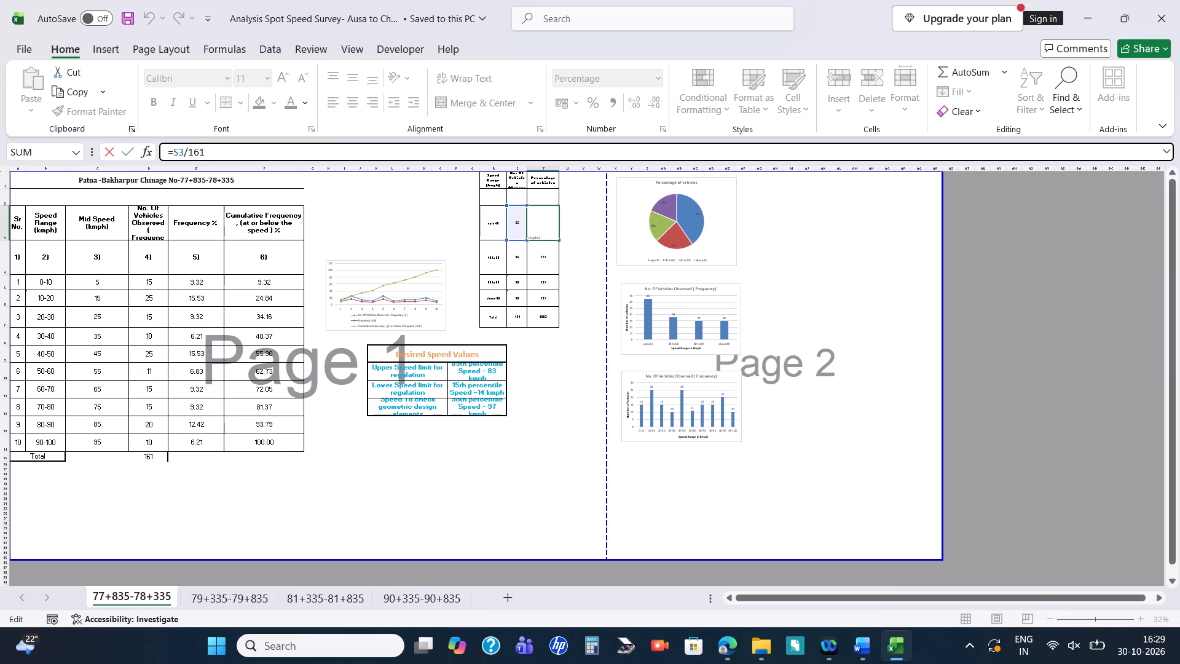
{"action": "key", "text": "Return"}
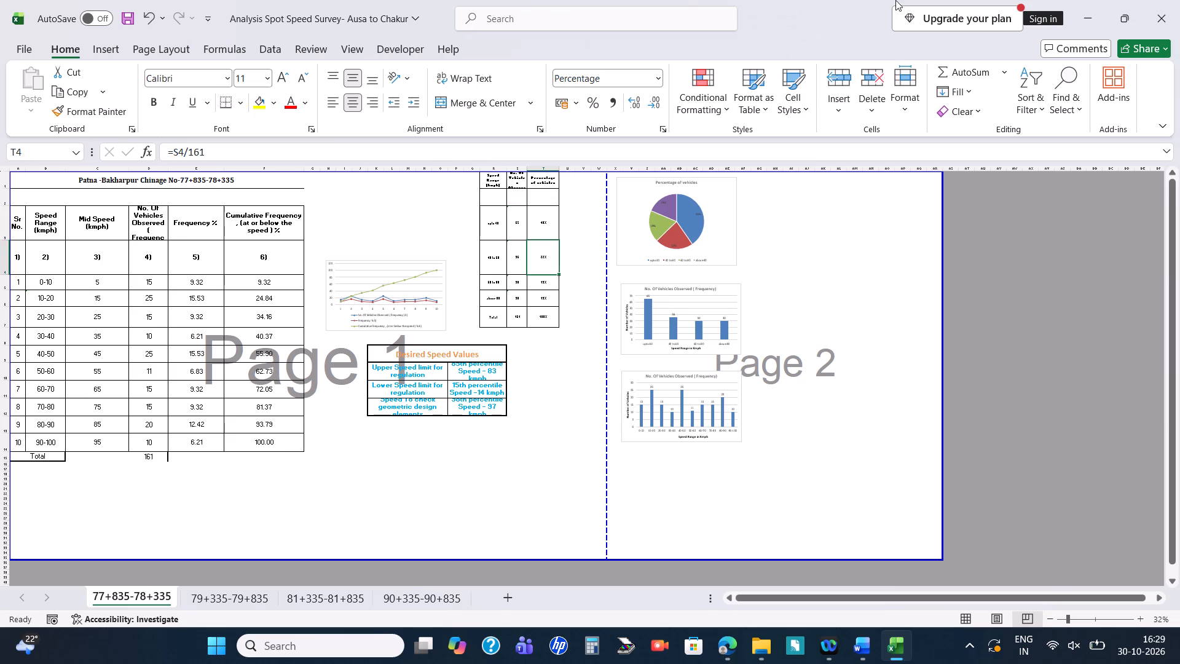
Leave the survey workbook and switch to the Microsoft Edge window holding Masonry.pdf.
{"action": "left_click", "coordinate": [1076, 0]}
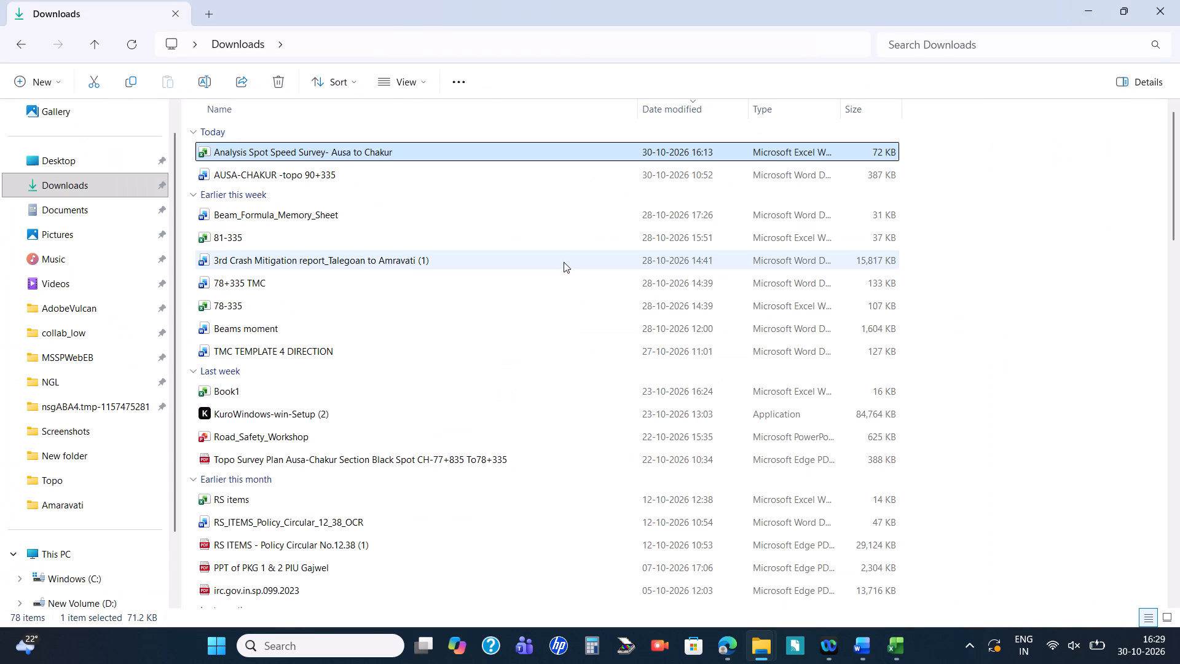
{"action": "left_click", "coordinate": [631, 166]}
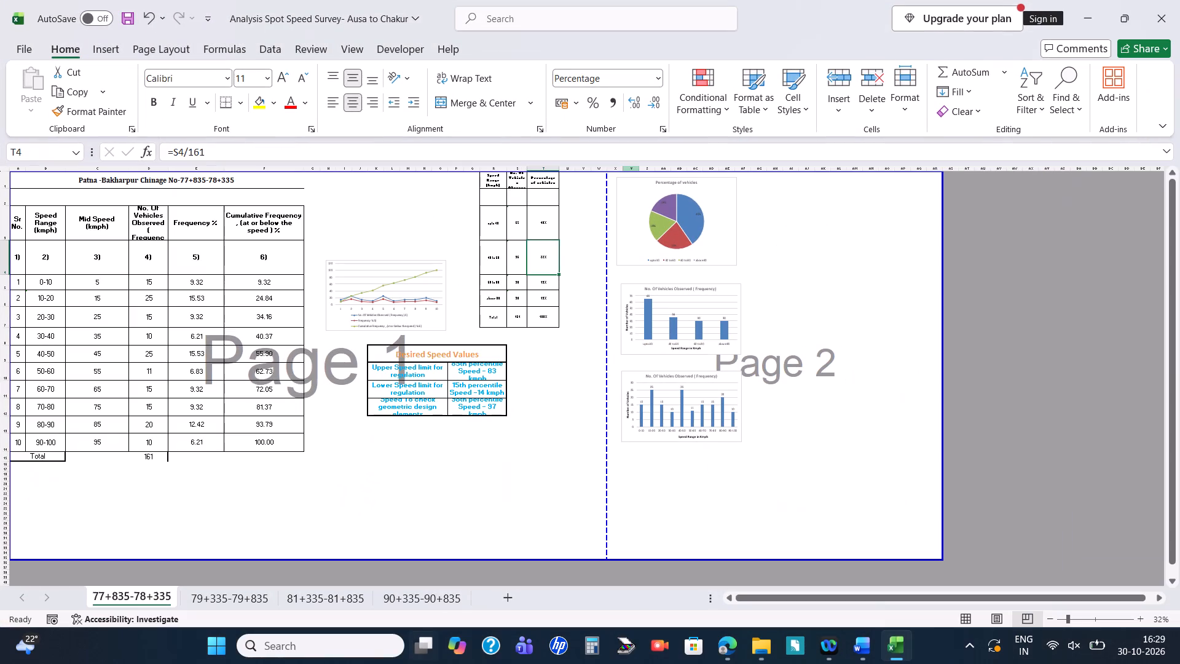
{"action": "left_click", "coordinate": [840, 160]}
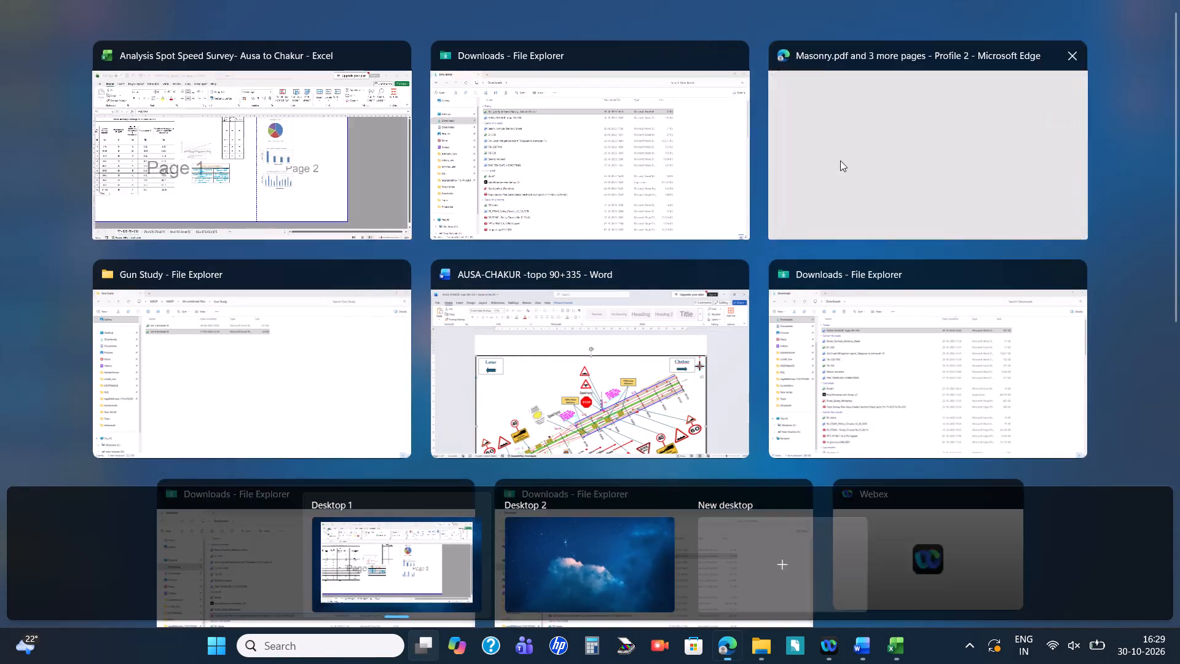